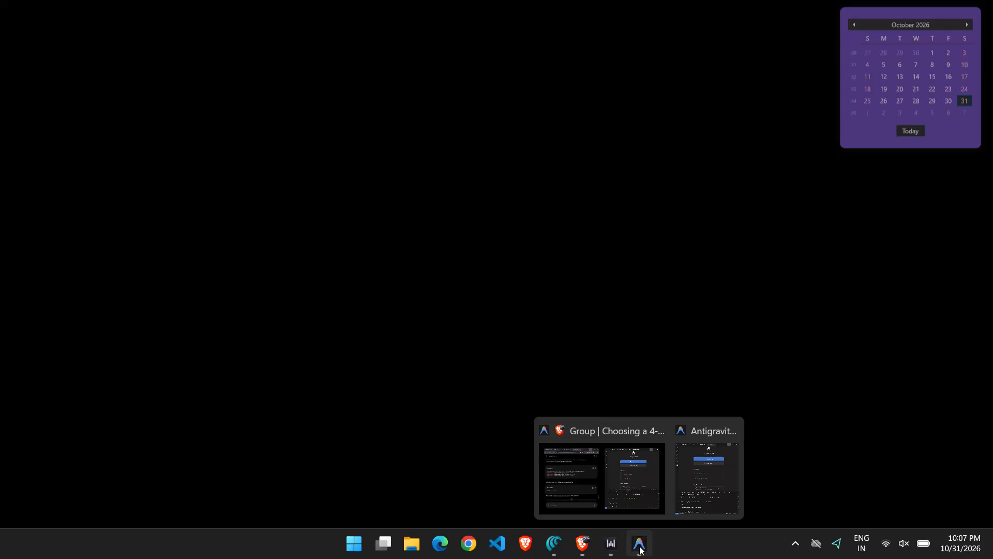
Close the open Antigravity window.
click(639, 546)
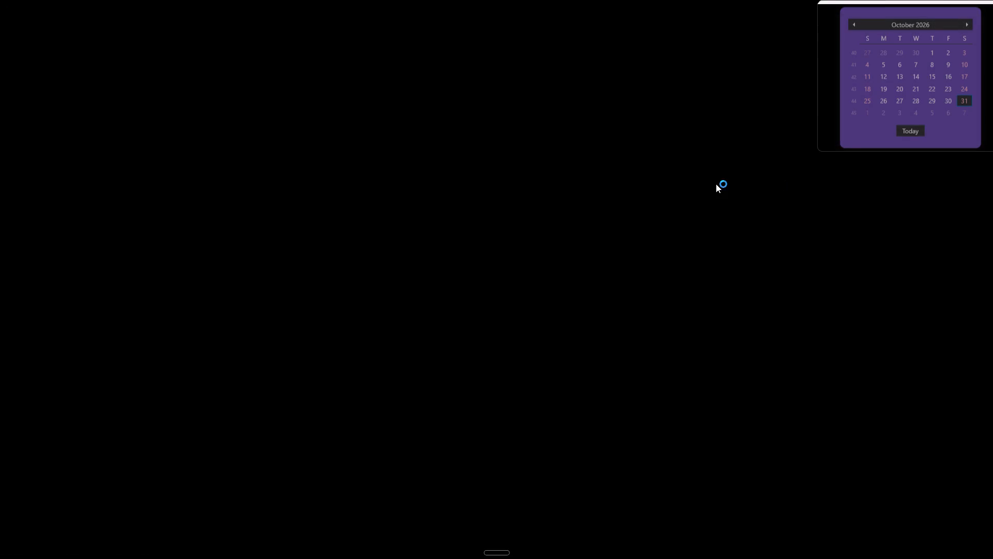
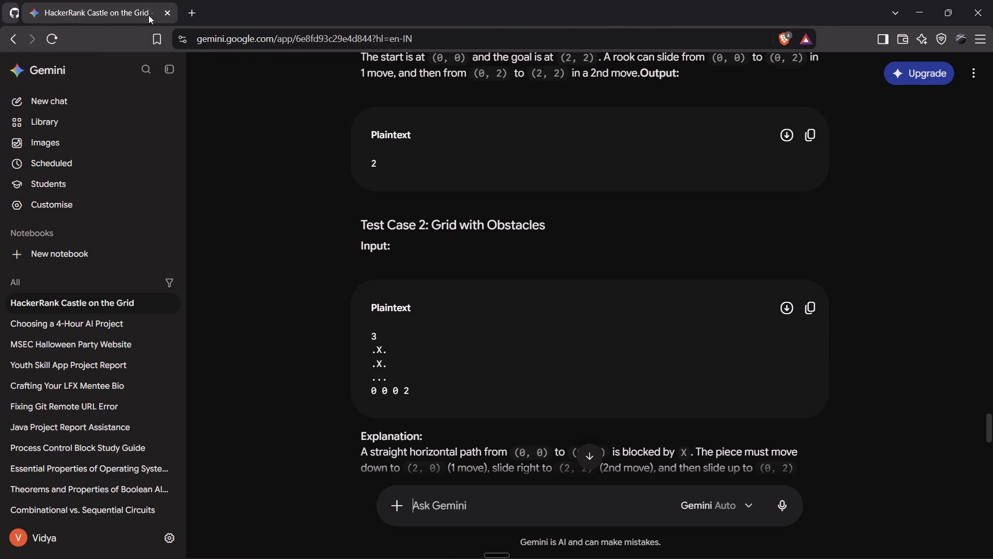
Open HackerRank's Data Structures challenge list filtered to easy, unsolved problems in a new tab.
click(175, 15)
text(hack)
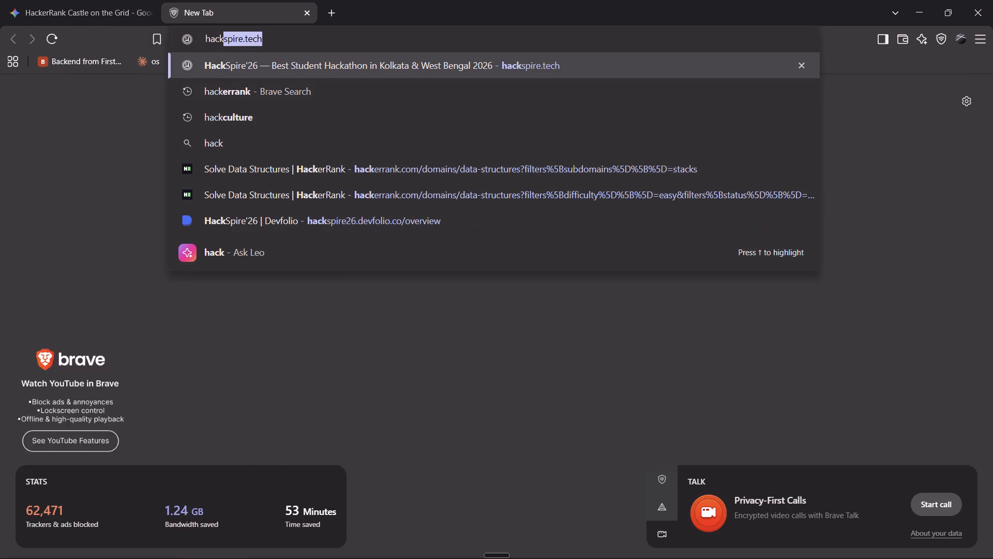
key(Right)
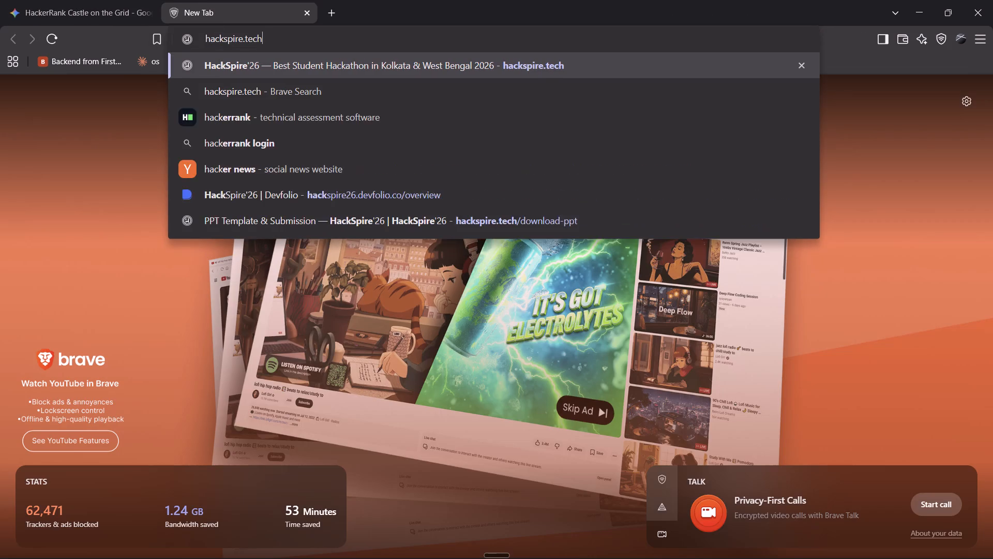
key(BackSpace)
key(BackSpace)
key(BackSpace)
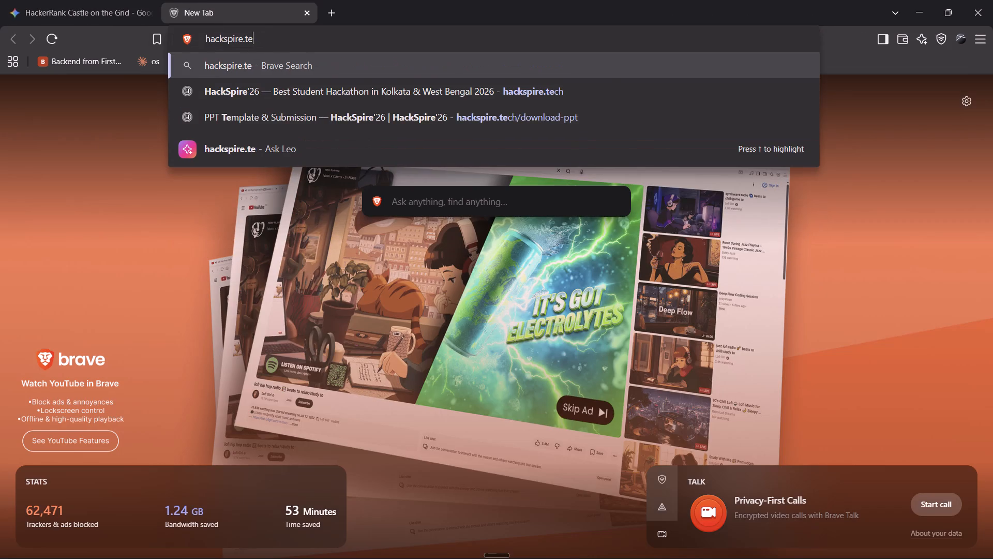
key(BackSpace)
key(BackSpace)
key(BackSpace)
key(BackSpace)
key(BackSpace)
key(BackSpace)
key(BackSpace)
text(er)
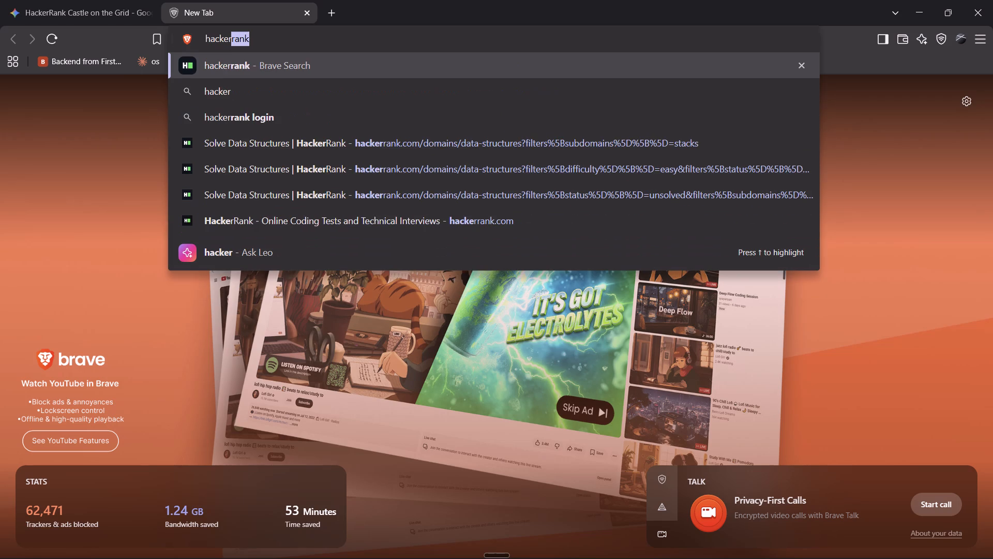
key(Down)
key(Down)
key(Down)
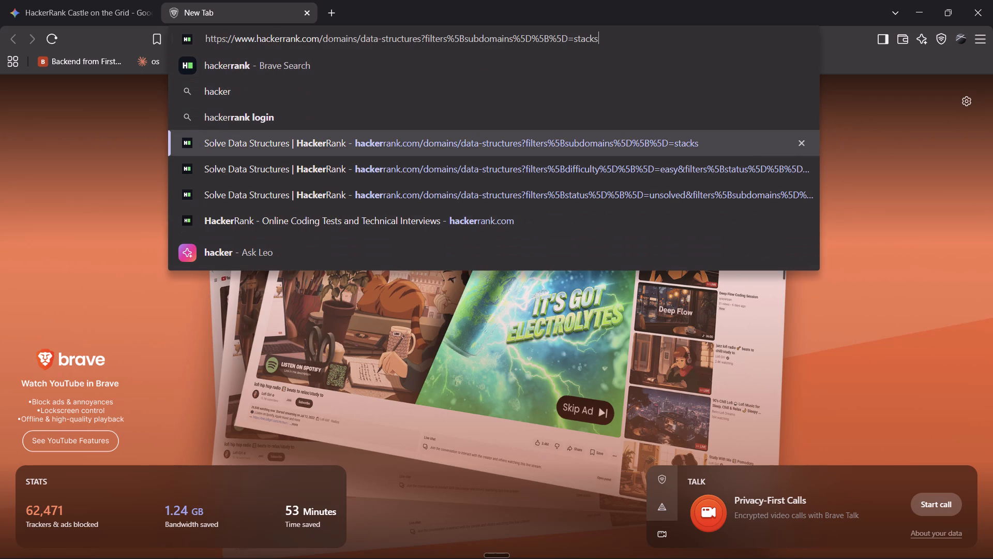
key(Down)
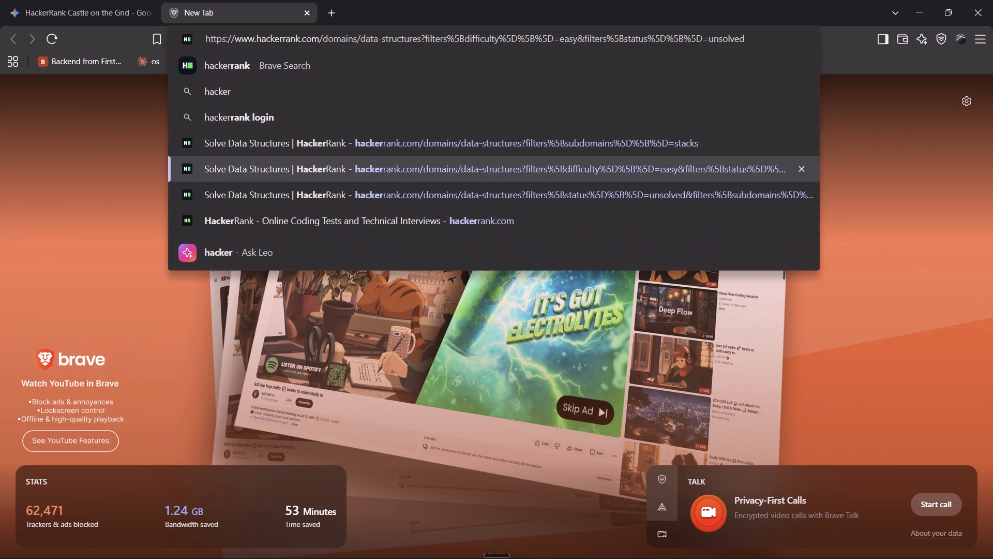
key(Return)
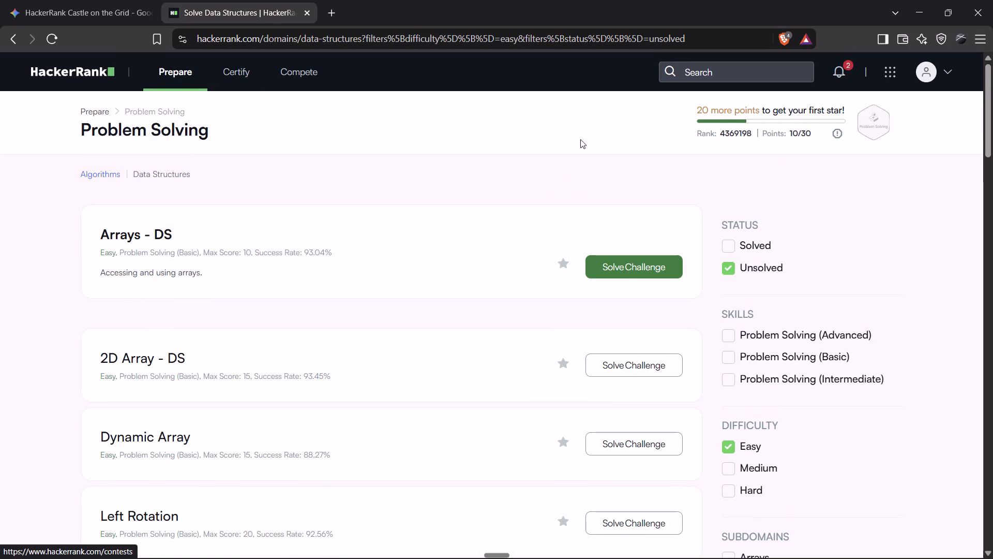
Filter the challenge list by the Stacks subdomain and remove the Easy difficulty filter.
click(727, 107)
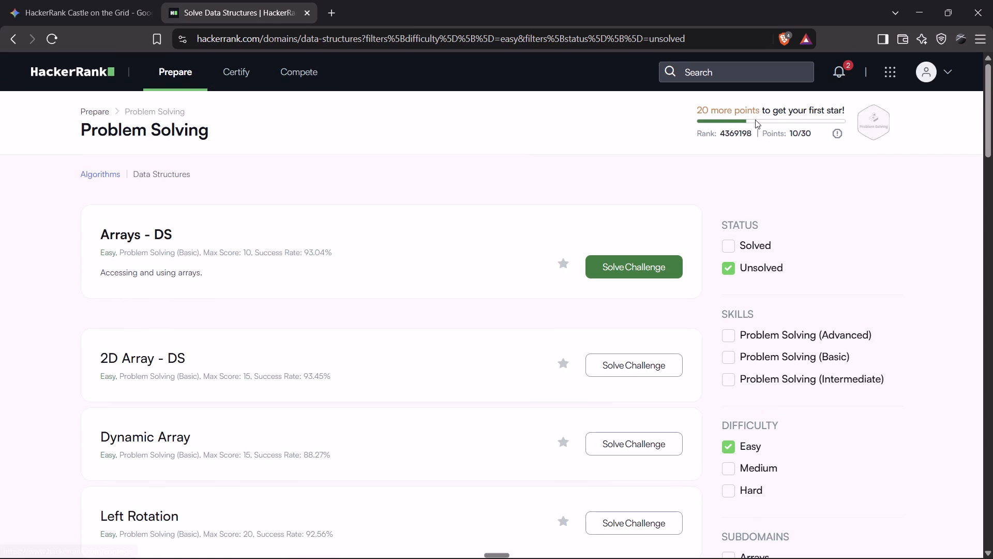
click(725, 141)
scroll(534, 280, down, 2)
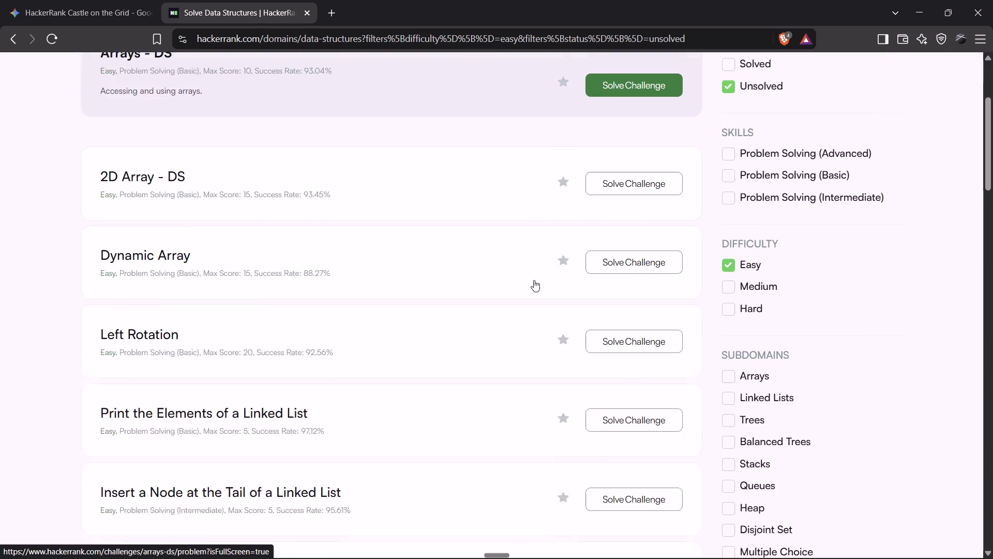
scroll(534, 280, down, 13)
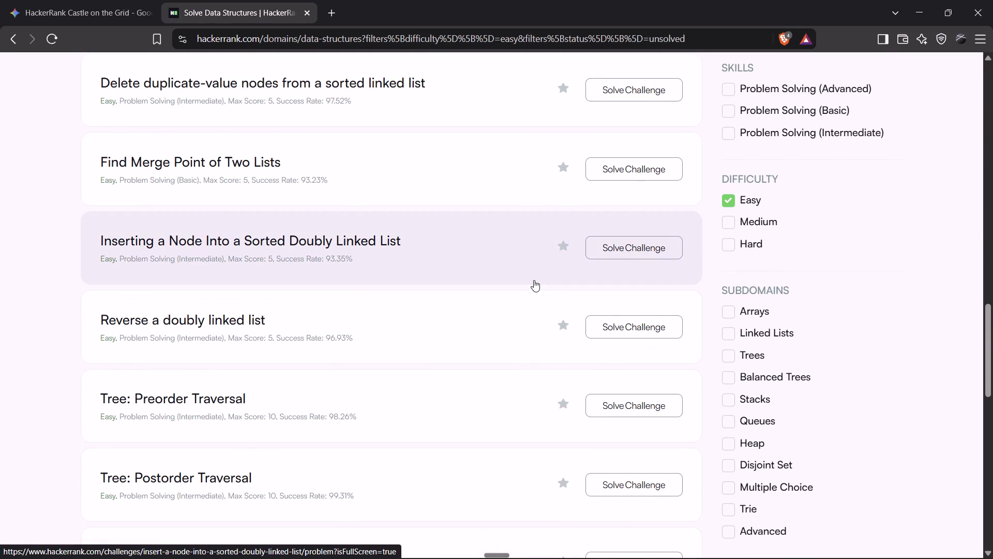
scroll(507, 388, down, 6)
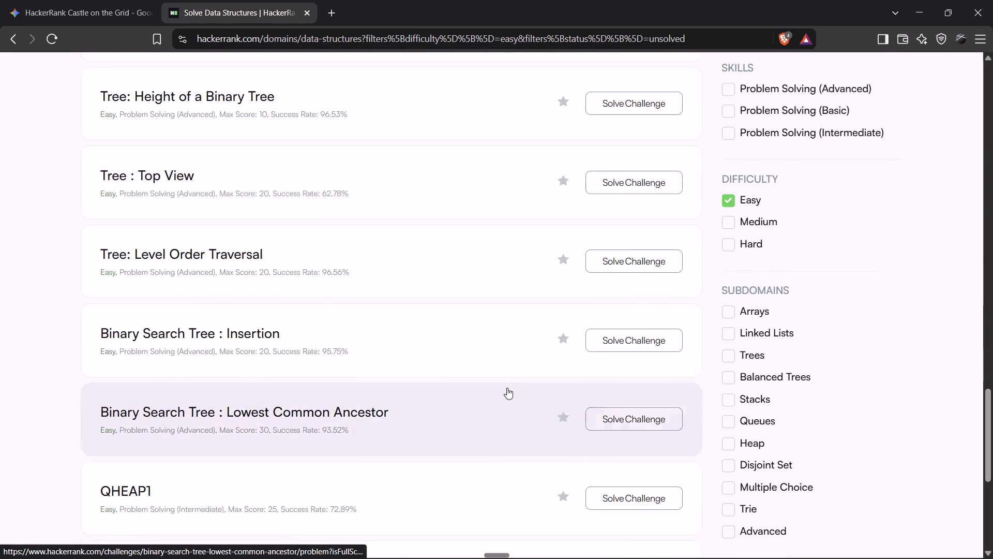
scroll(507, 388, down, 5)
scroll(507, 388, up, 7)
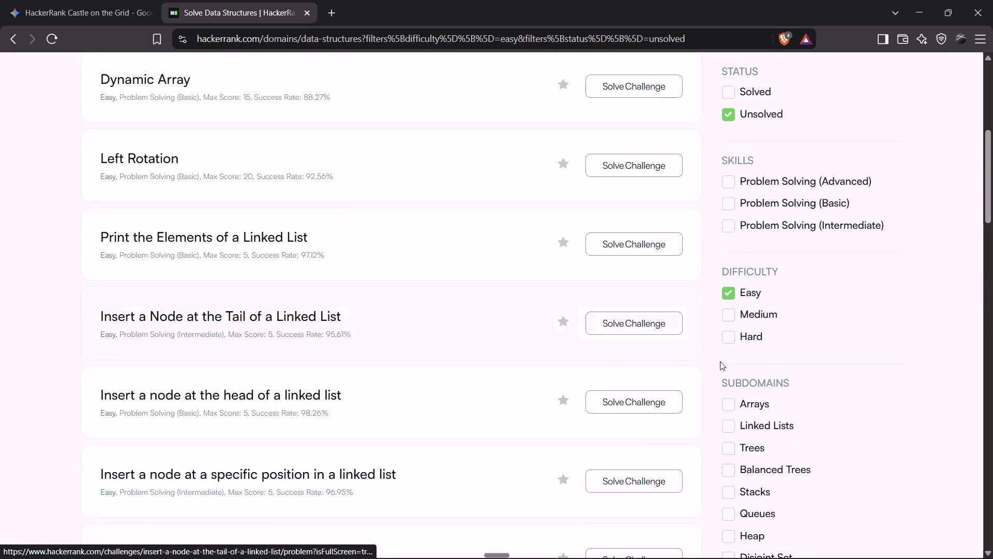
click(728, 492)
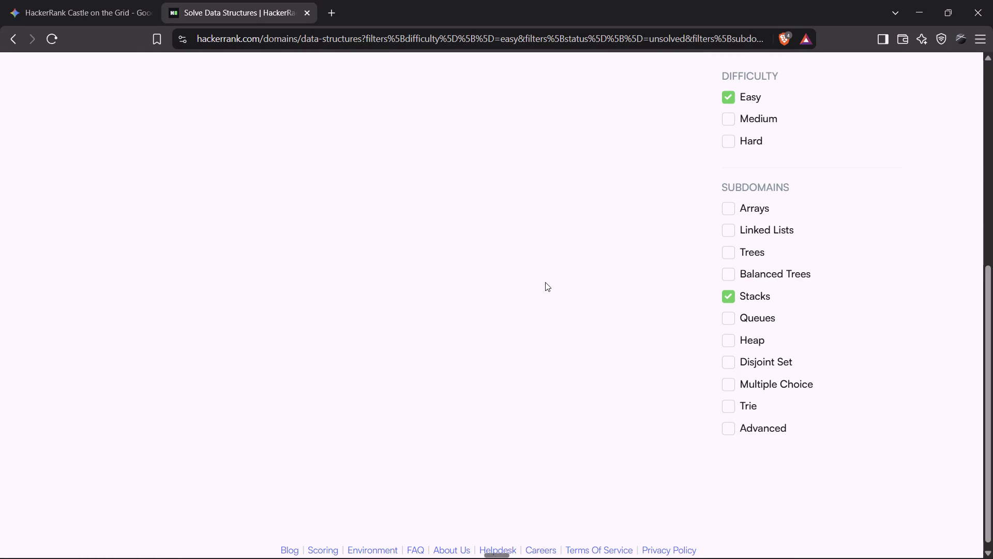
click(728, 95)
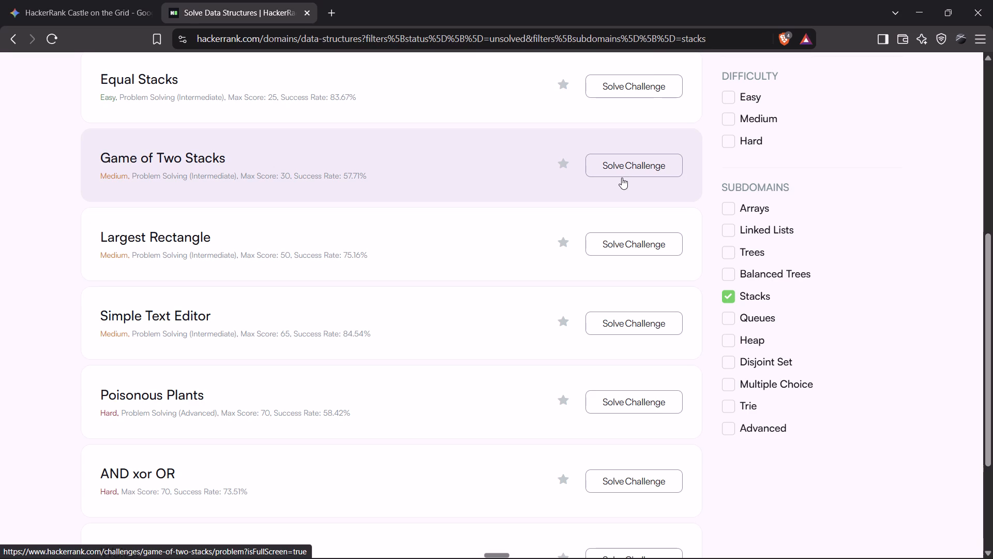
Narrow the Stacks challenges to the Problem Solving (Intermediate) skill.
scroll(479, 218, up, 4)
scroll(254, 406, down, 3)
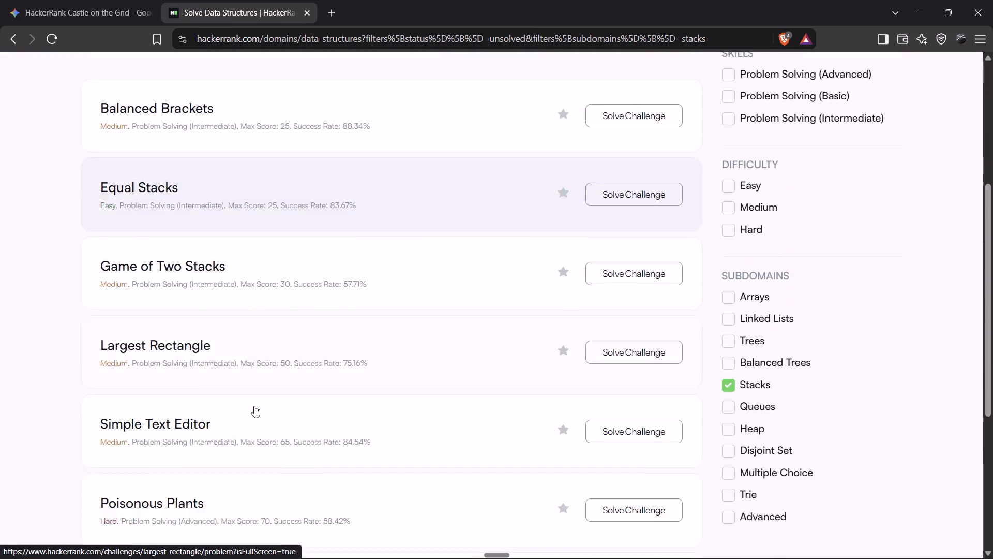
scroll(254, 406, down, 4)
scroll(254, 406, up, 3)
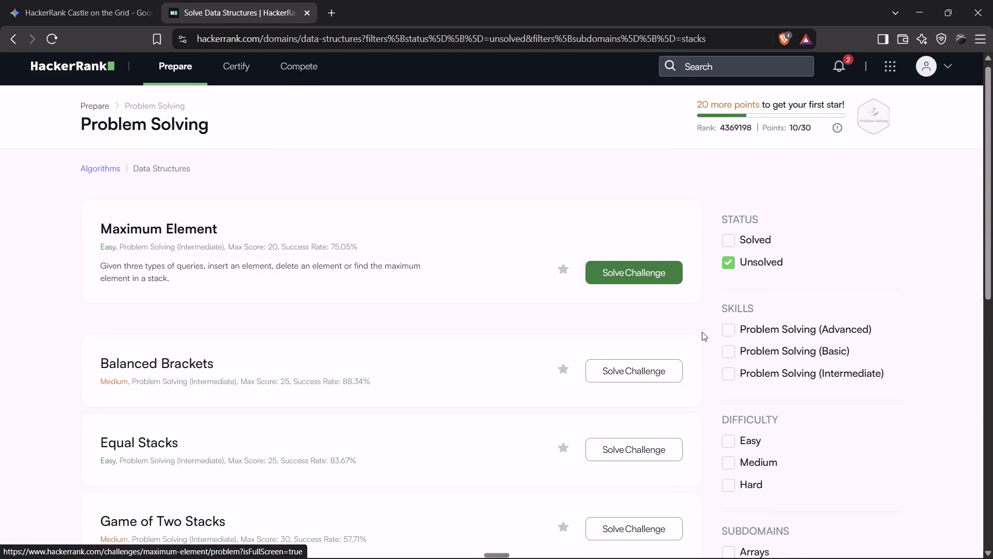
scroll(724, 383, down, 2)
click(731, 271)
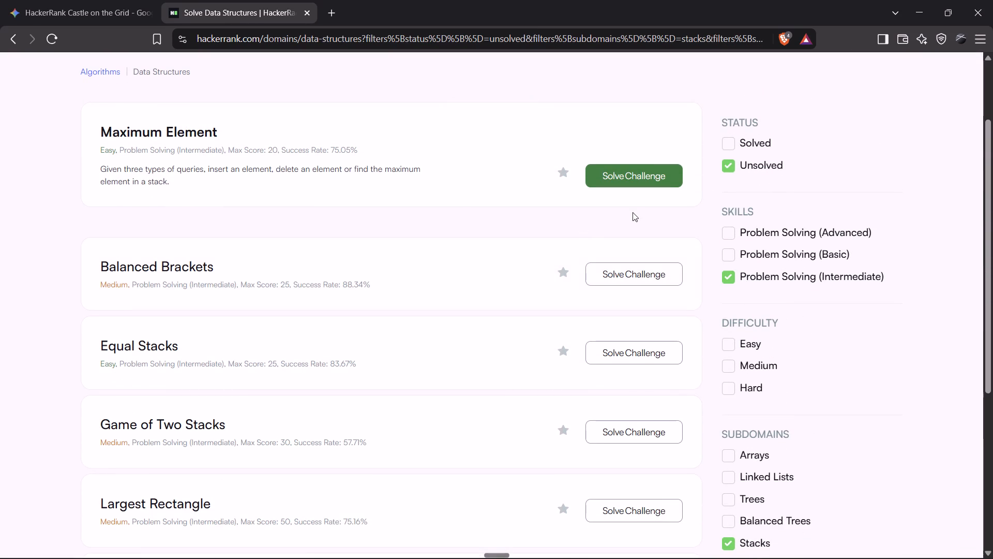
Look through the filtered challenges, then clear the Unsolved status and Problem Solving (Intermediate) skill filters.
scroll(377, 226, down, 1)
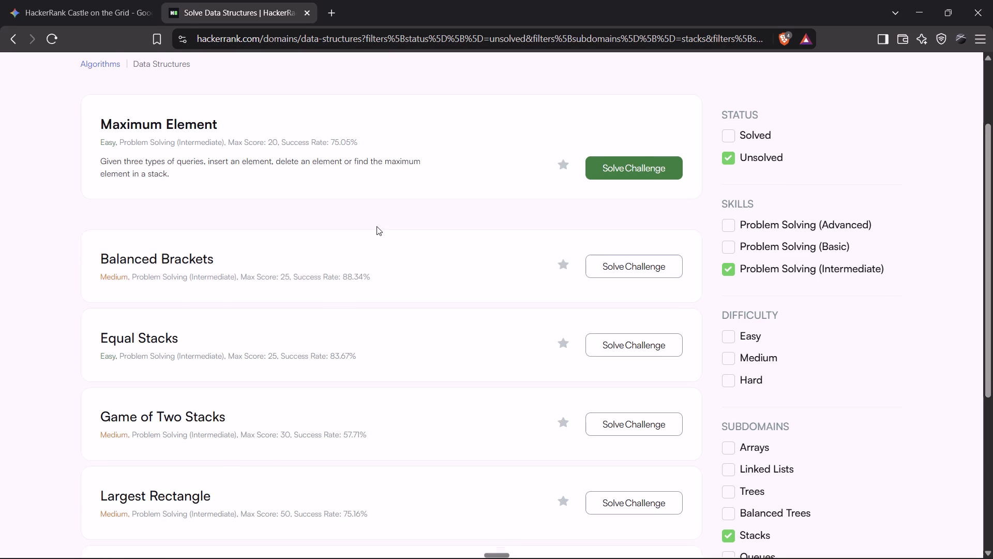
scroll(377, 226, down, 2)
scroll(11, 238, down, 3)
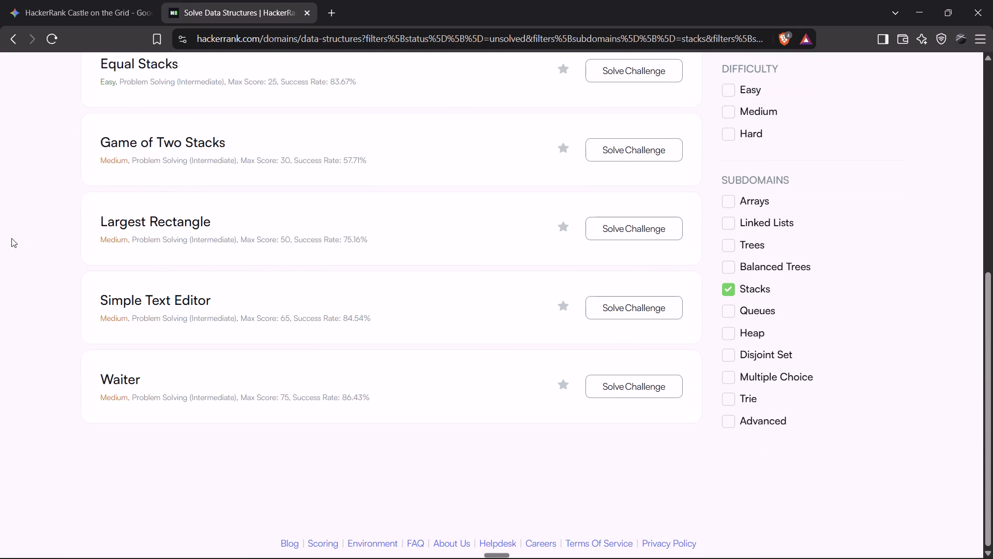
scroll(11, 238, up, 6)
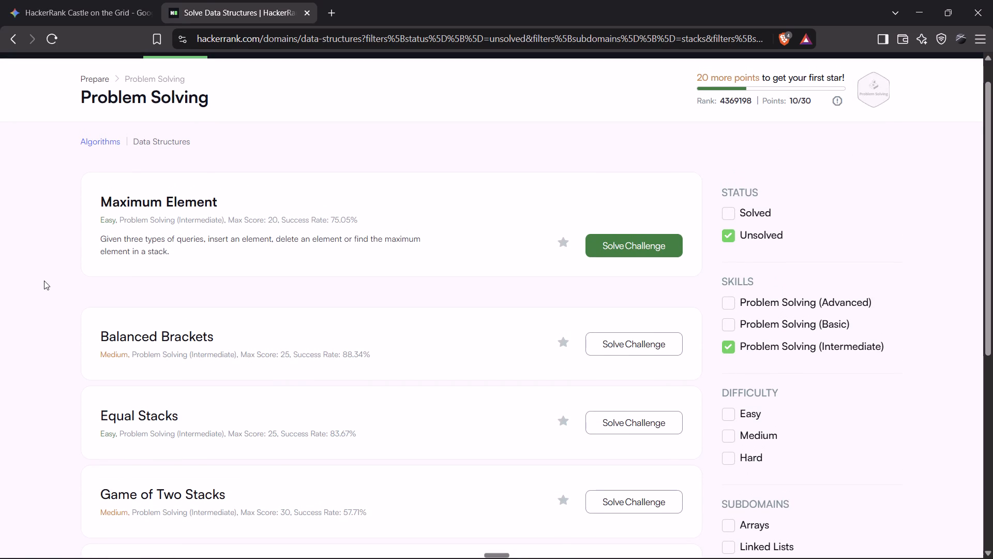
scroll(70, 313, down, 6)
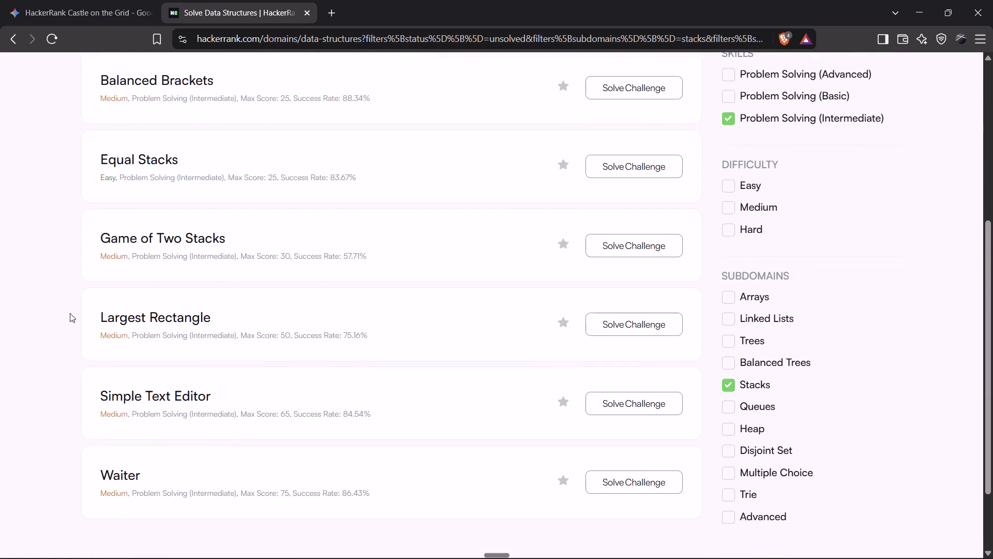
scroll(70, 313, down, 3)
scroll(70, 313, up, 2)
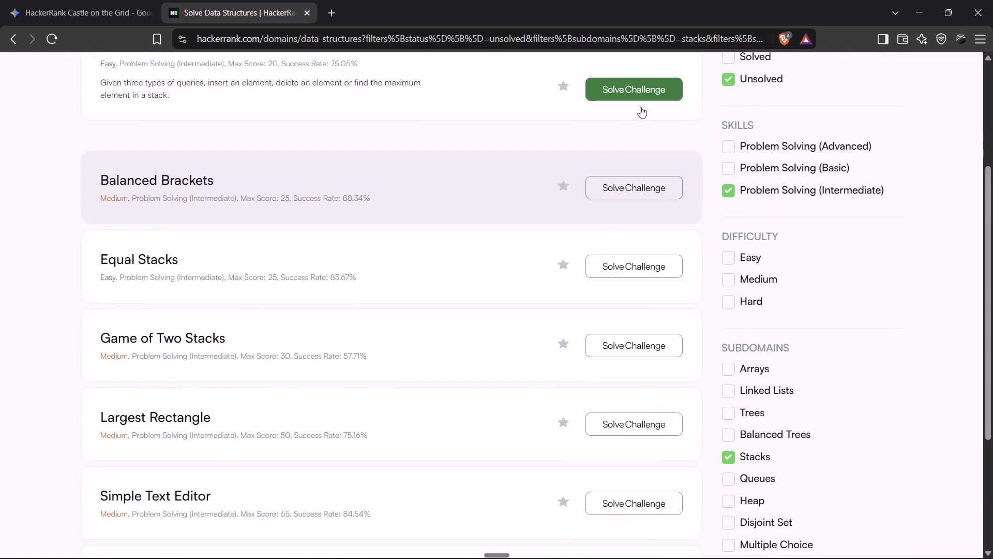
click(728, 73)
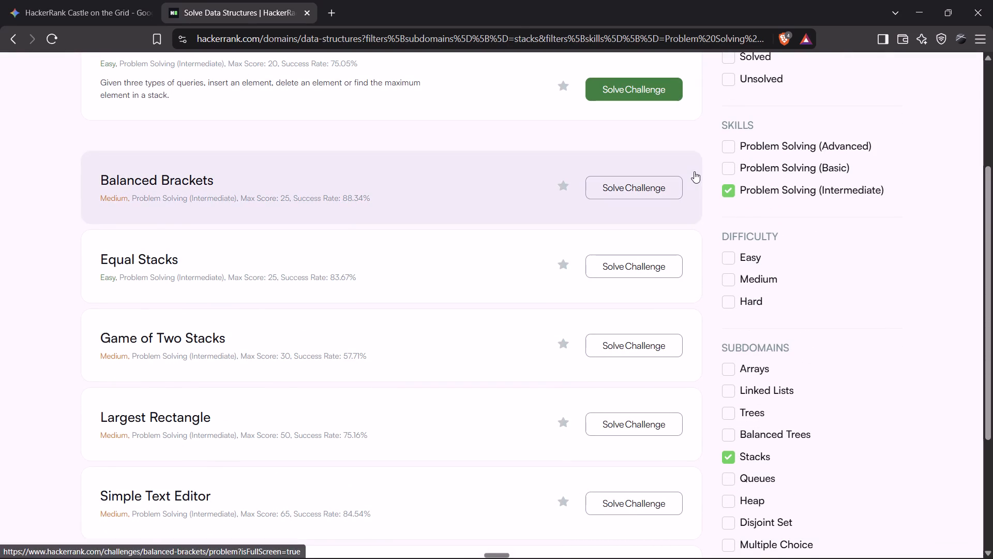
scroll(463, 219, up, 1)
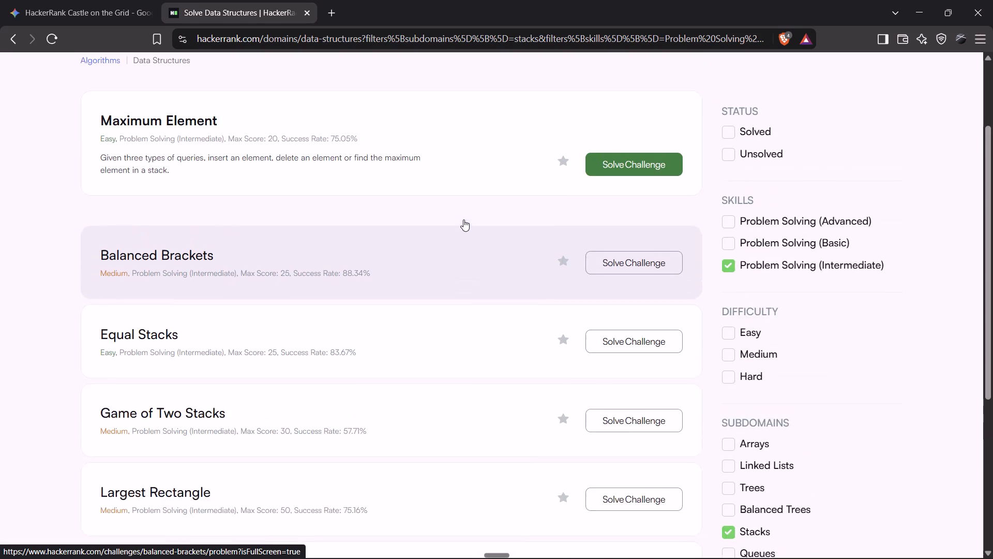
scroll(463, 219, up, 1)
scroll(463, 219, down, 1)
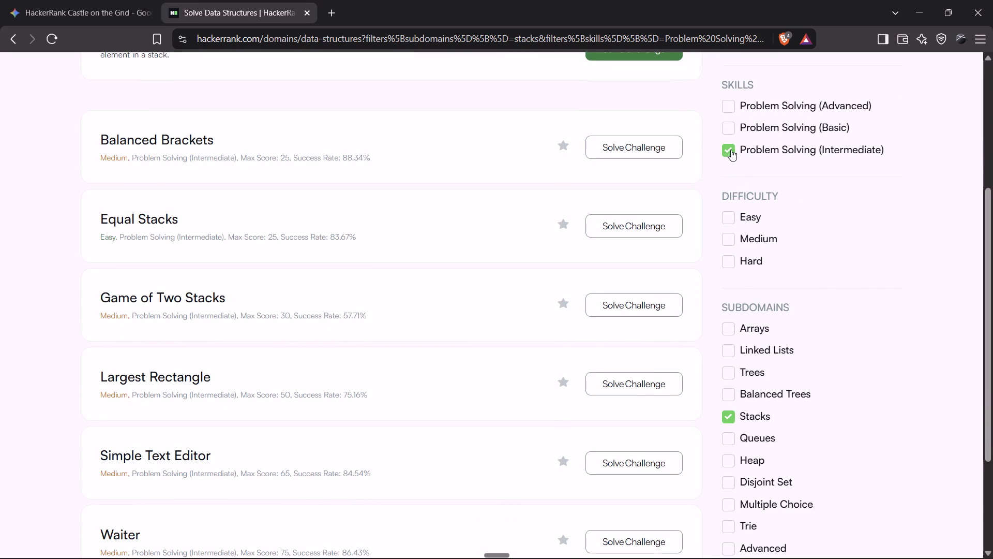
click(730, 146)
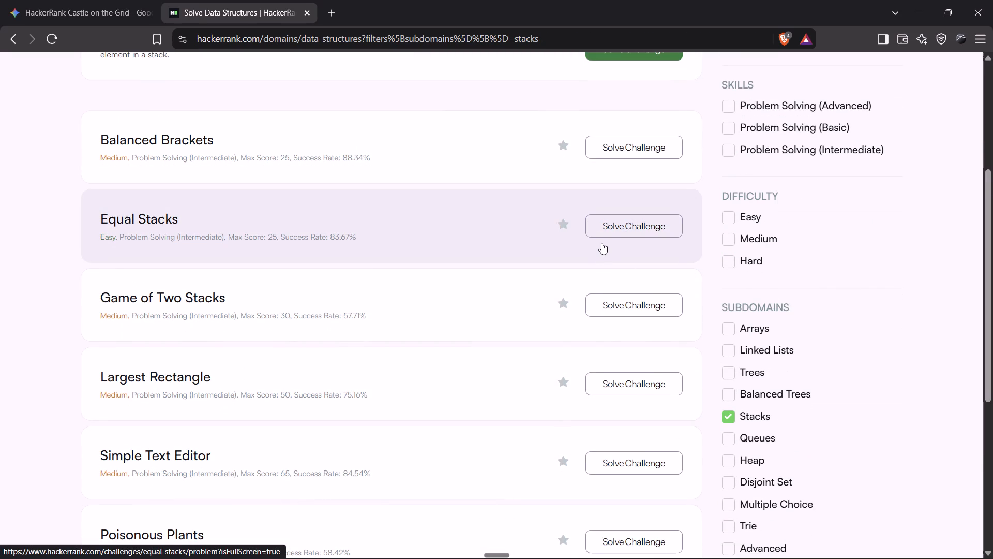
Check the remaining Stacks challenges and follow the Data Structures link on the Problem Solving page.
scroll(287, 170, down, 2)
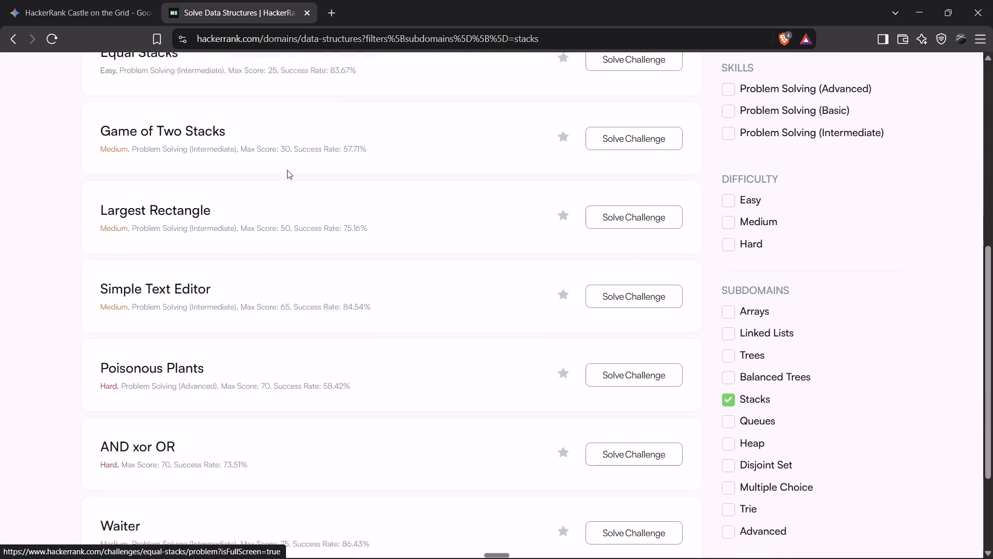
scroll(287, 170, down, 1)
scroll(287, 170, up, 3)
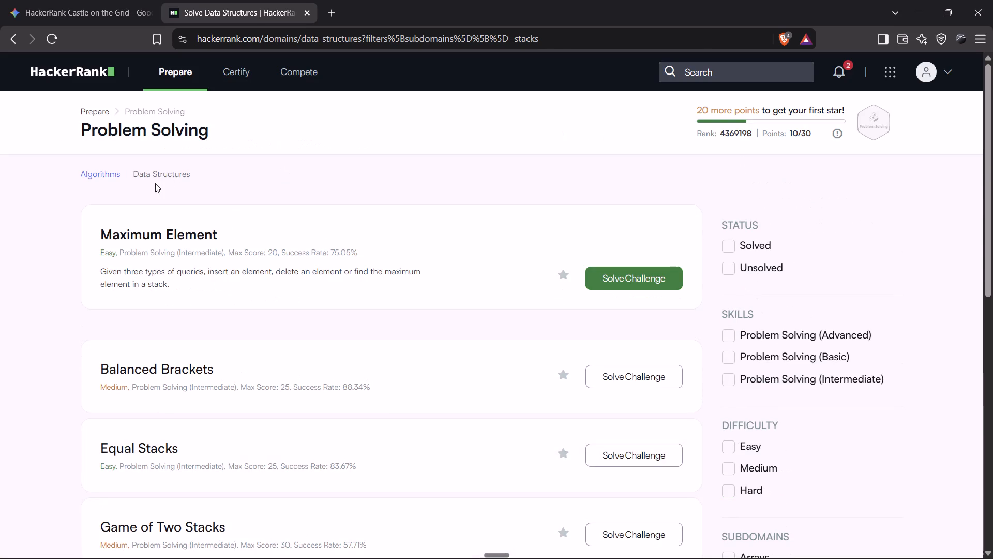
click(863, 121)
click(158, 172)
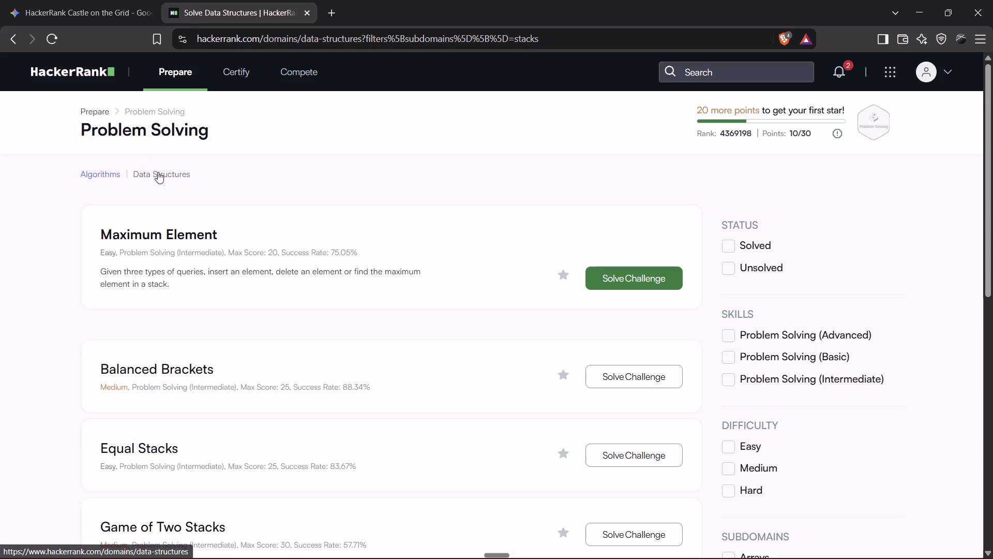
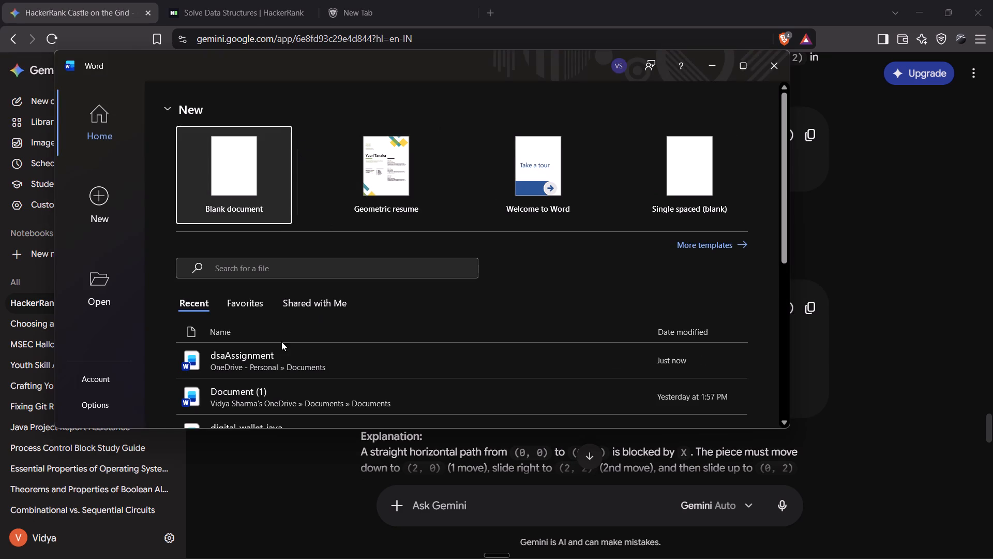
click(267, 361)
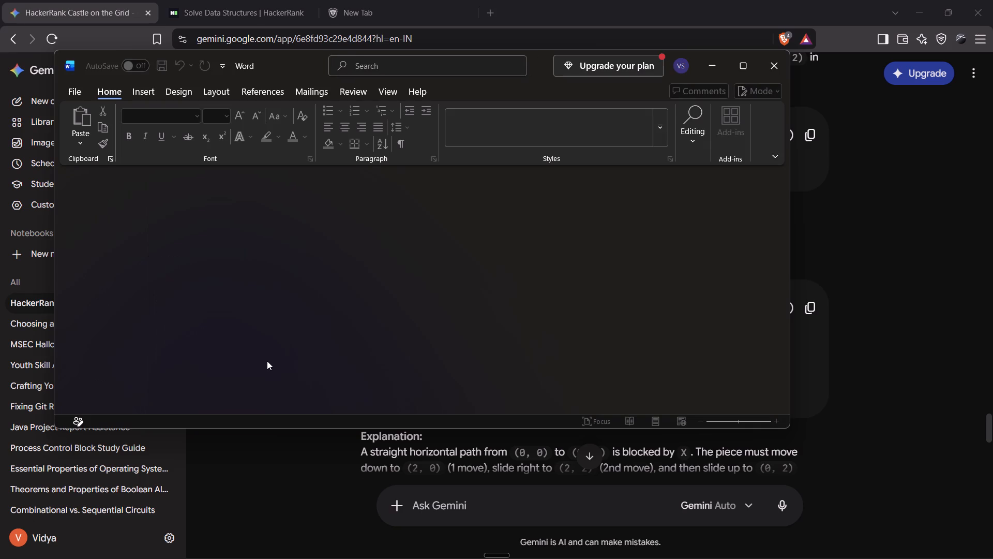
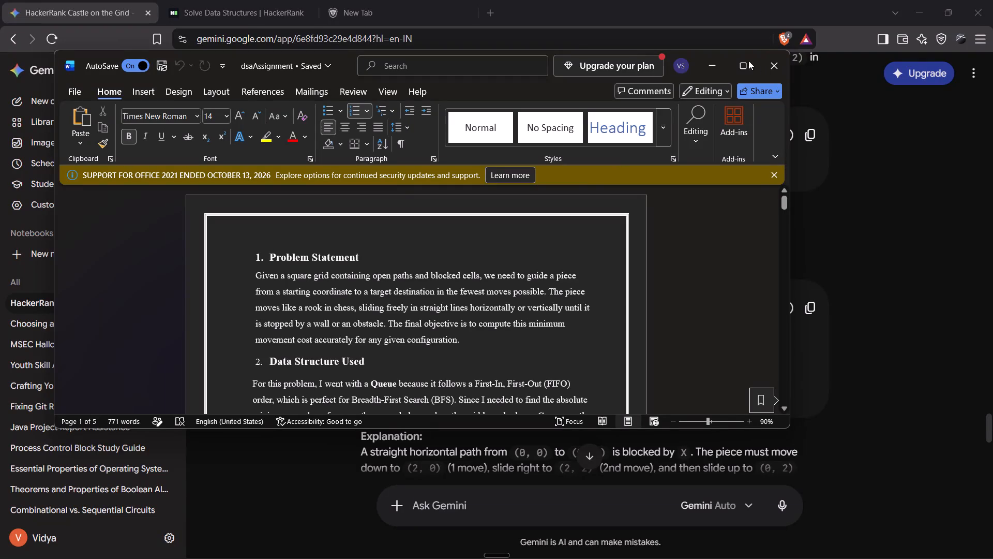
Maximize the dsaAssignment document window and dismiss the Office 2021 support notice.
click(743, 63)
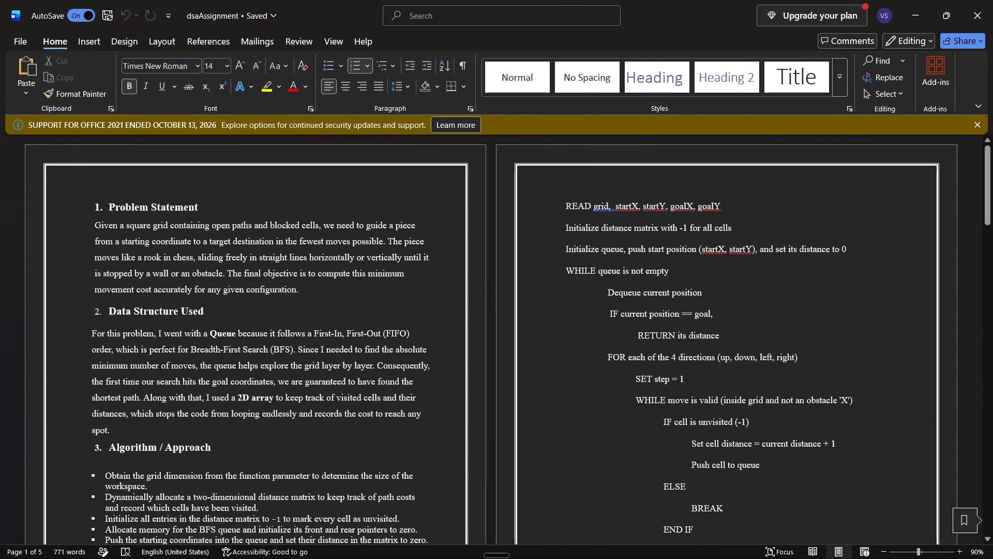
click(973, 128)
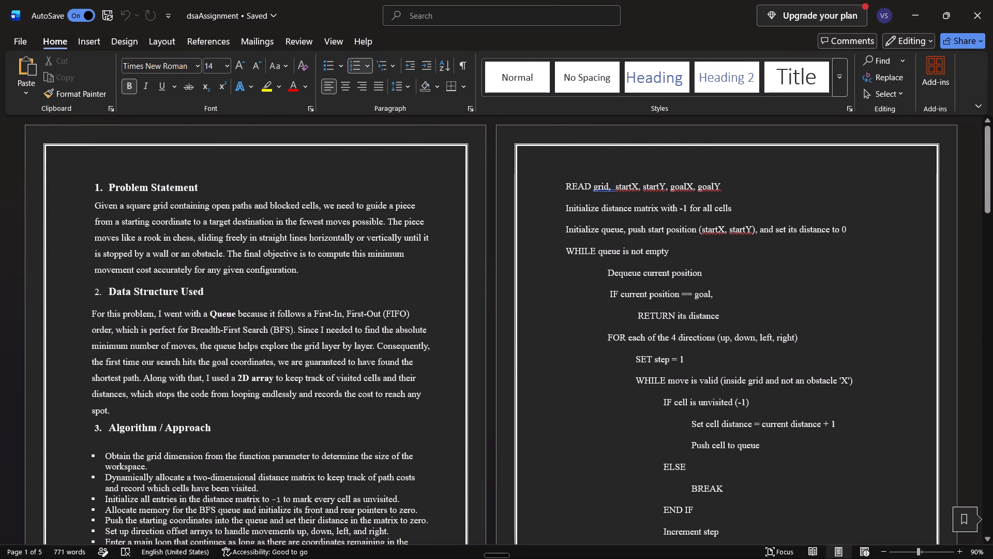
Review the dsaAssignment report from the Problem Statement through the code to the Sample Test Cases table.
scroll(657, 277, down, 1)
ctrl+scroll(350, 220, up, 2)
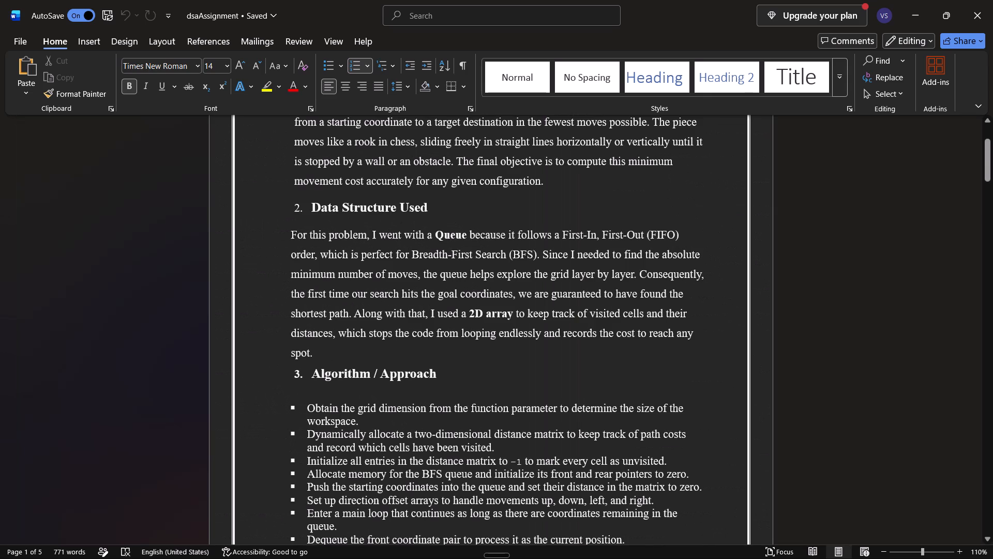
scroll(350, 217, up, 7)
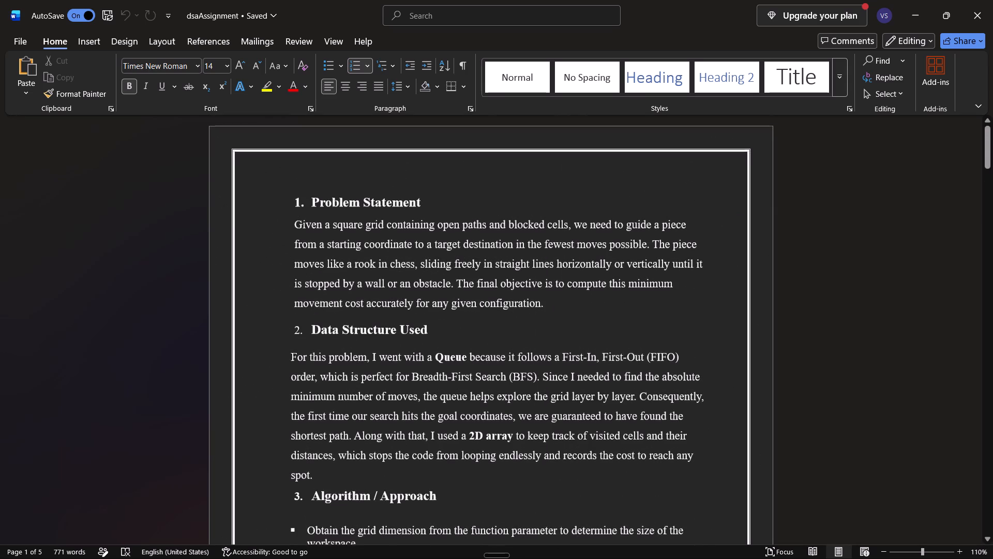
scroll(350, 217, down, 5)
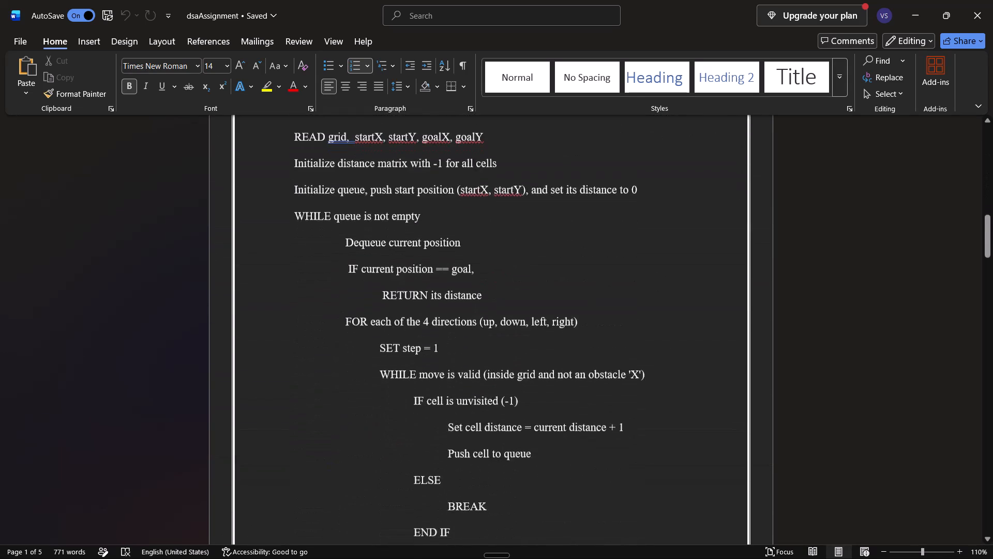
scroll(350, 217, down, 5)
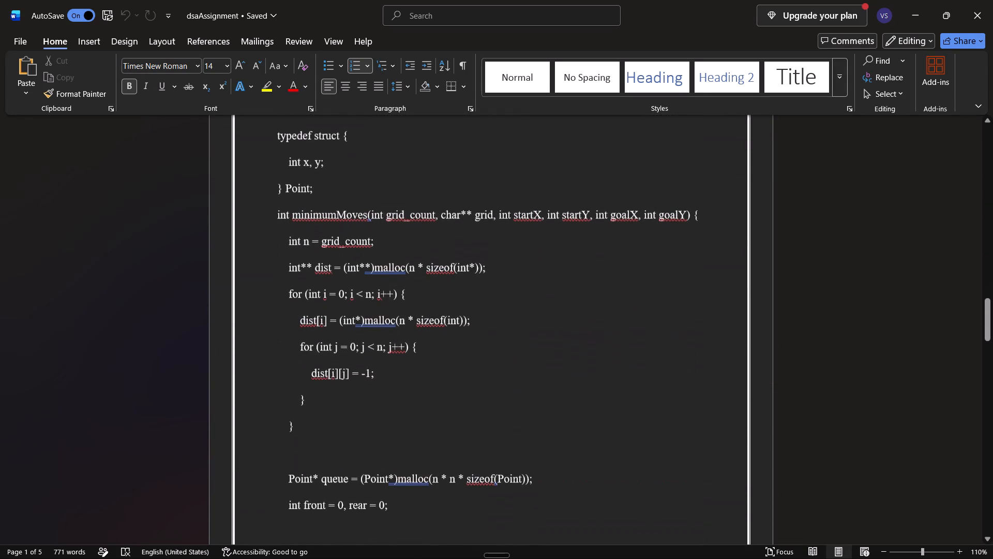
scroll(350, 217, down, 3)
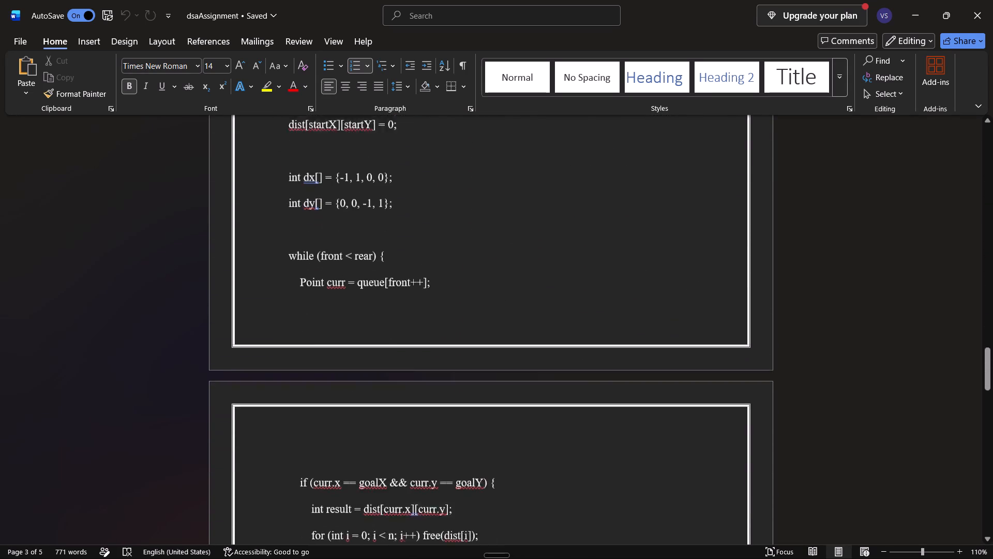
scroll(350, 217, down, 5)
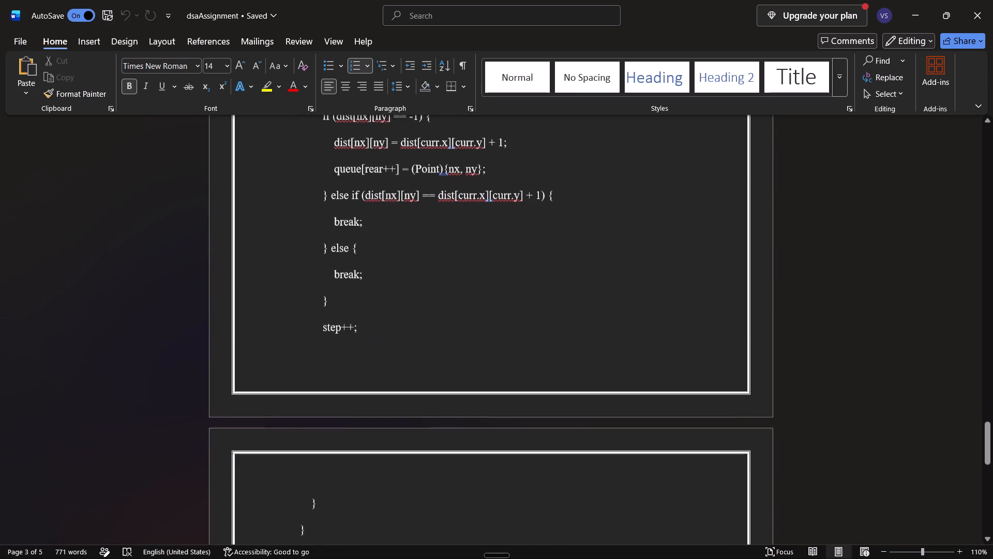
scroll(350, 217, down, 4)
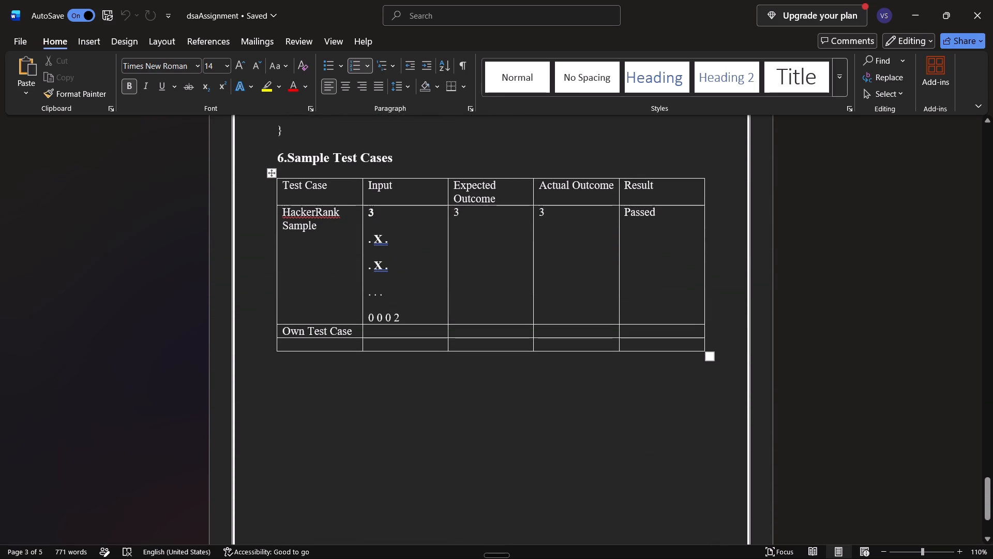
scroll(520, 344, down, 1)
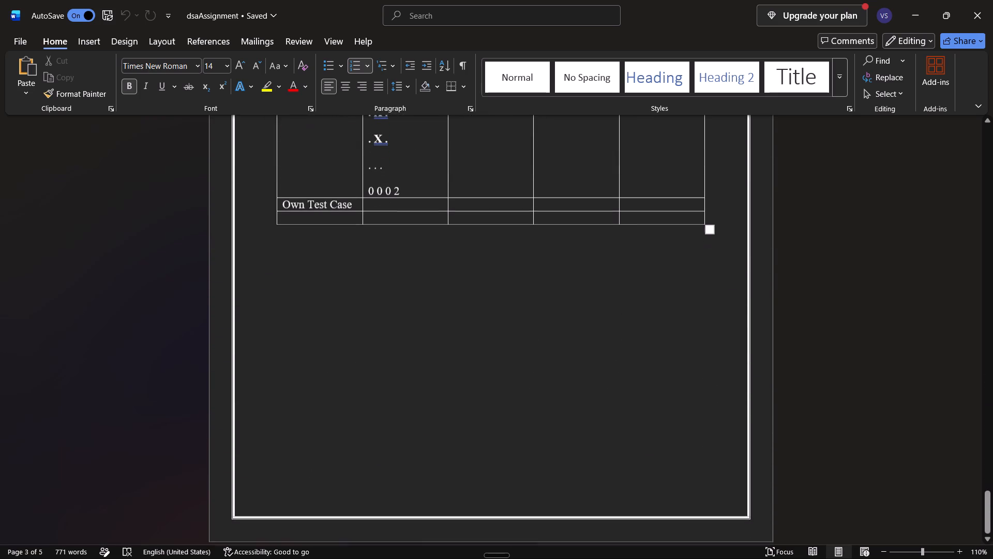
scroll(520, 344, down, 1)
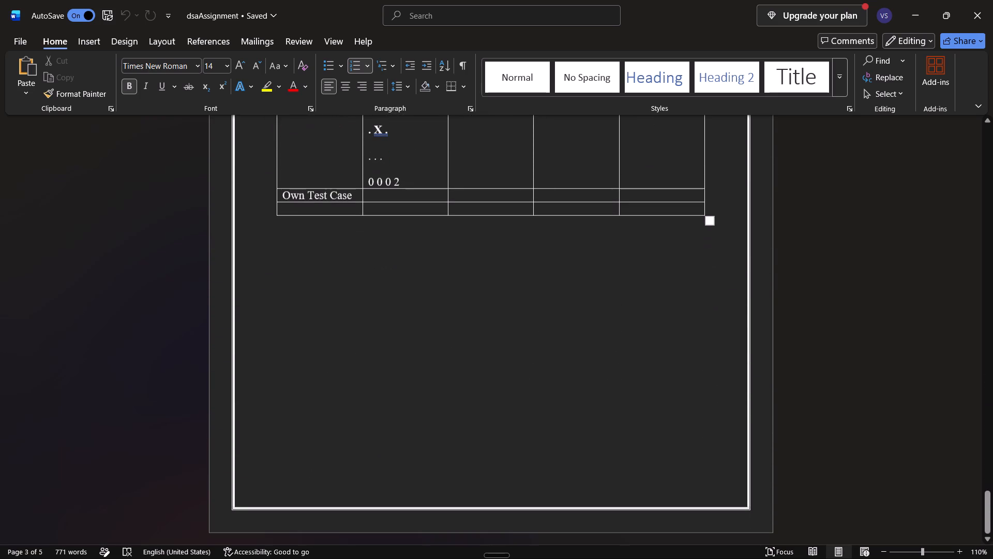
scroll(526, 385, up, 2)
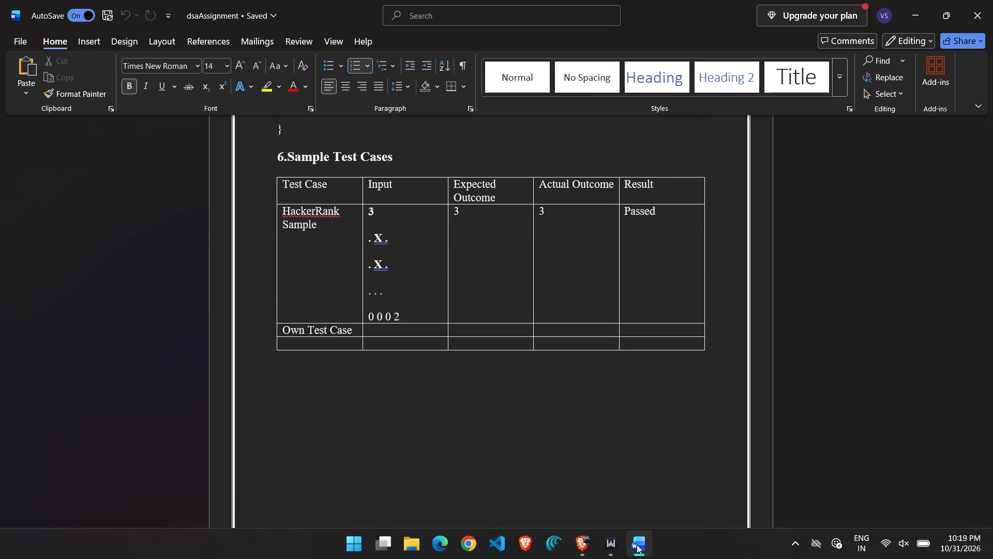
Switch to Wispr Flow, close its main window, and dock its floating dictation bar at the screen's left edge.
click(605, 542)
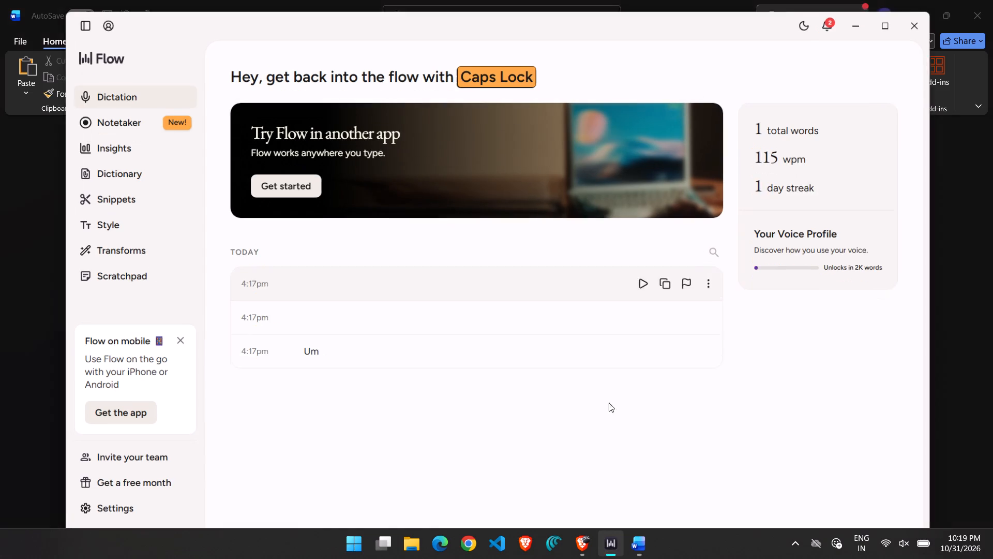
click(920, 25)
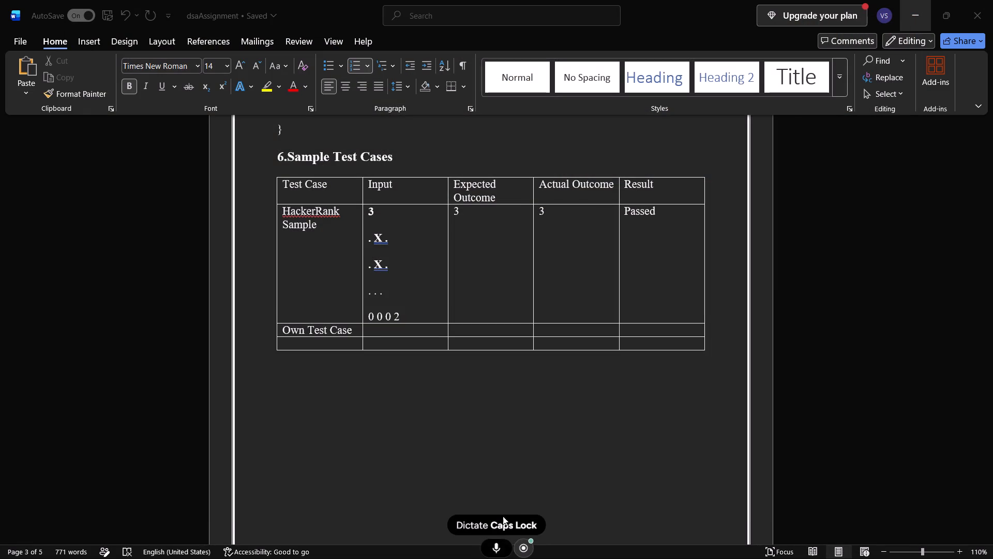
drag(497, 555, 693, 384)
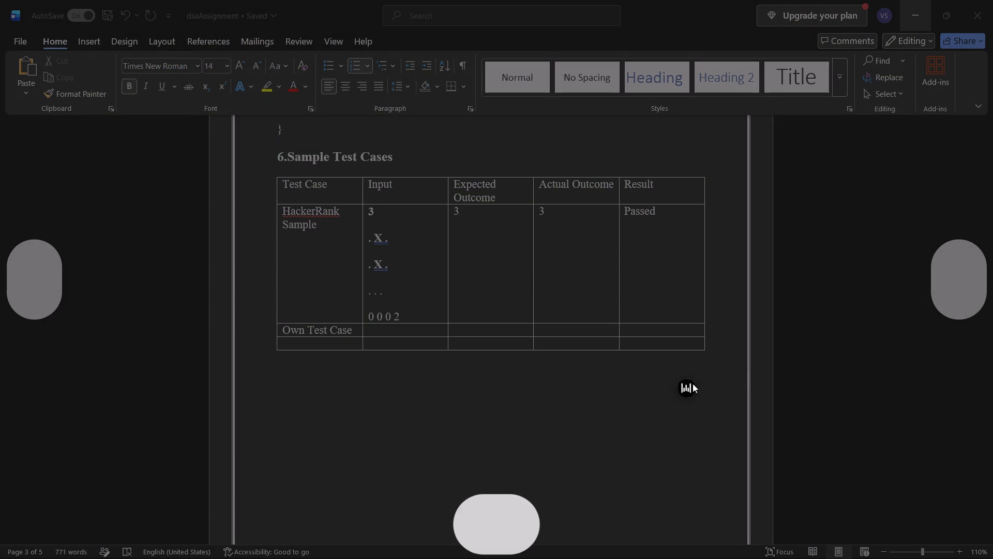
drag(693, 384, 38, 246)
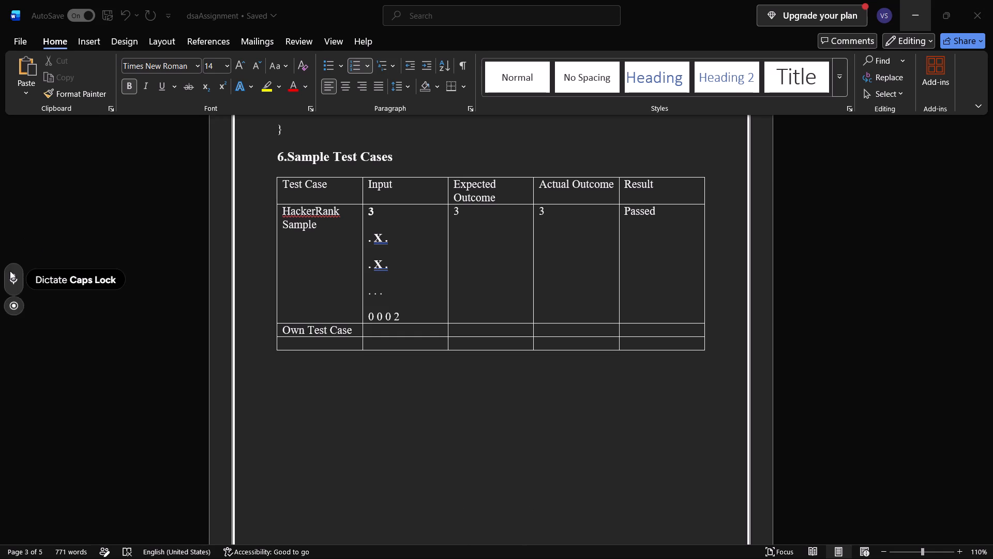
Check the General settings of Wispr Flow from its dictation bar, then close the Wispr Flow window.
right_click(10, 271)
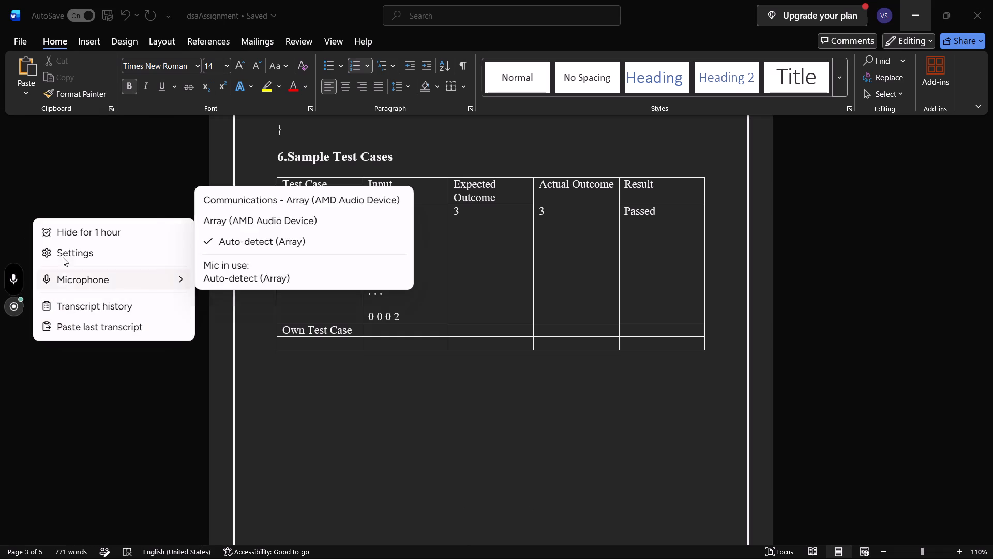
click(76, 254)
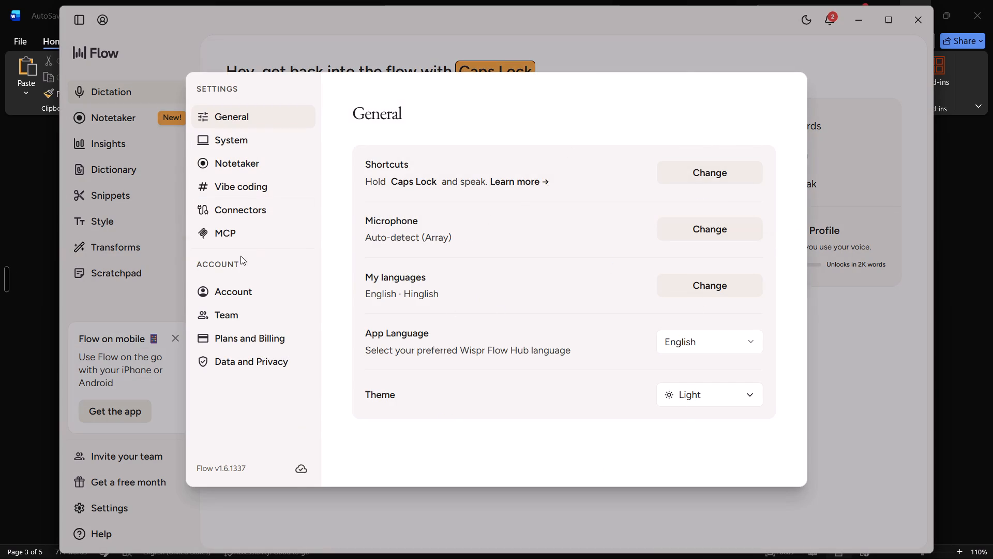
click(292, 23)
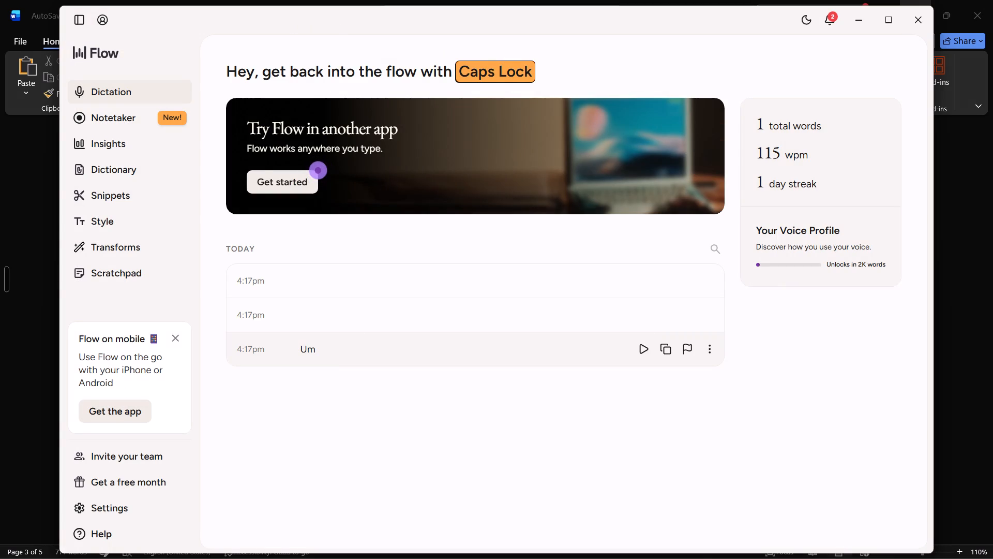
click(914, 28)
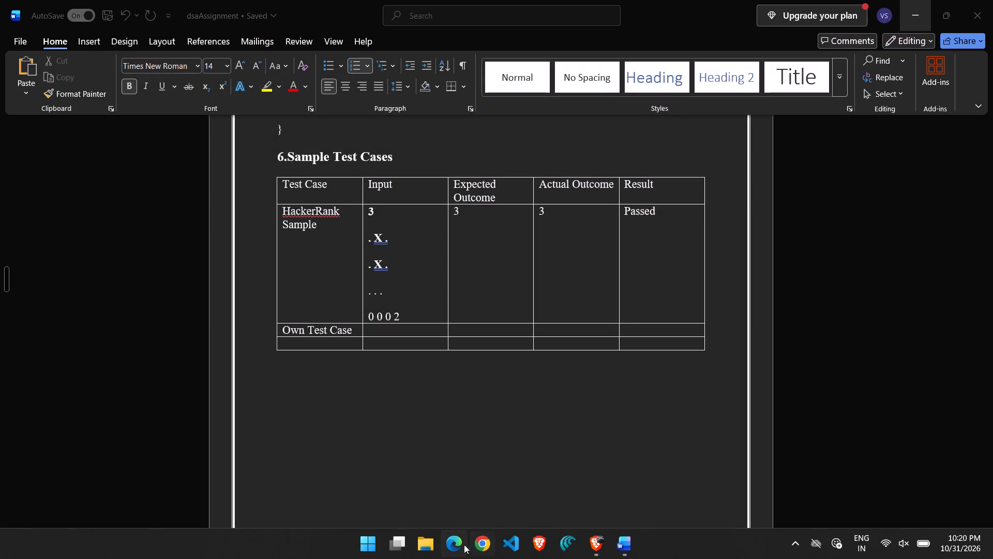
Search Windows for "fl" and request the uninstall of Wispr Flow, bringing up the Installed apps settings.
click(370, 538)
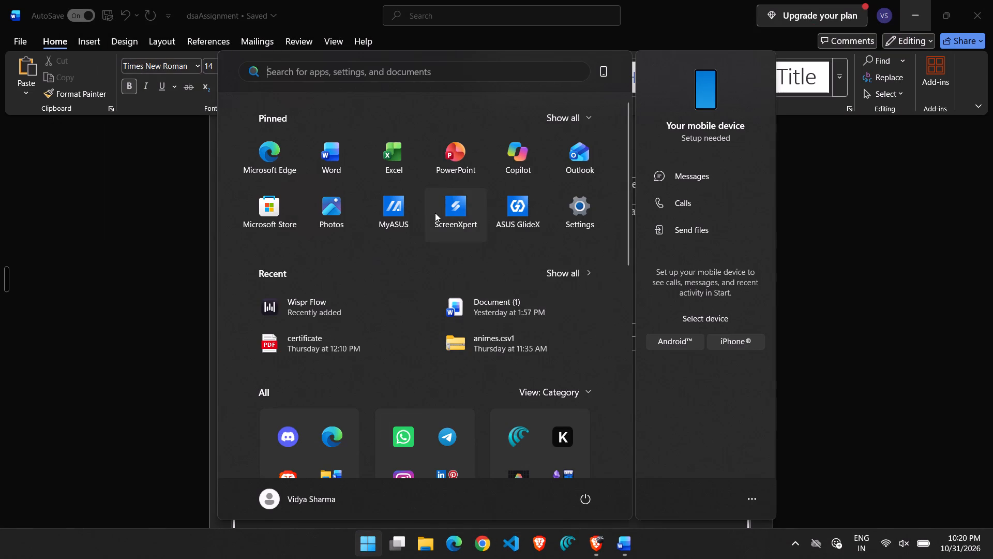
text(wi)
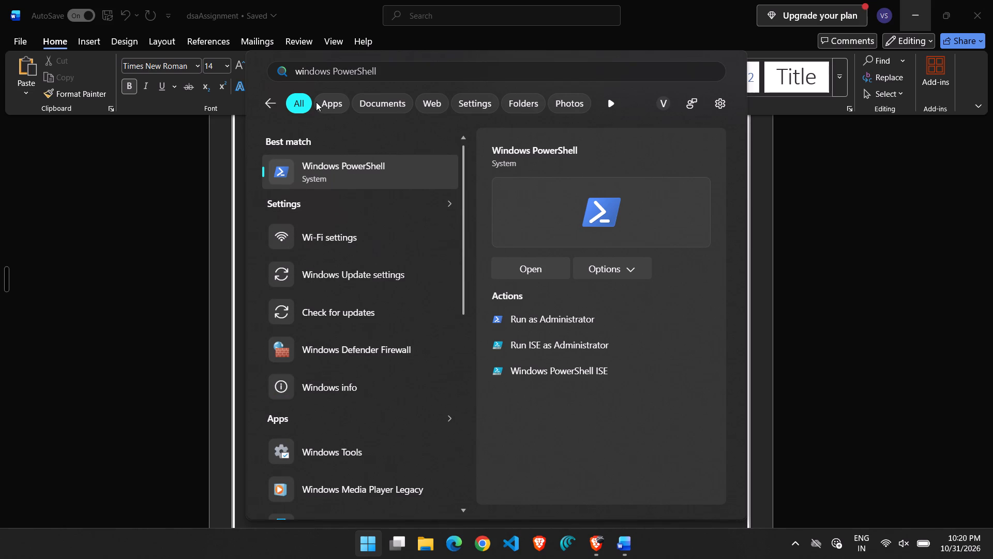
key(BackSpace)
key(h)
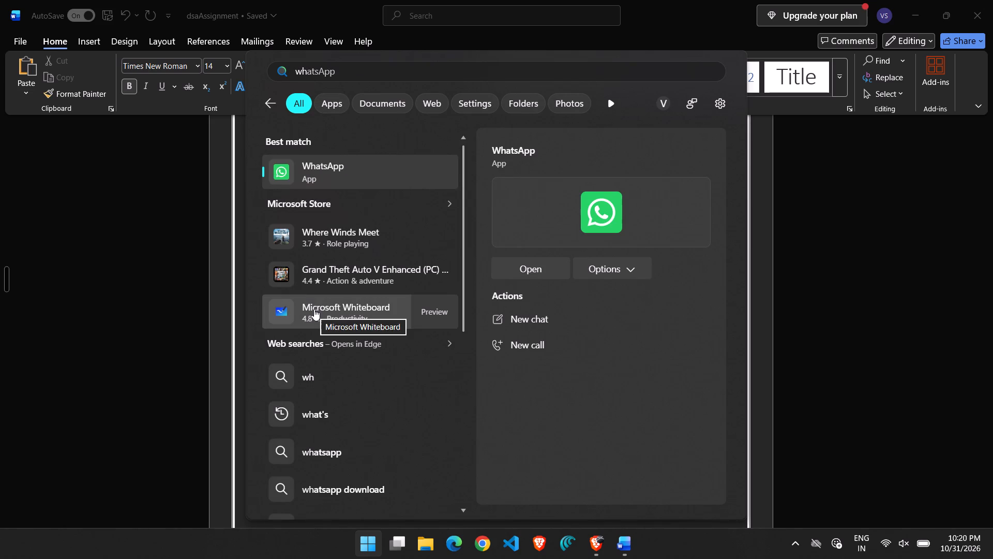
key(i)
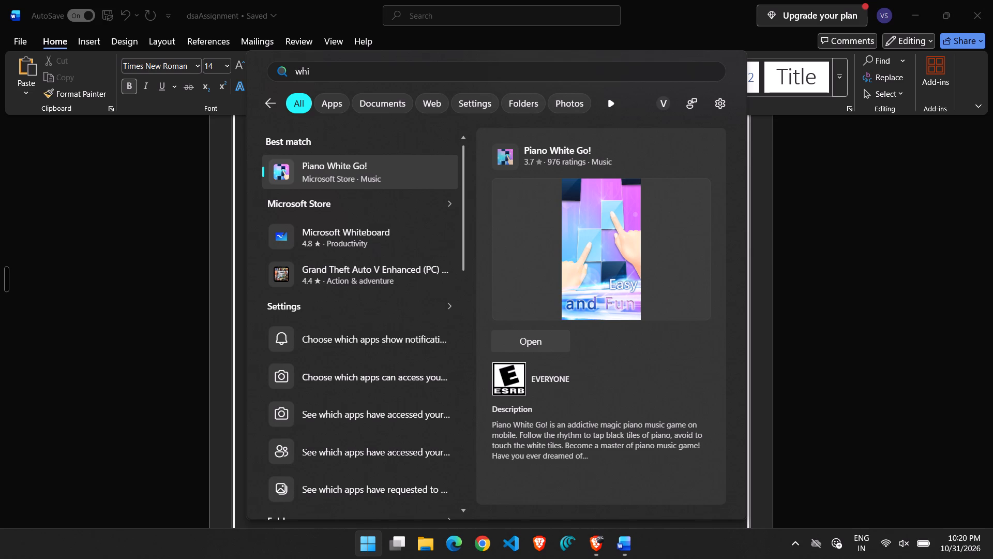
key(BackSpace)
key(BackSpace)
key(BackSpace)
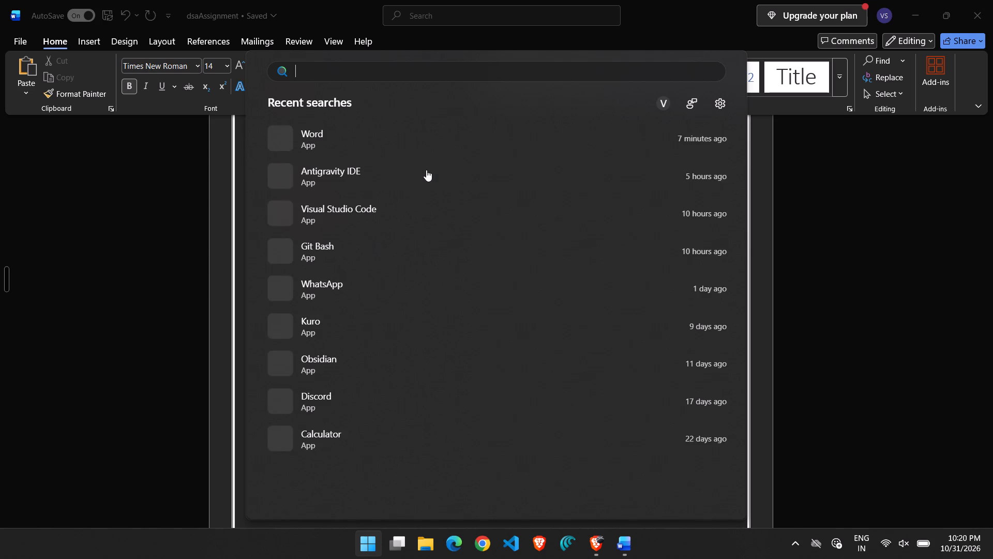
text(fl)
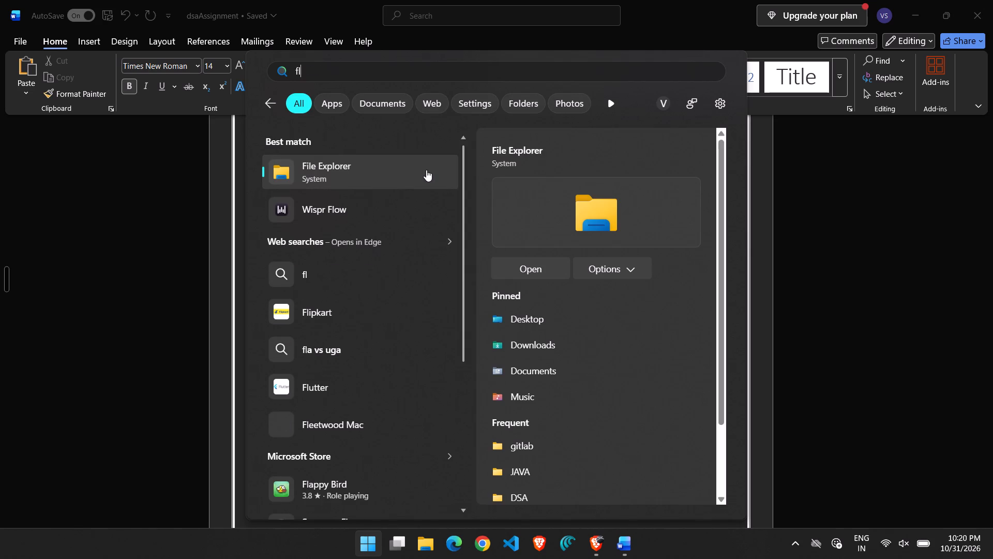
right_click(362, 218)
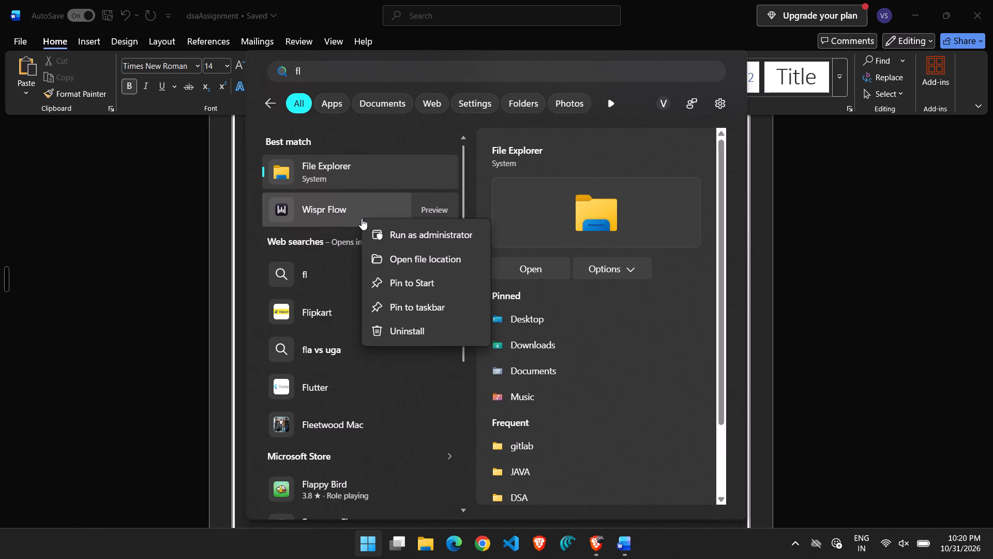
click(398, 325)
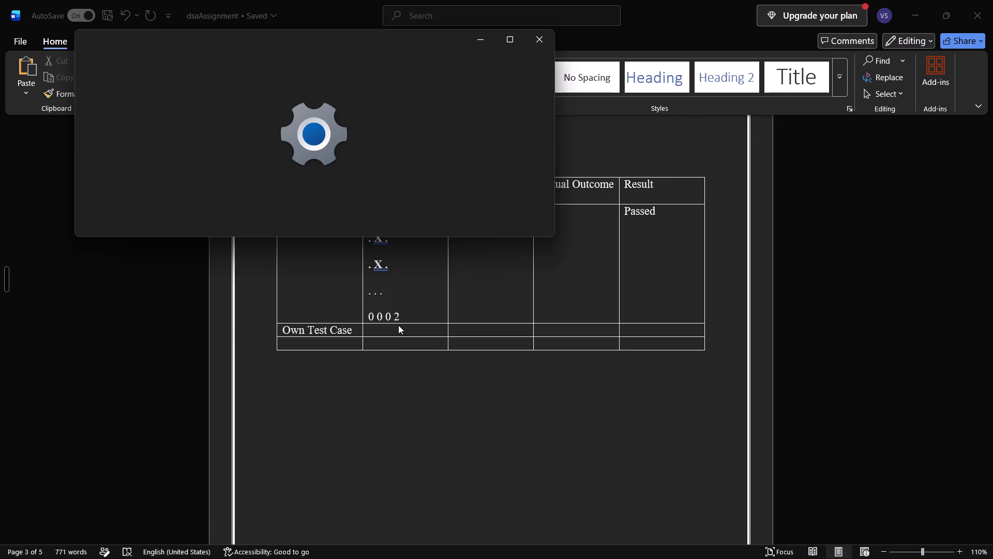
Filter the installed apps by "wis", uninstall Wispr Flow, and close Settings to return to the dsaAssignment document.
scroll(374, 106, down, 1)
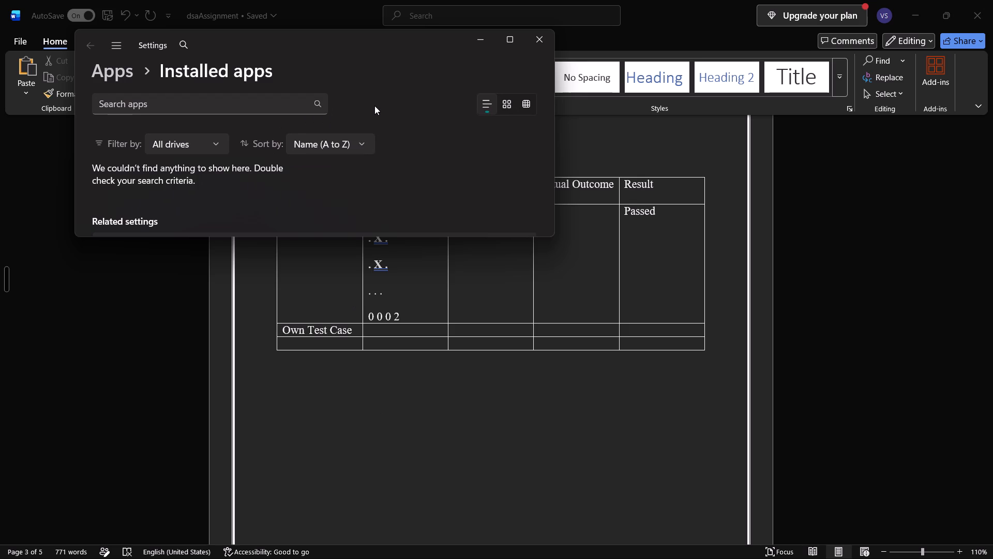
scroll(374, 106, down, 2)
scroll(167, 95, down, 2)
click(167, 95)
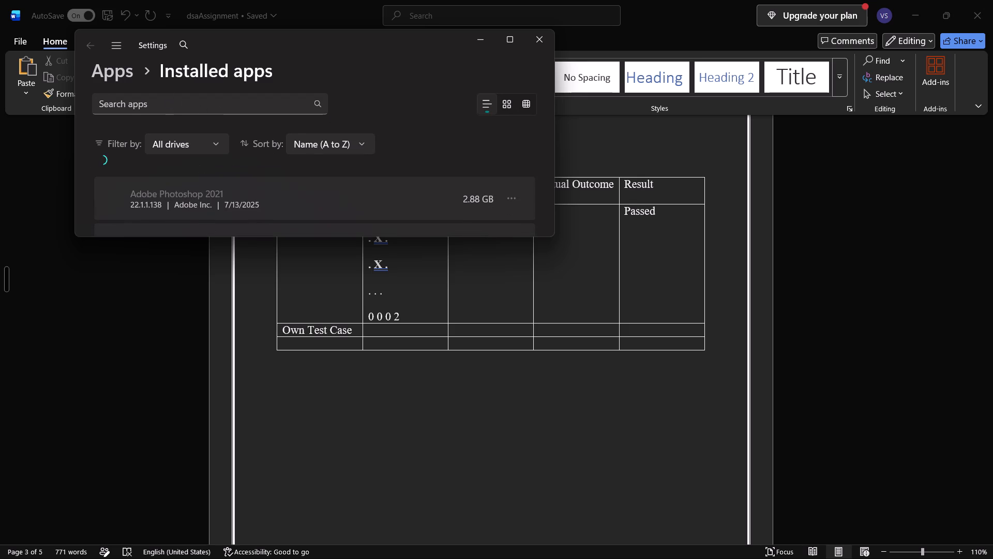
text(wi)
click(154, 104)
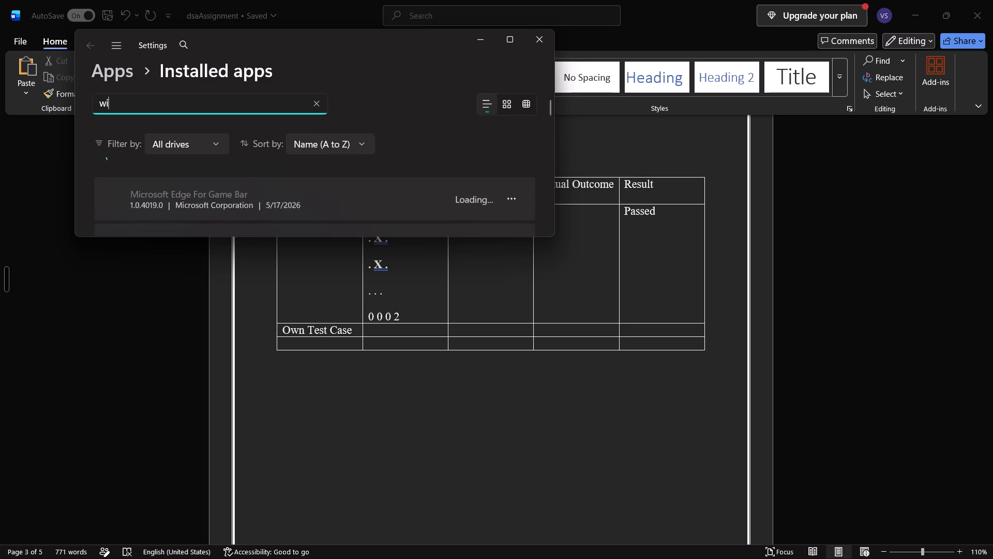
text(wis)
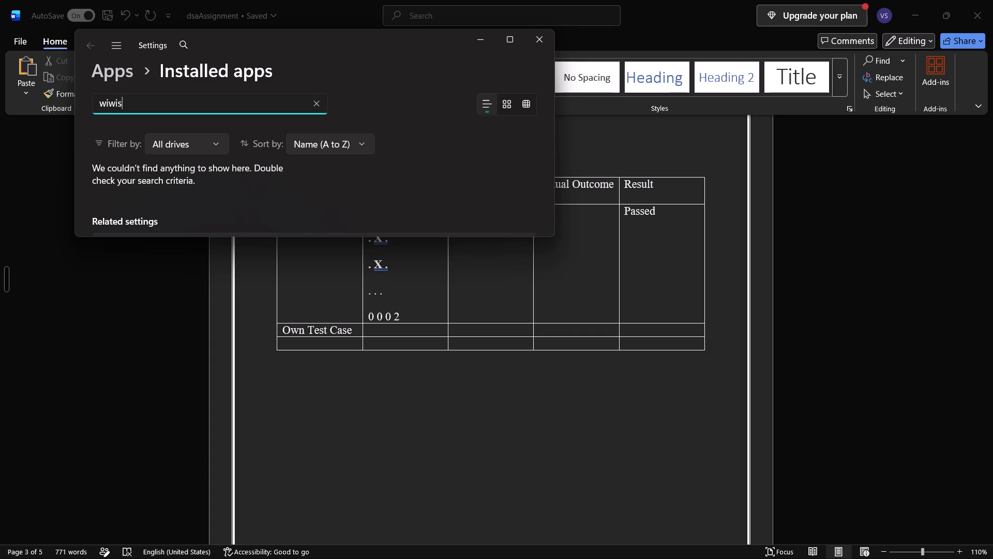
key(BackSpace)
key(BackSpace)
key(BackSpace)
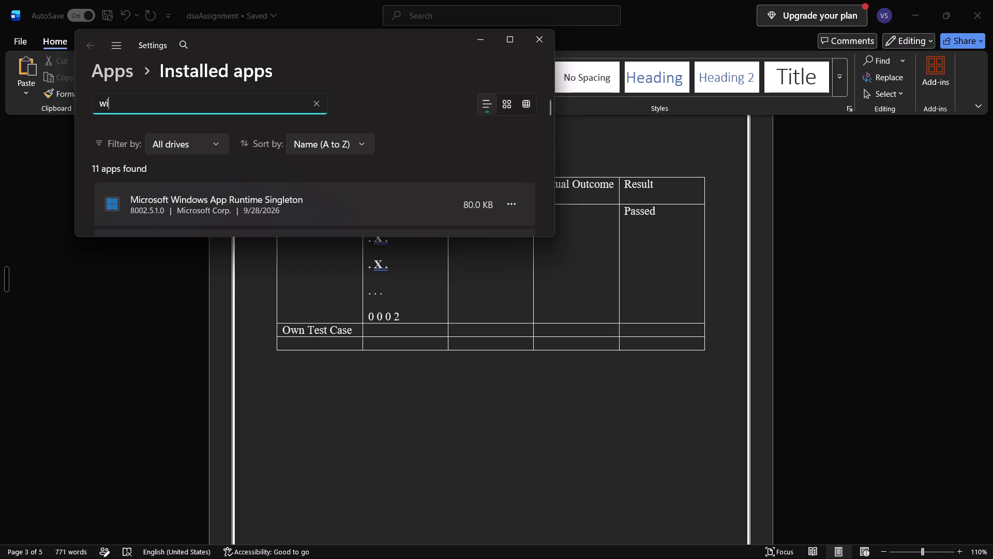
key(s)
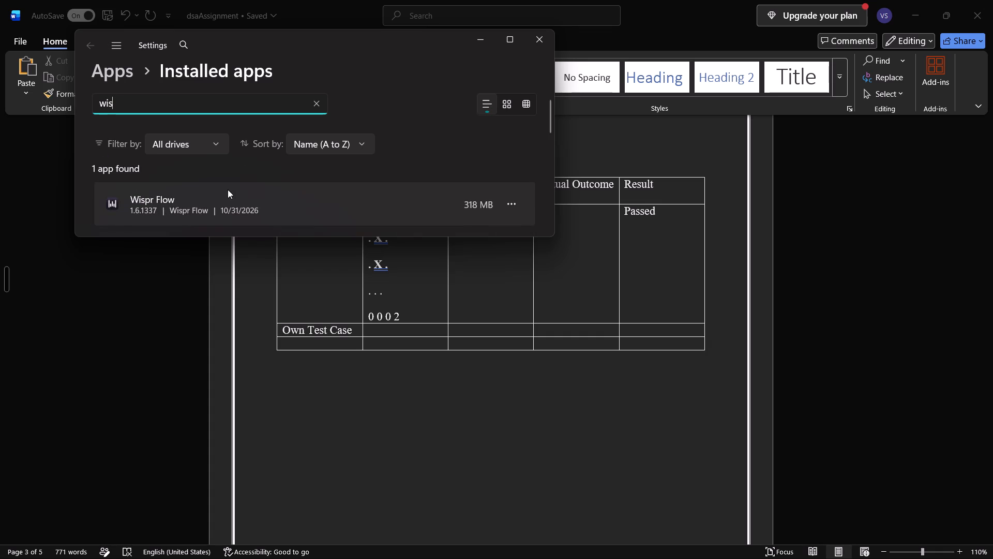
click(513, 209)
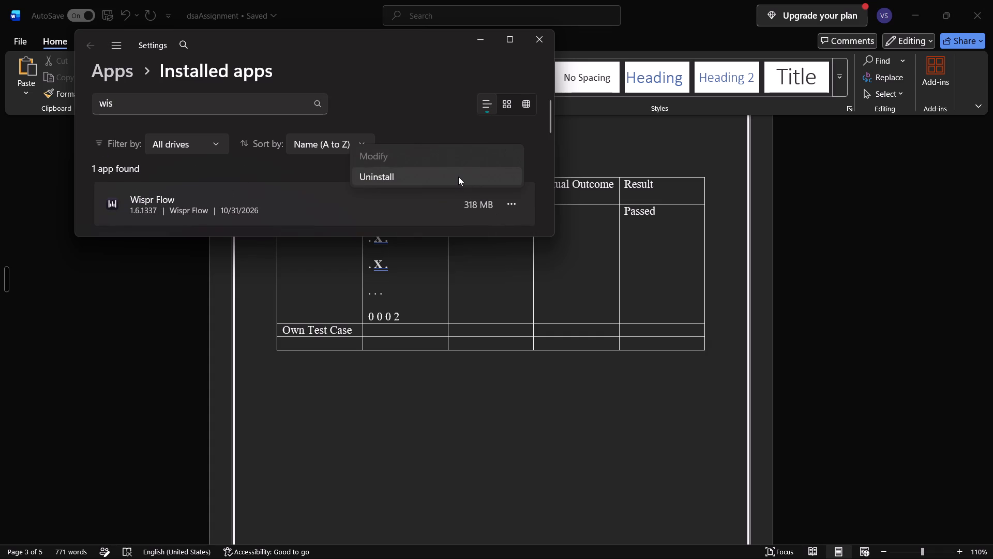
click(458, 176)
click(486, 163)
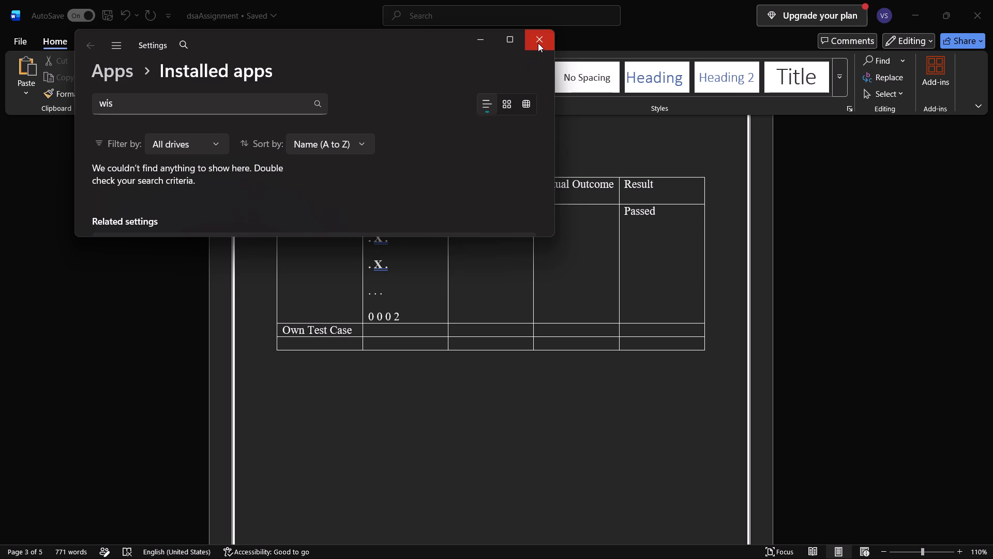
click(538, 43)
Label the three rows under Test Case in the Sample Test Cases table as 1, 2 and 3.
click(397, 322)
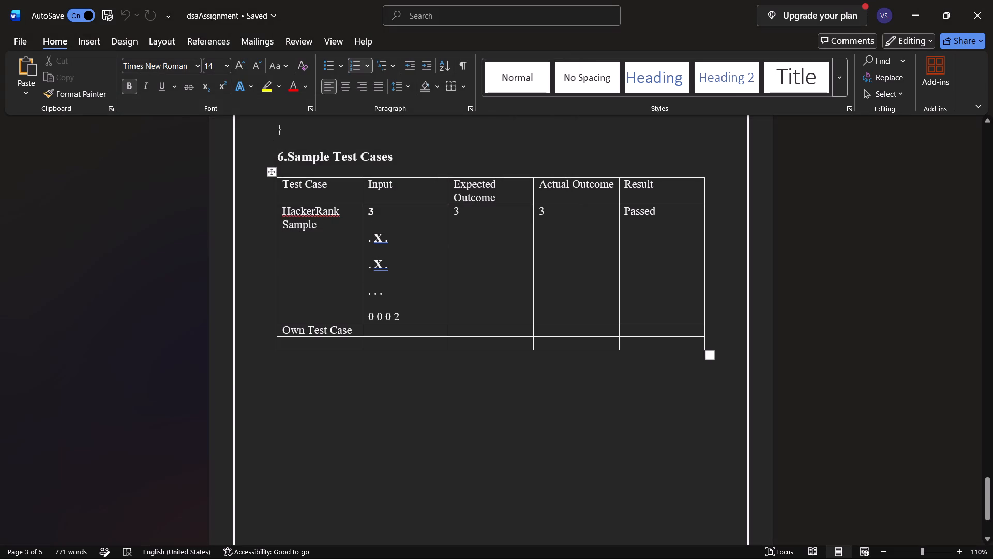
click(389, 330)
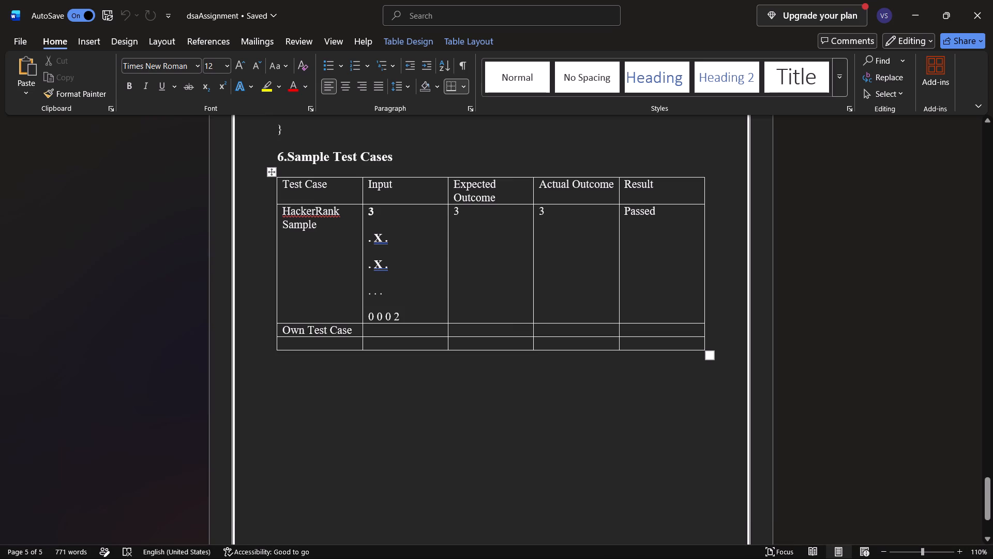
drag(333, 226, 287, 203)
key(BackSpace)
key(1)
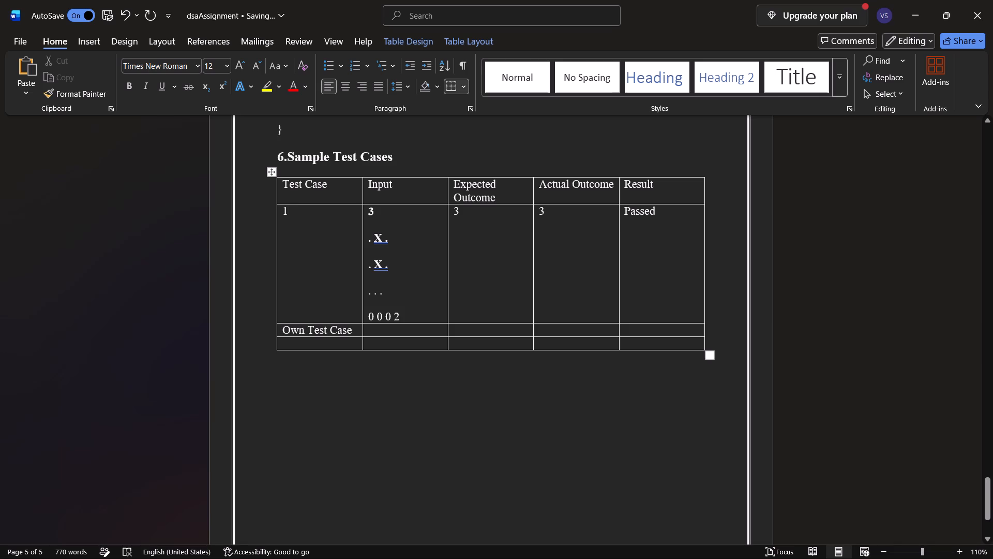
drag(355, 328, 266, 329)
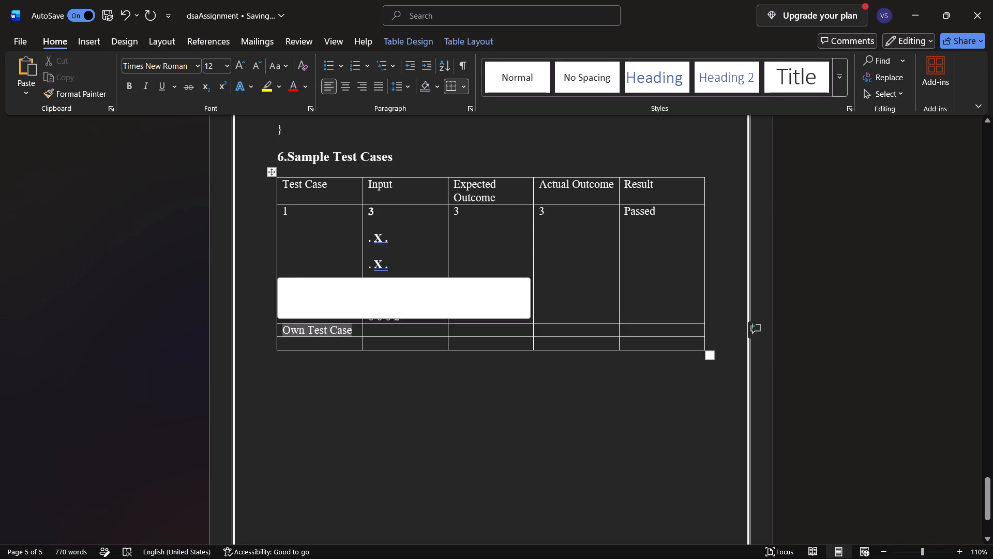
key(2)
click(295, 343)
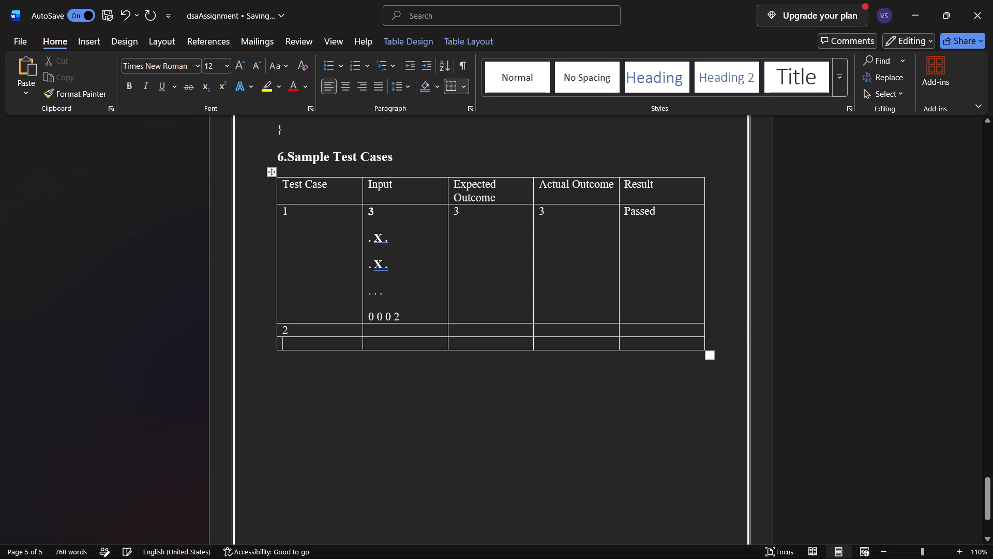
key(3)
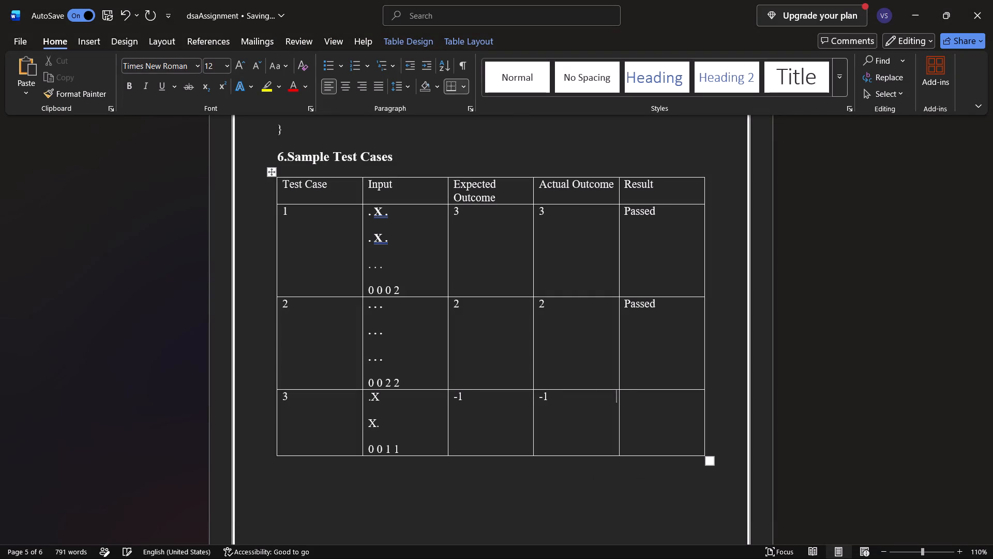
Enter Passed as the Result of test case 3.
key(BackSpace)
key(a)
key(BackSpace)
key(BackSpace)
key(BackSpace)
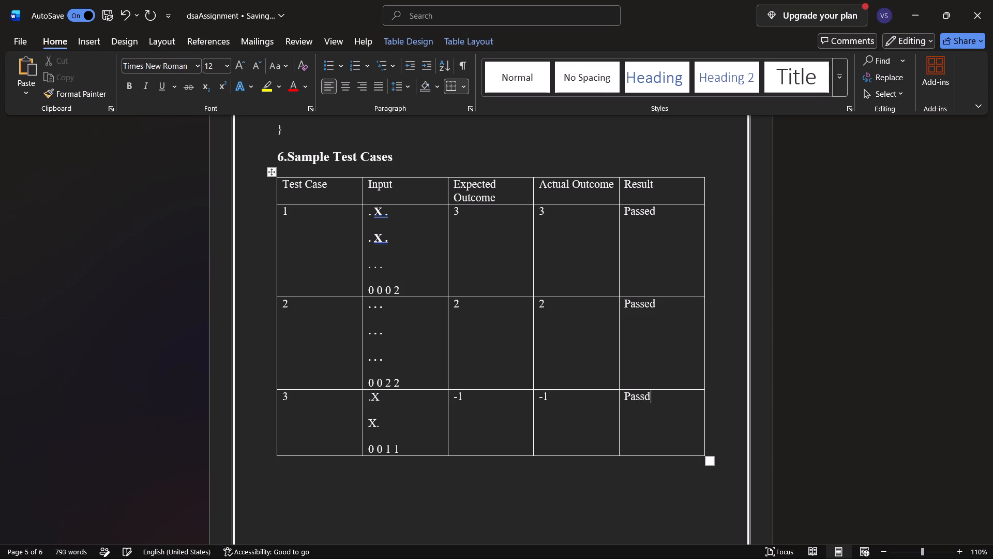
key(BackSpace)
text(ed)
Make the .X and X. grid lines in test case 3's Input cell bold.
scroll(505, 389, down, 2)
scroll(505, 389, up, 1)
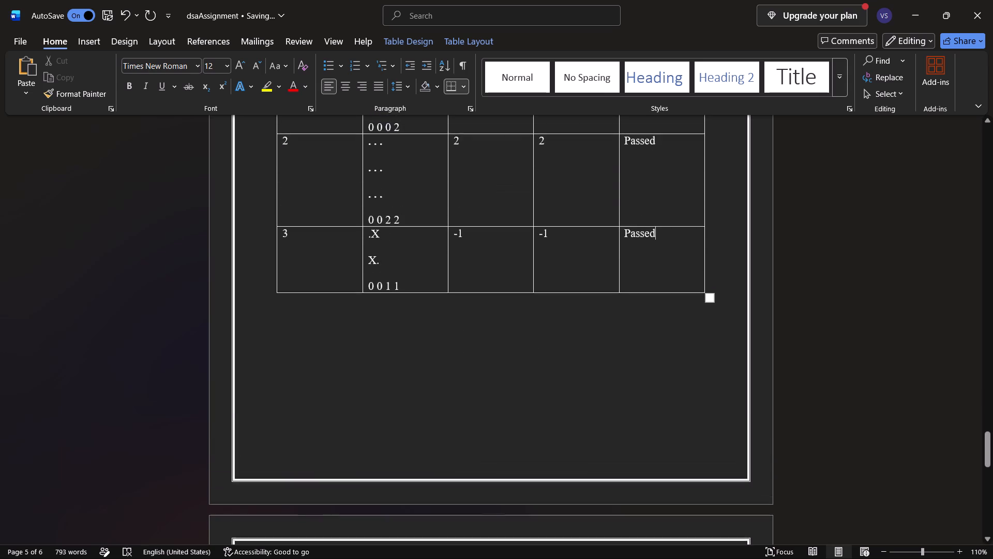
scroll(453, 375, up, 1)
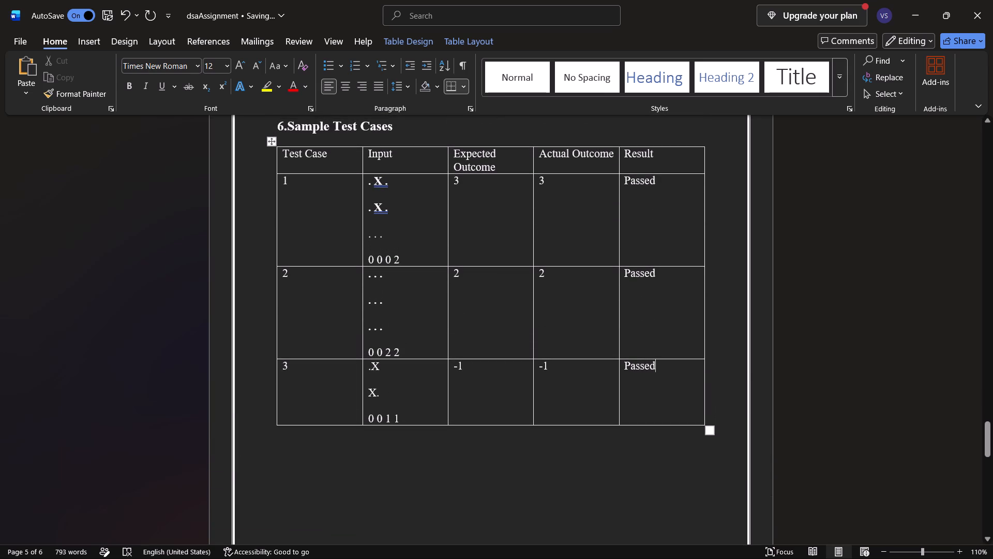
drag(388, 401, 367, 367)
click(378, 351)
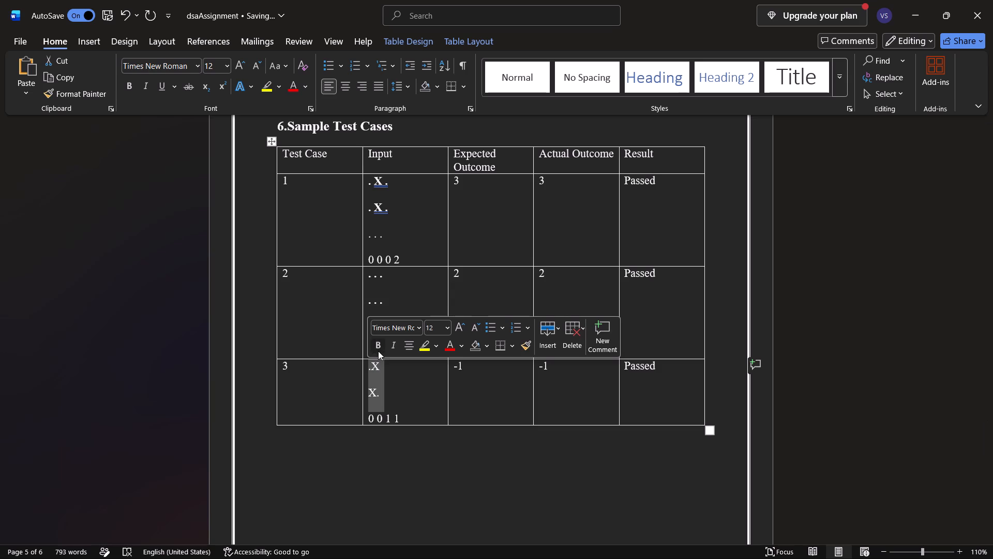
click(400, 460)
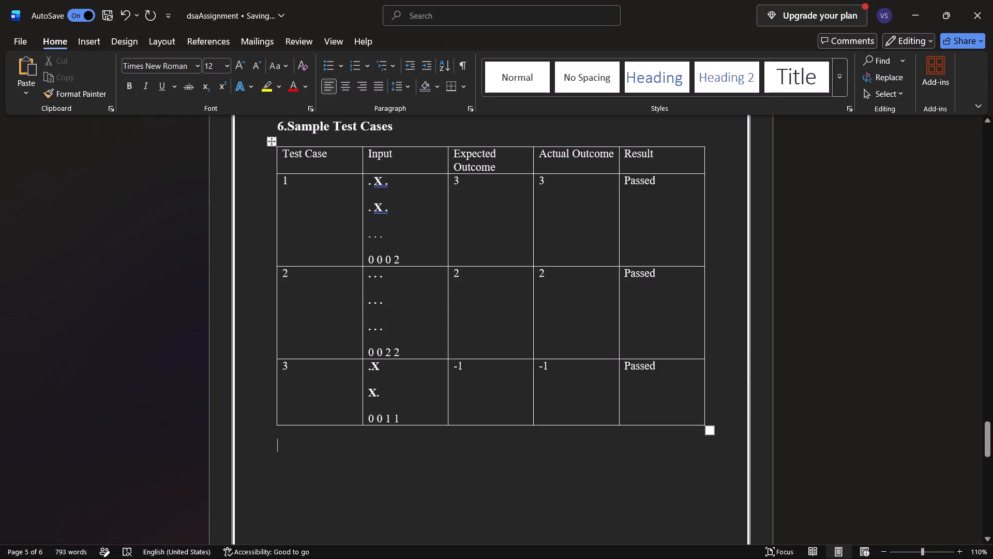
Review the report from the Algorithm / Approach section through the Sample Test Cases table and the blank page after it.
scroll(512, 323, up, 4)
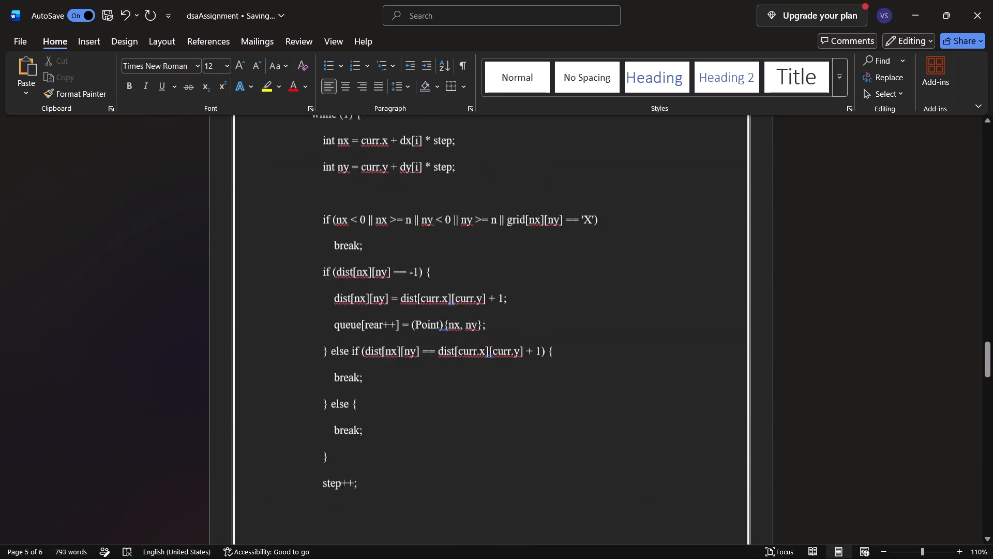
scroll(512, 323, up, 8)
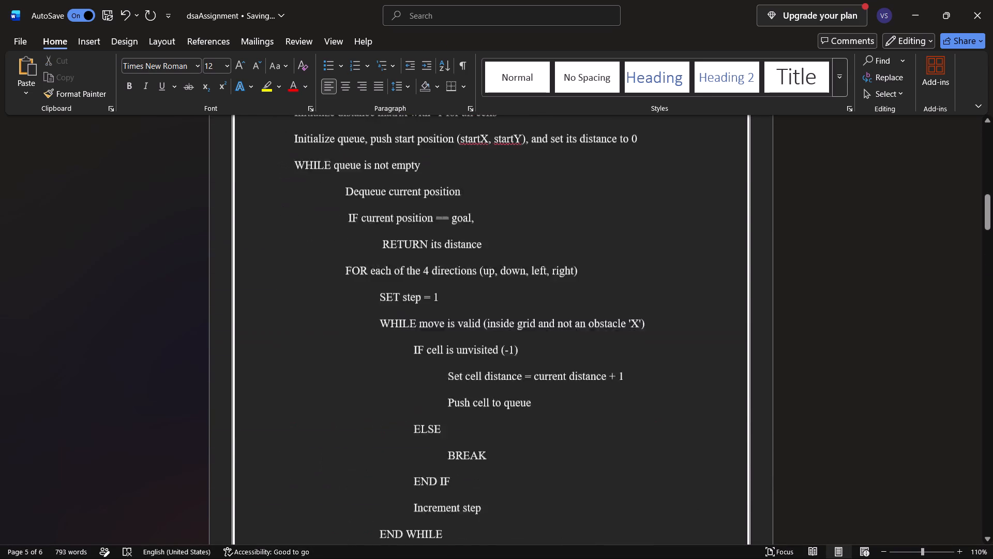
scroll(512, 323, up, 4)
scroll(512, 323, down, 3)
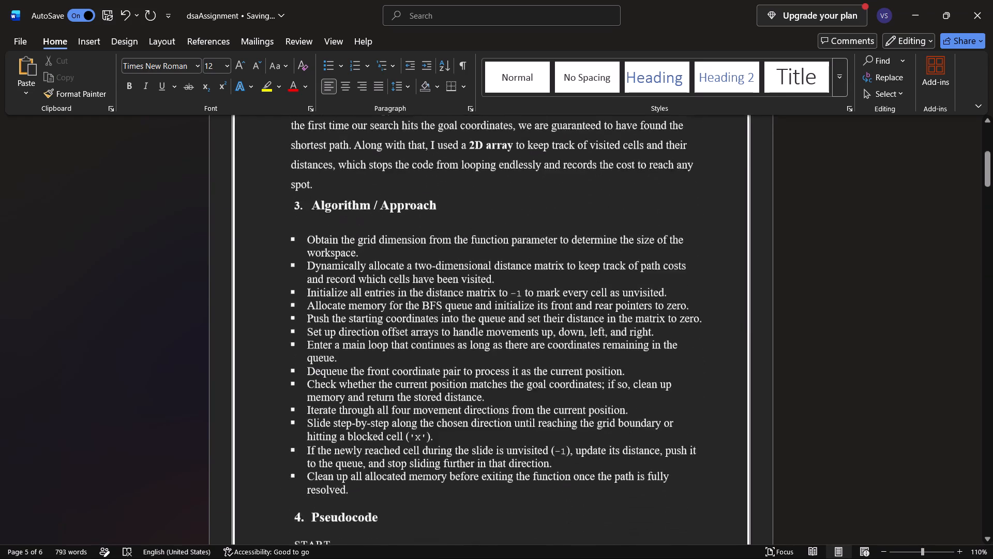
scroll(512, 323, down, 7)
scroll(512, 323, up, 2)
scroll(512, 323, down, 1)
scroll(512, 323, up, 2)
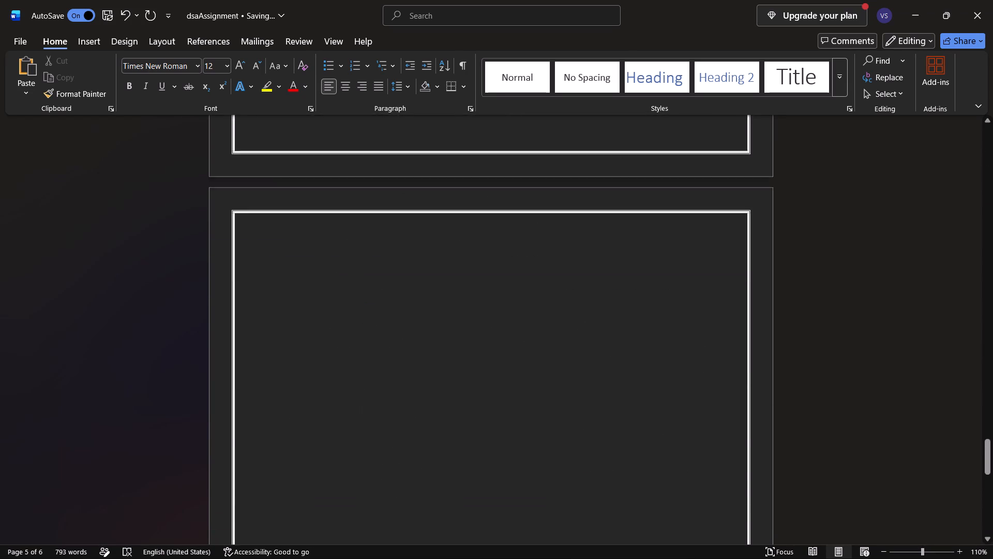
scroll(512, 323, down, 5)
scroll(512, 323, up, 3)
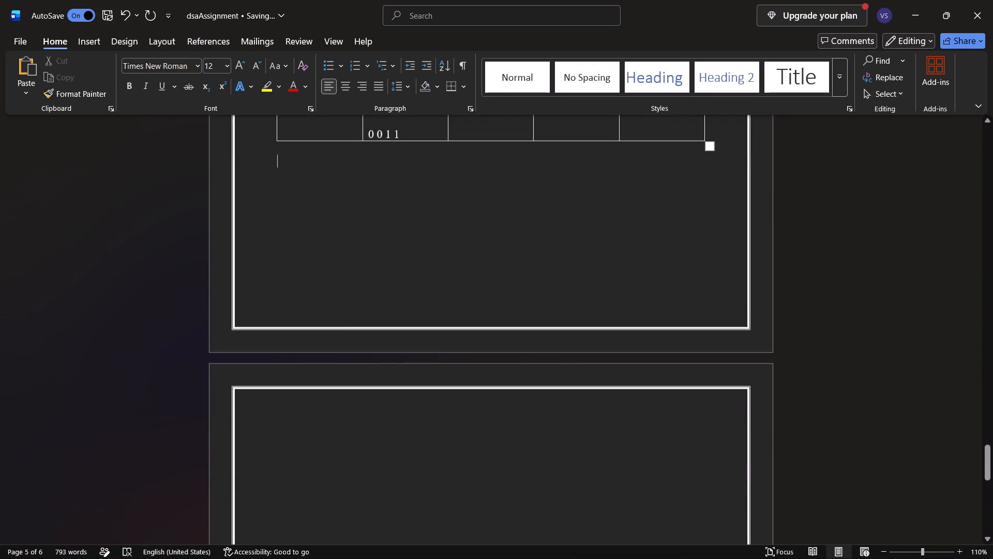
scroll(512, 323, down, 10)
scroll(512, 323, up, 2)
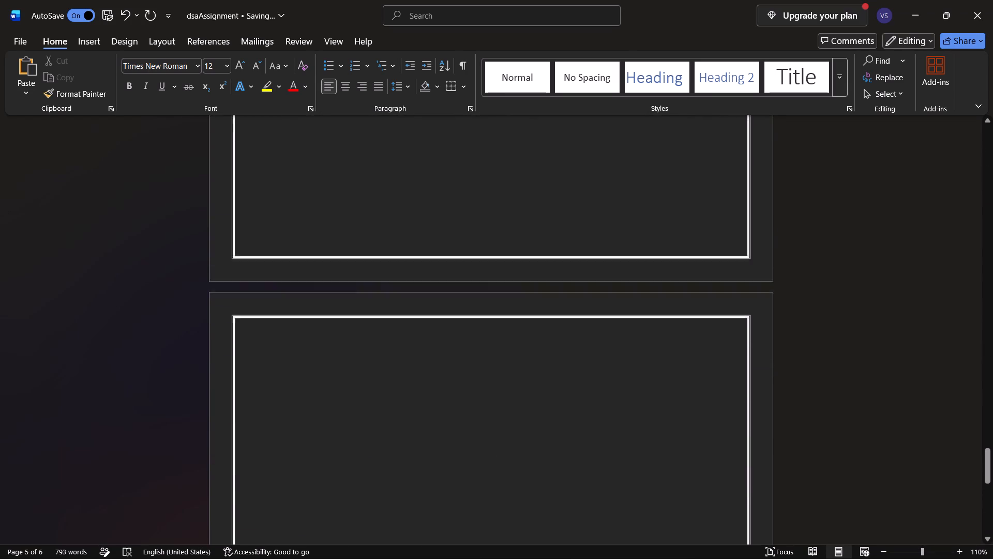
scroll(512, 323, up, 2)
scroll(502, 403, up, 1)
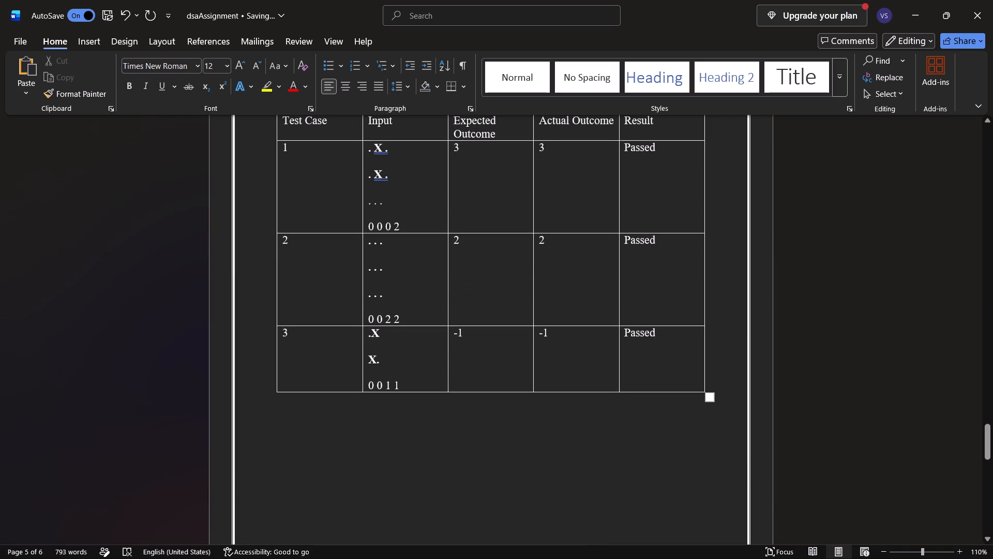
Switch to HackerRank in Brave and filter the data structures challenges by the Queues subdomain instead of Stacks.
click(597, 542)
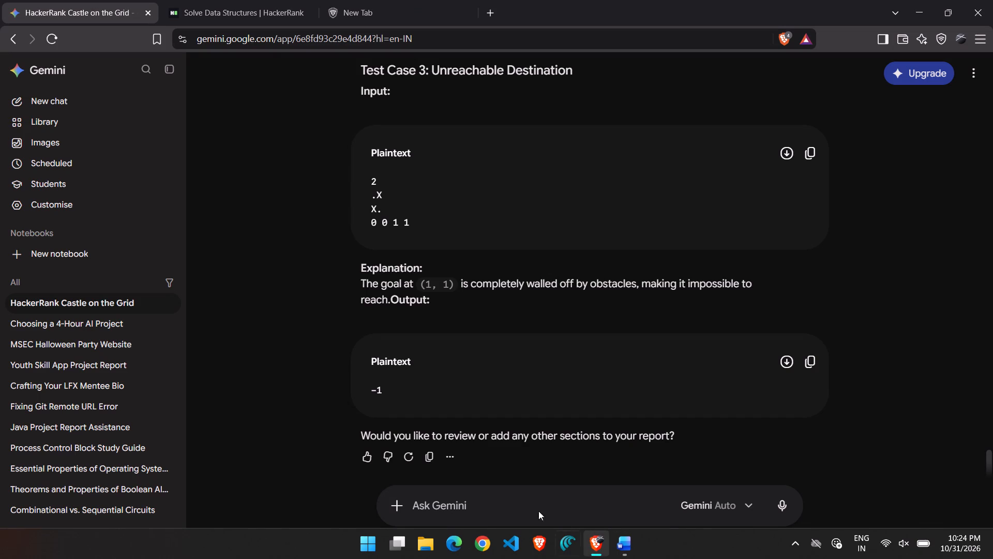
click(275, 3)
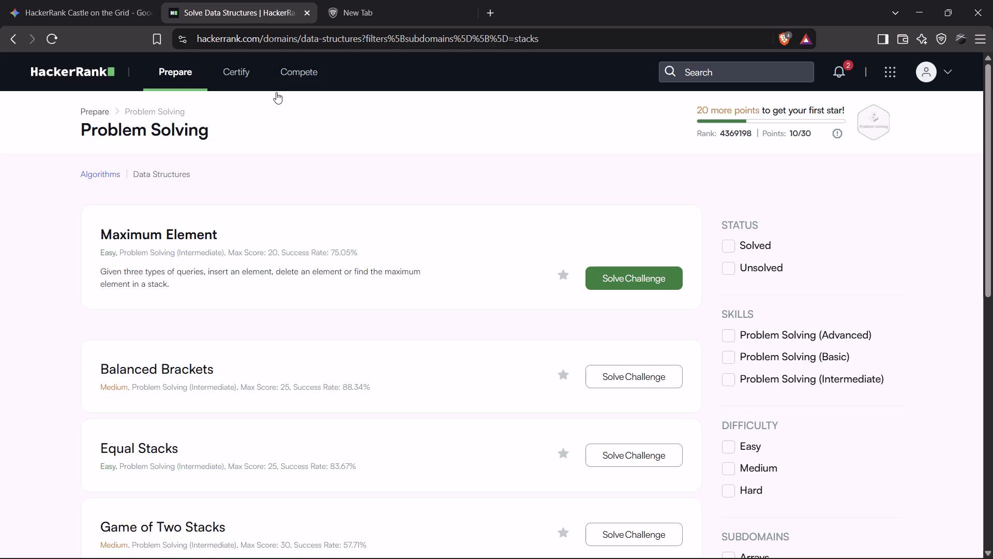
scroll(294, 231, down, 6)
scroll(294, 231, up, 1)
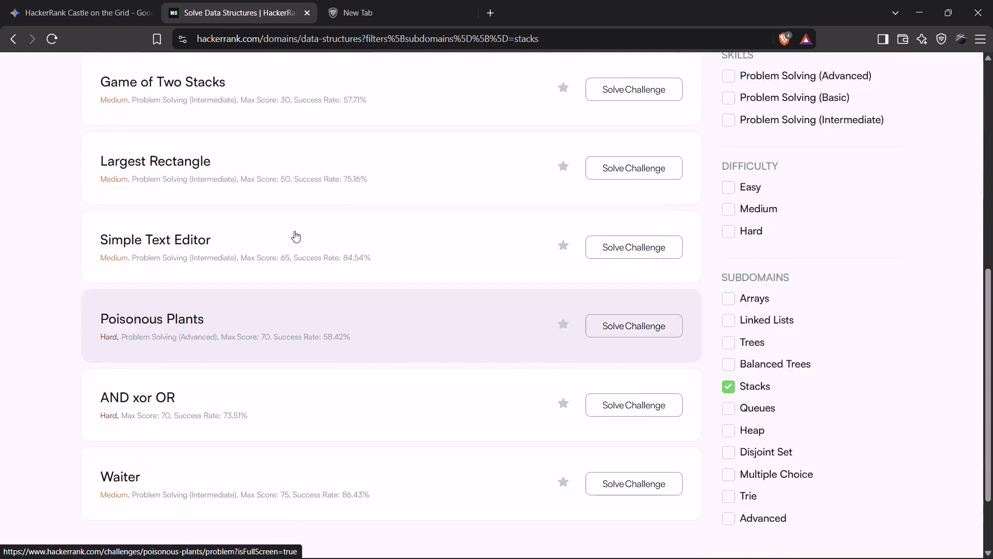
scroll(294, 231, up, 2)
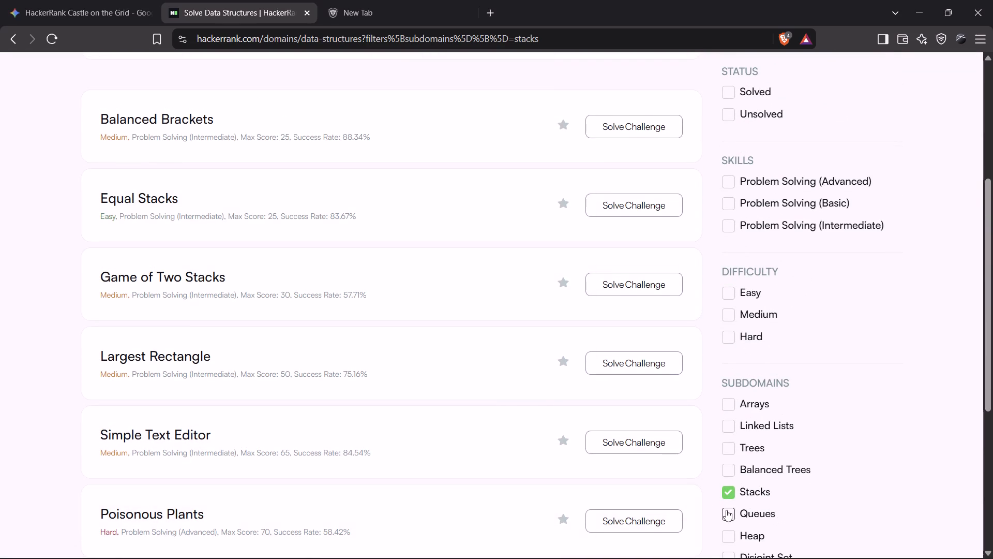
click(726, 510)
click(727, 497)
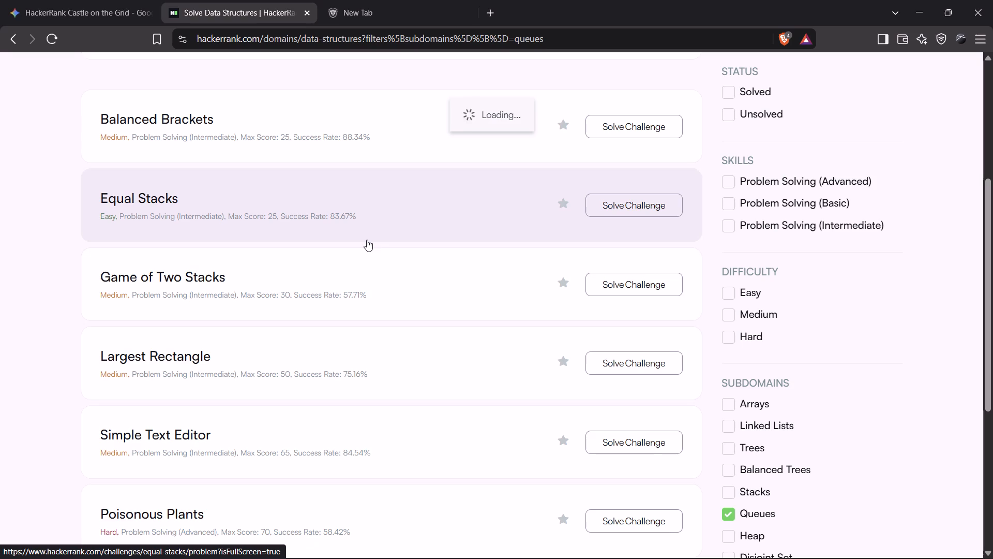
Open the Castle on the Grid challenge from the Queues list.
scroll(327, 148, up, 2)
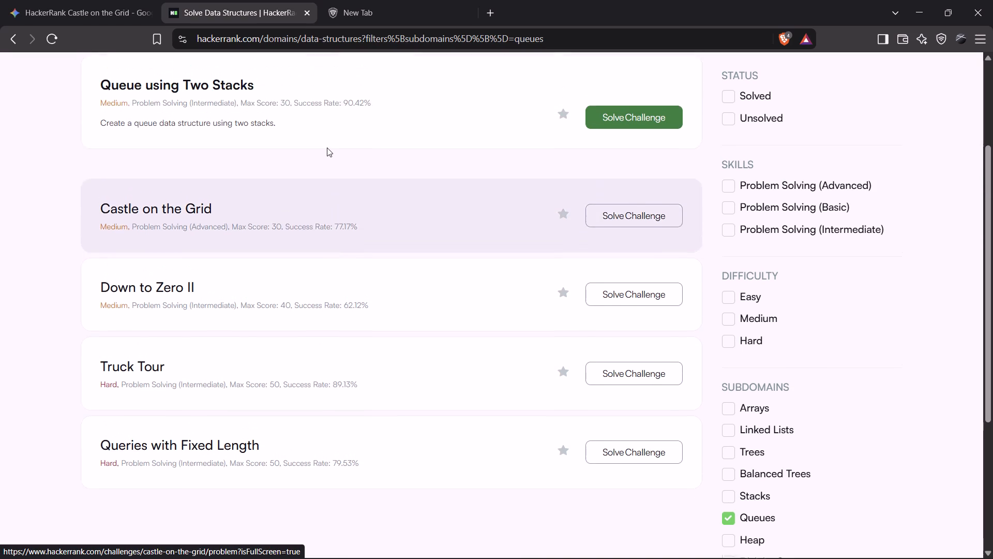
scroll(327, 148, up, 1)
click(260, 238)
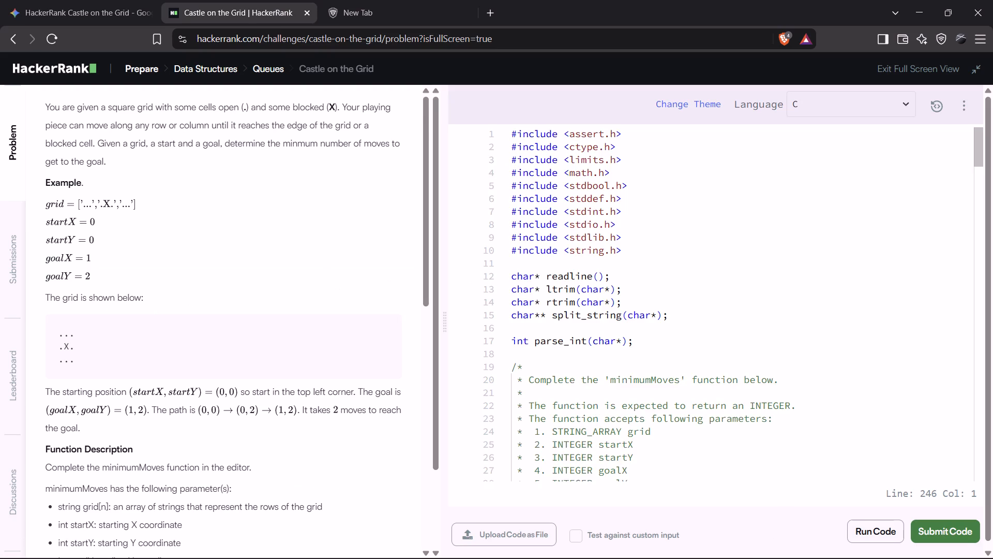
Look through the C solution in the editor and run it against the sample test cases.
scroll(604, 318, down, 12)
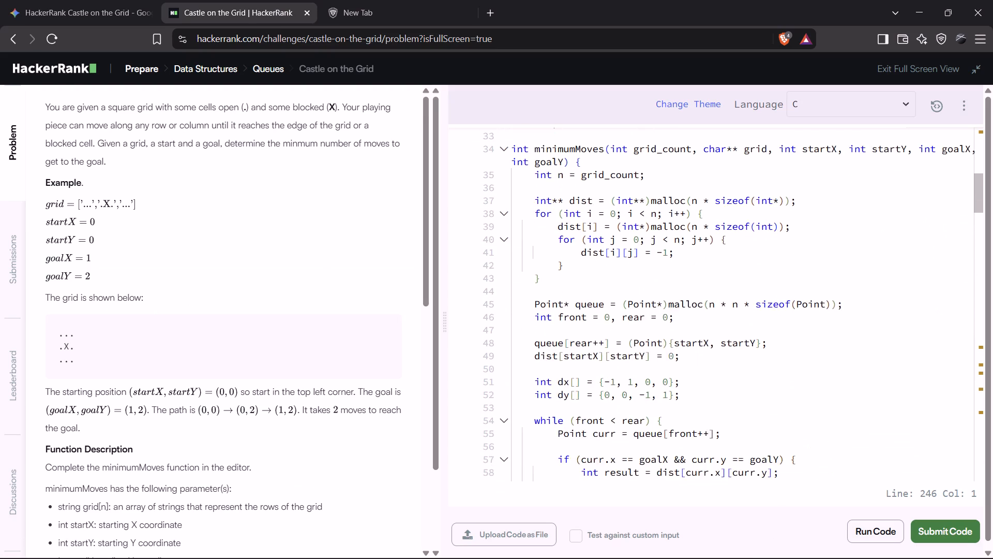
scroll(604, 318, down, 13)
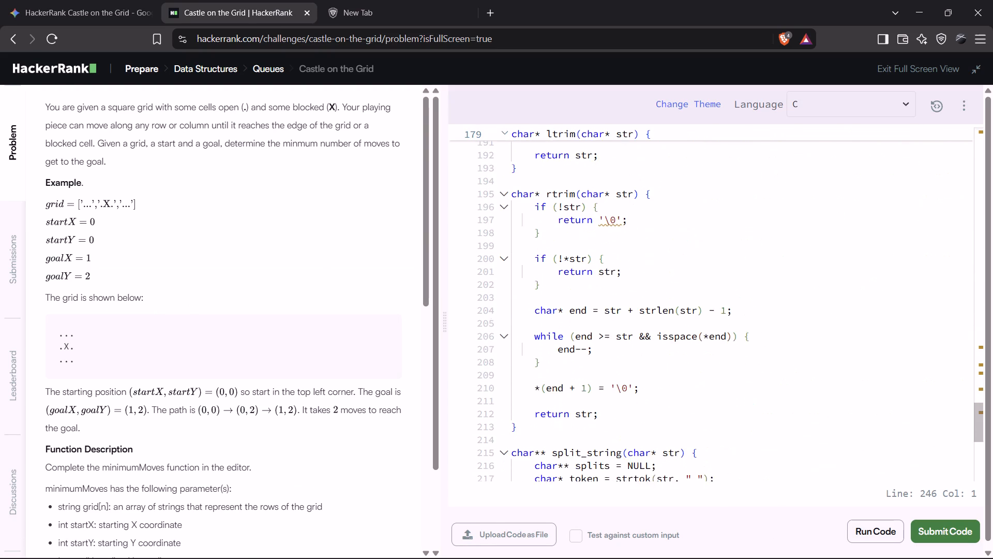
scroll(604, 318, down, 6)
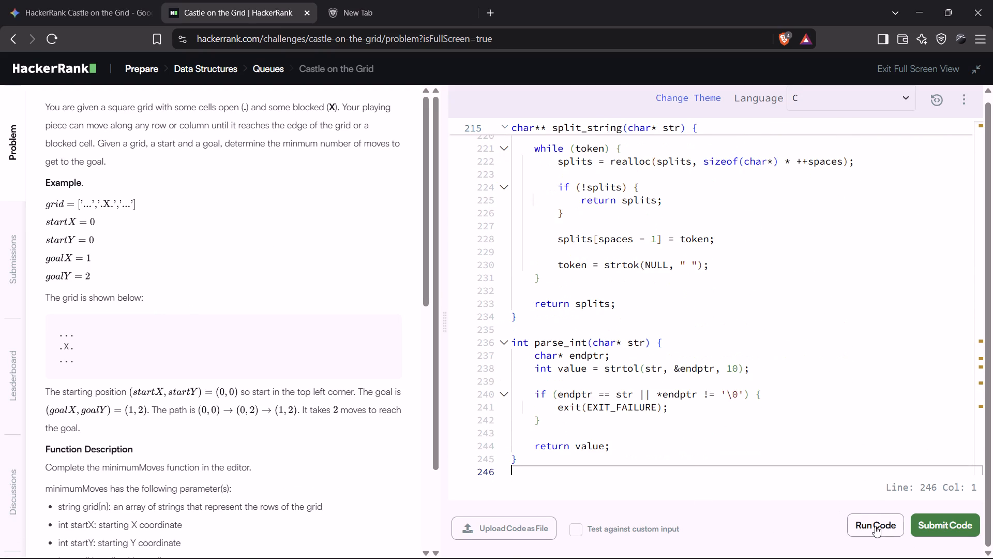
click(875, 526)
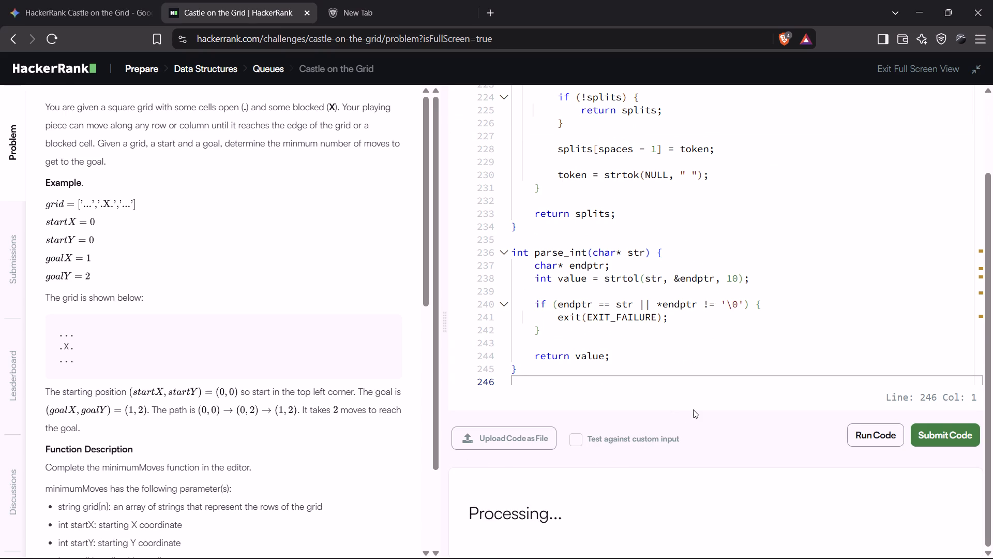
scroll(694, 409, down, 5)
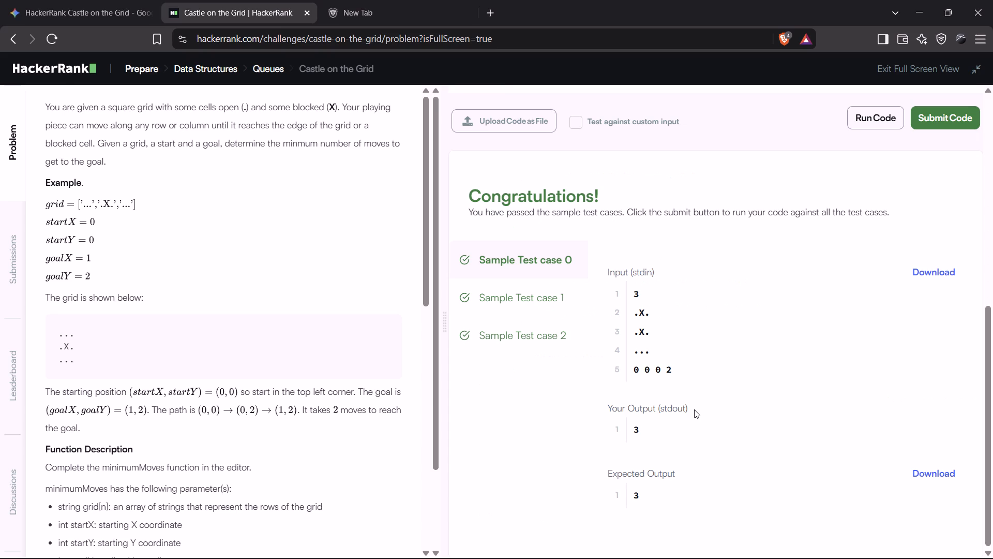
Examine the inputs and outputs of Sample Test cases 0, 1 and 2, including the input file of test case 0.
click(938, 270)
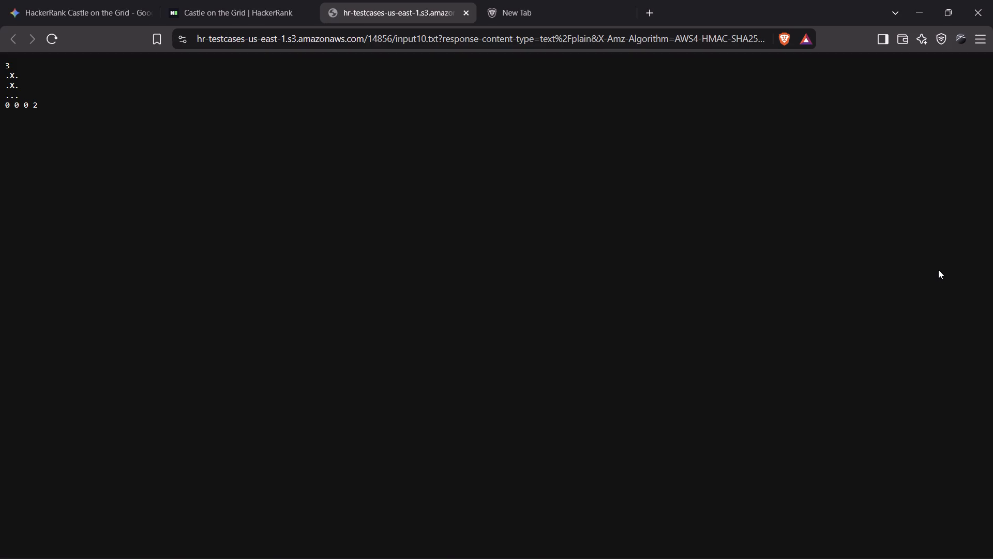
click(468, 16)
scroll(654, 263, down, 1)
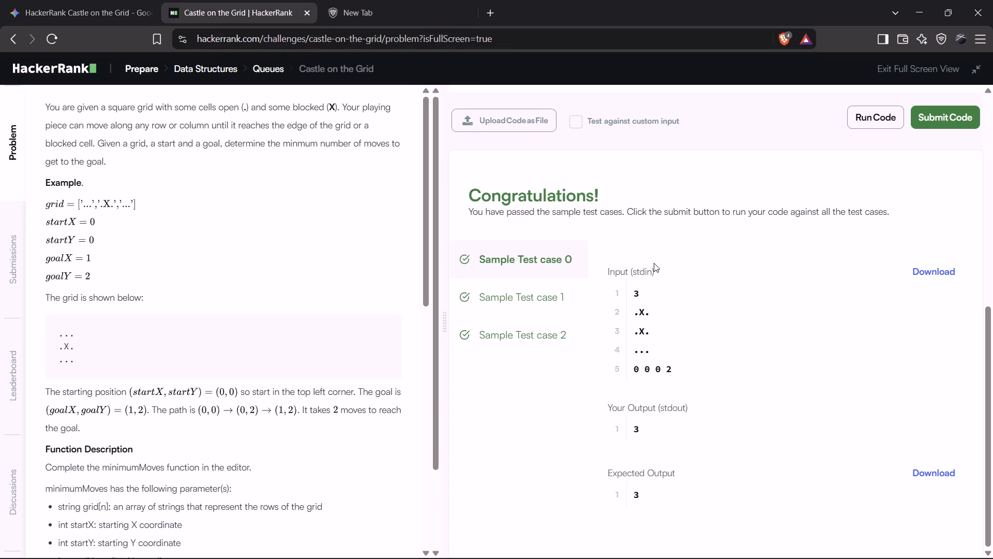
scroll(654, 263, down, 1)
click(546, 304)
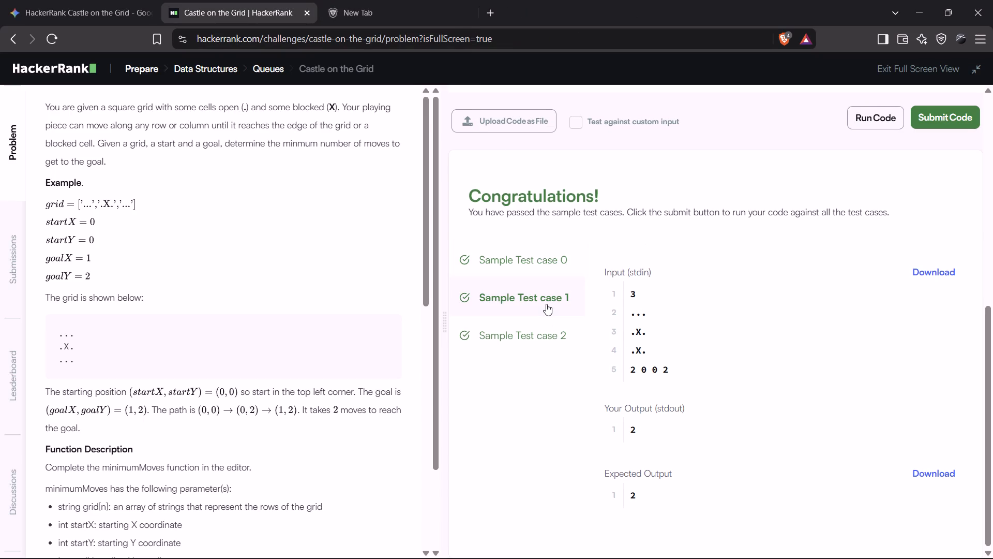
click(526, 327)
click(531, 270)
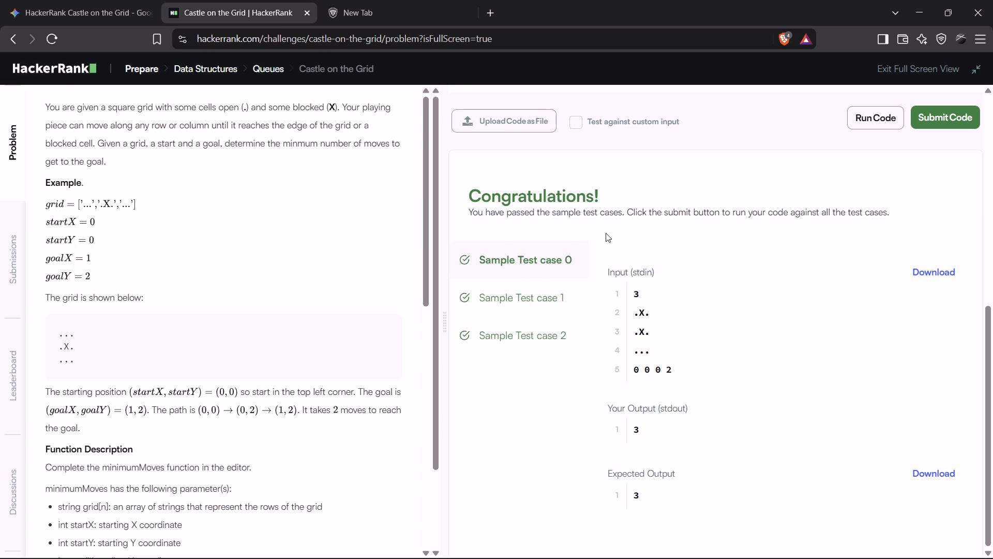
scroll(618, 242, down, 2)
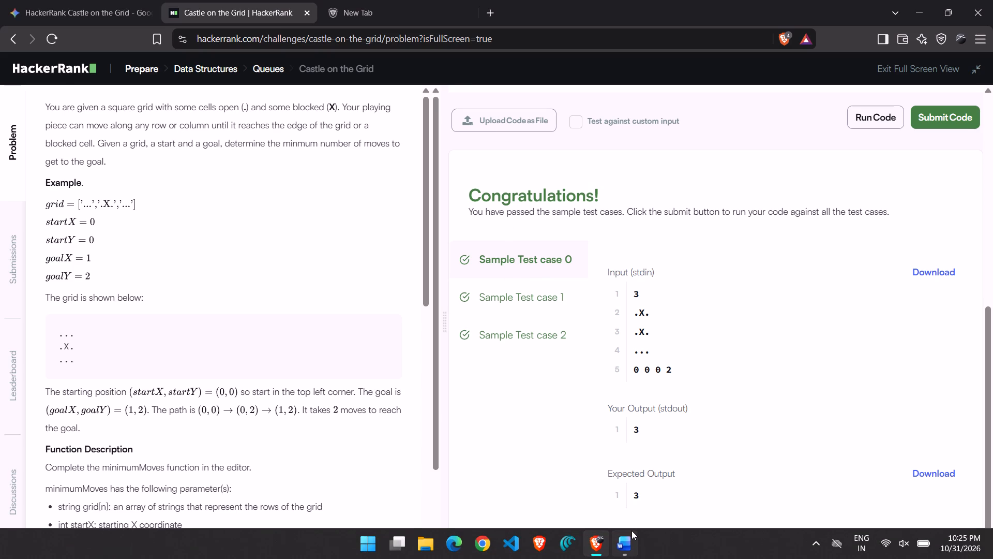
In the Word table, add the grid size 3 as a new first line in test case 1's Input cell.
click(614, 539)
scroll(514, 315, up, 1)
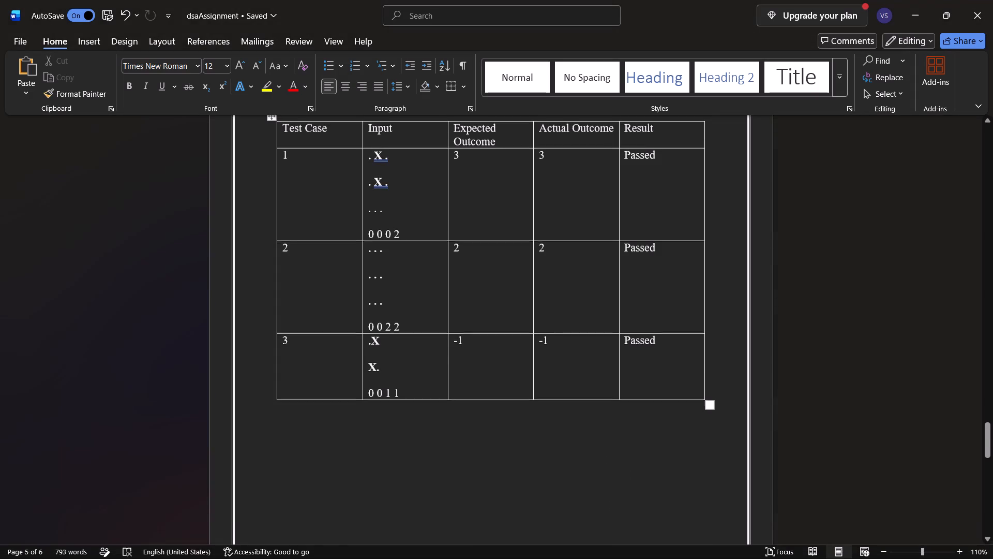
scroll(514, 315, up, 1)
click(370, 197)
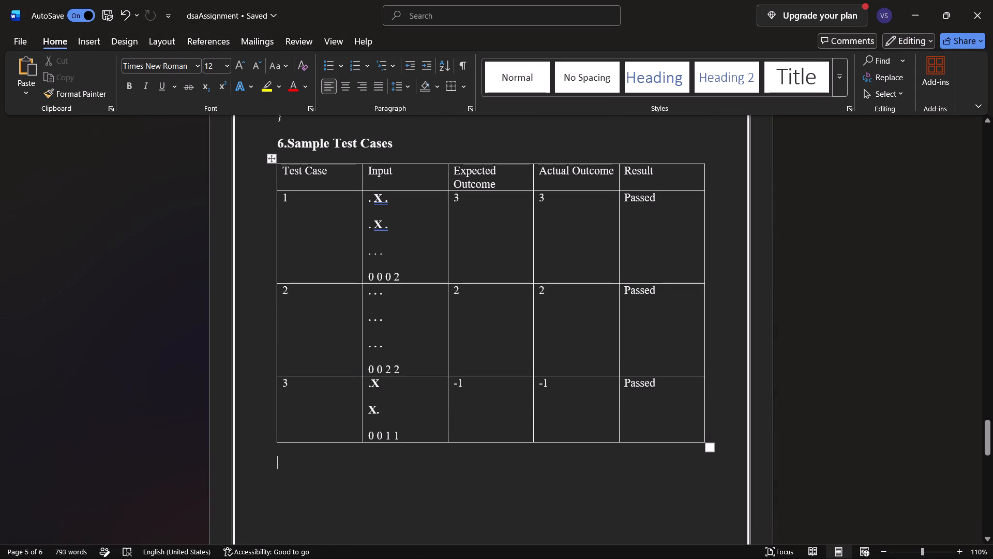
key(Left)
key(Return)
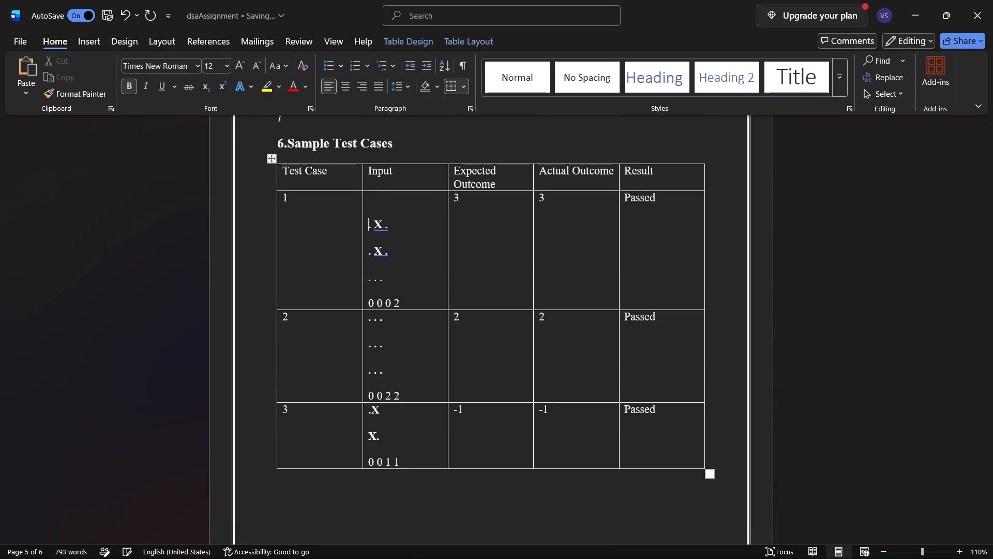
key(Up)
key(3)
Add the grid size 3 as a new first line in test case 2's Input cell.
click(371, 322)
key(Left)
key(BackSpace)
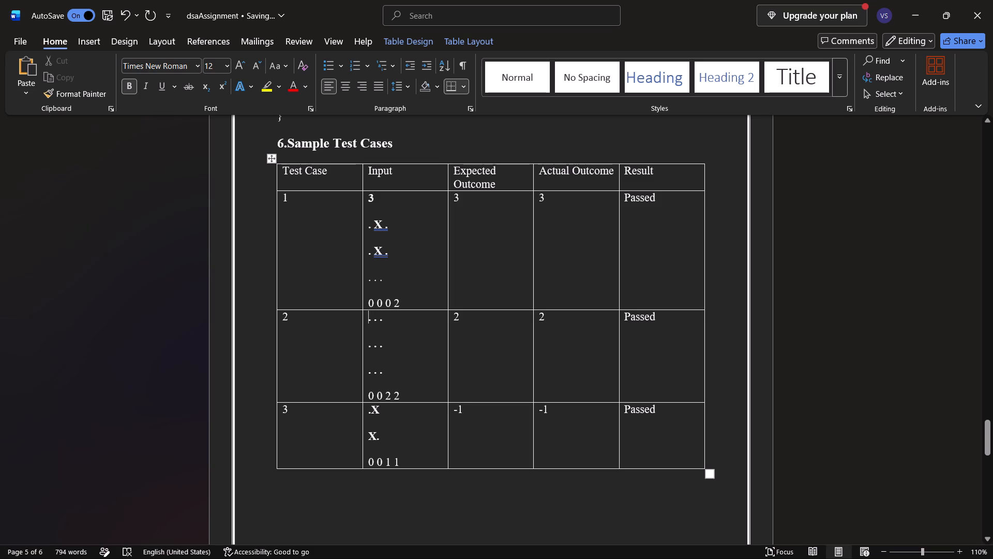
key(BackSpace)
key(Return)
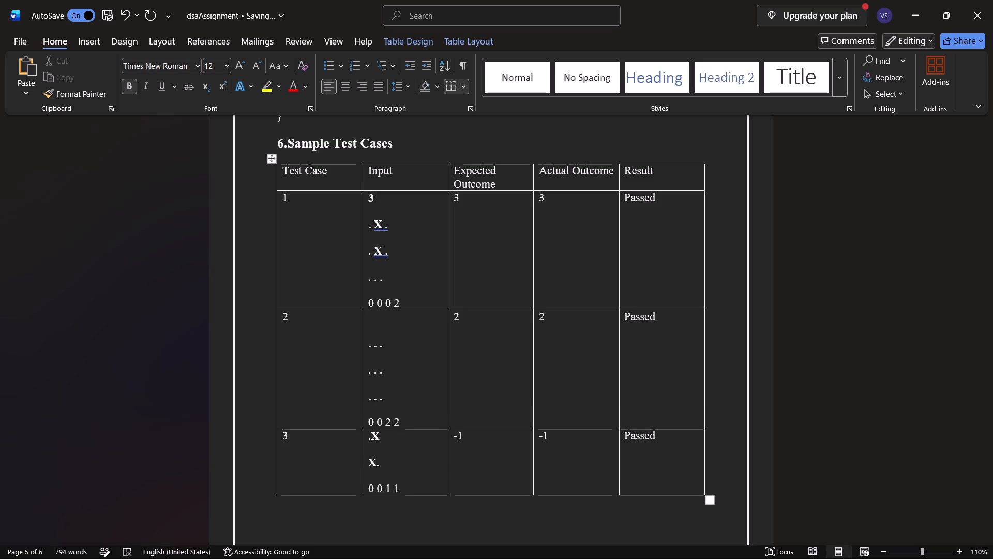
key(Up)
key(3)
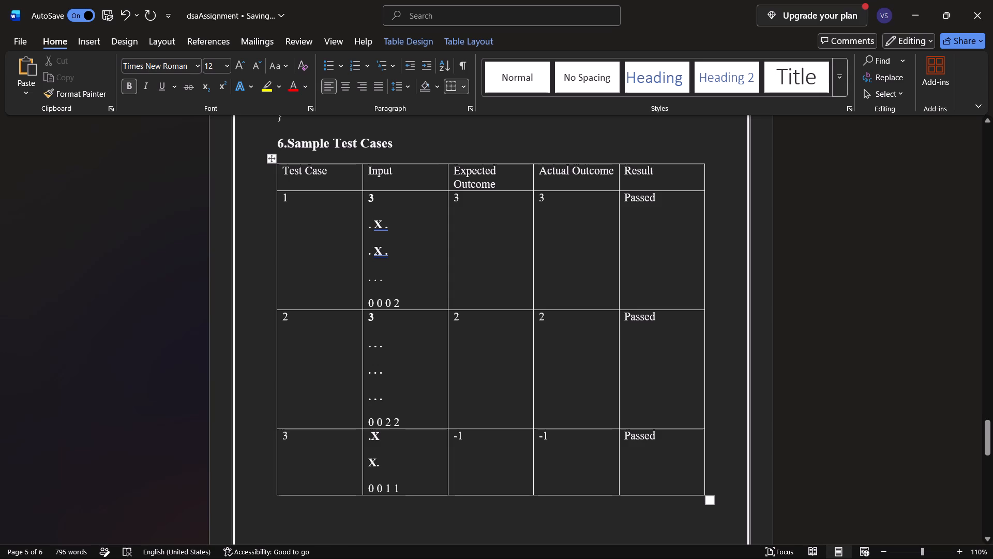
Add the grid size 2 as a new first line in test case 3's Input cell.
click(370, 442)
key(Left)
key(Return)
key(Up)
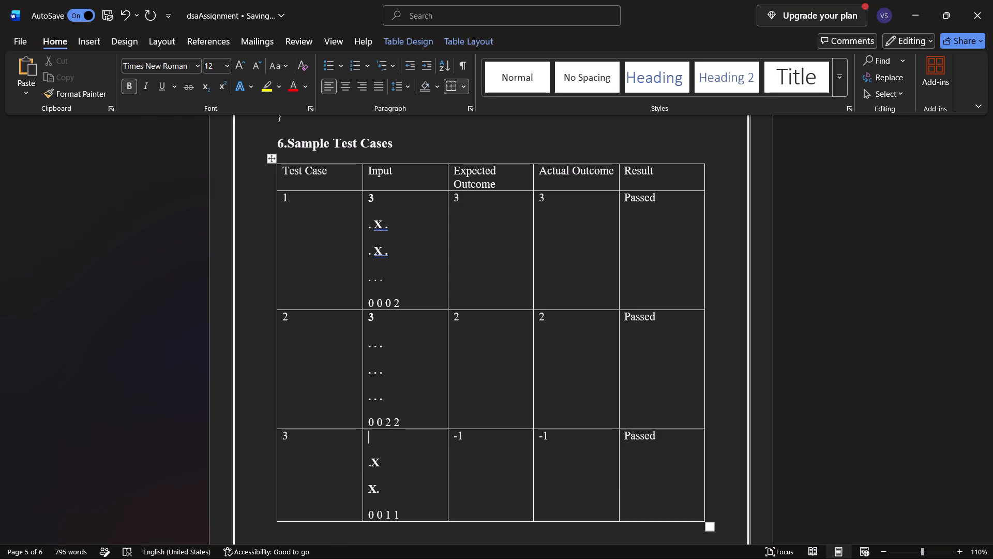
key(2)
click(598, 541)
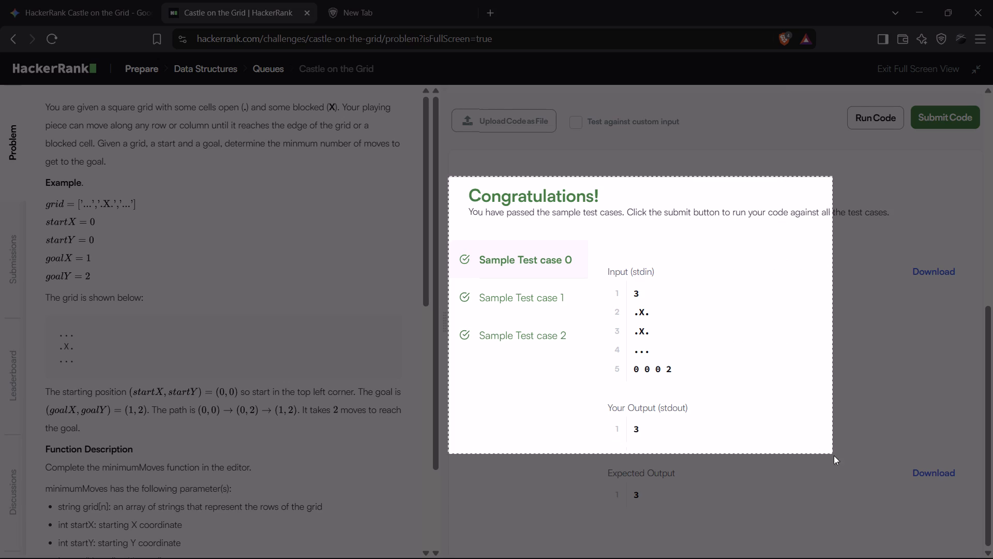
drag(834, 455, 902, 538)
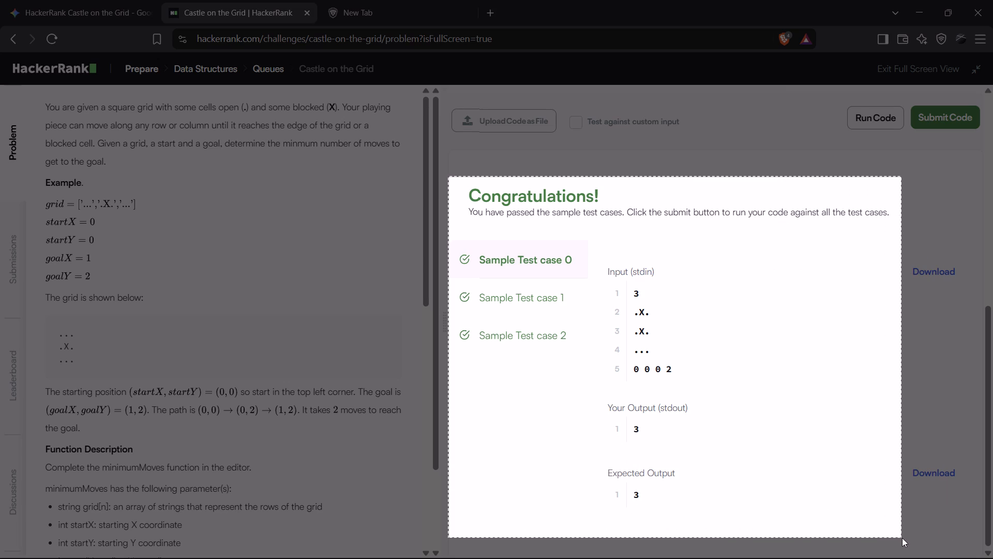
drag(902, 538, 896, 520)
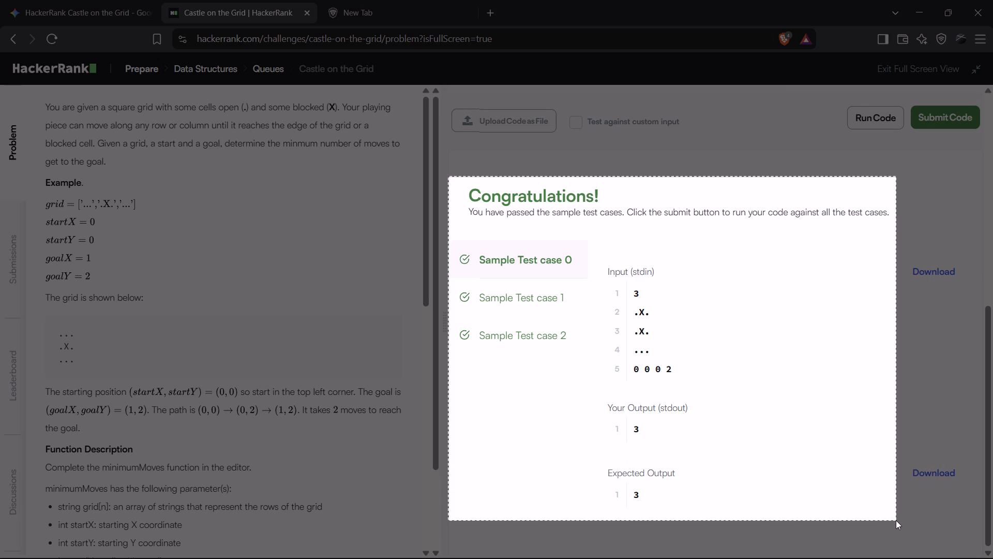
drag(896, 520, 898, 518)
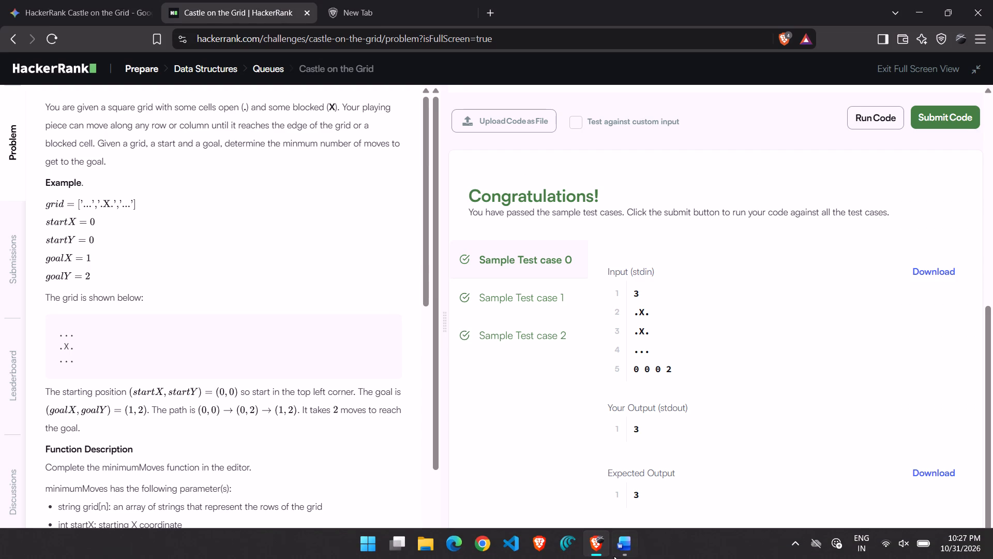
In the Word report, remove the extra blank lines below the Sample Test Cases table and paste the captured HackerRank results screenshot there.
click(616, 554)
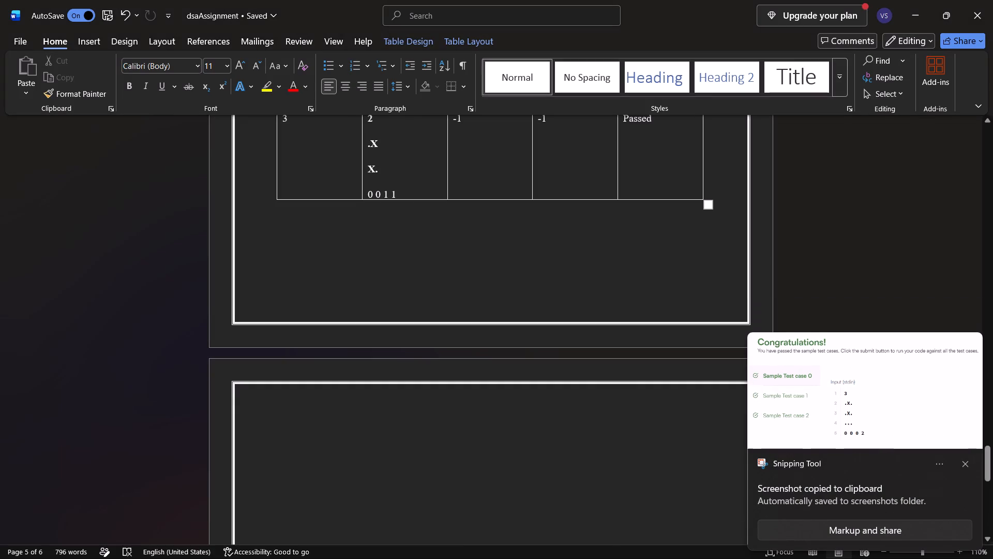
key(ctrl+v)
scroll(484, 429, down, 1)
click(484, 429)
scroll(484, 429, up, 1)
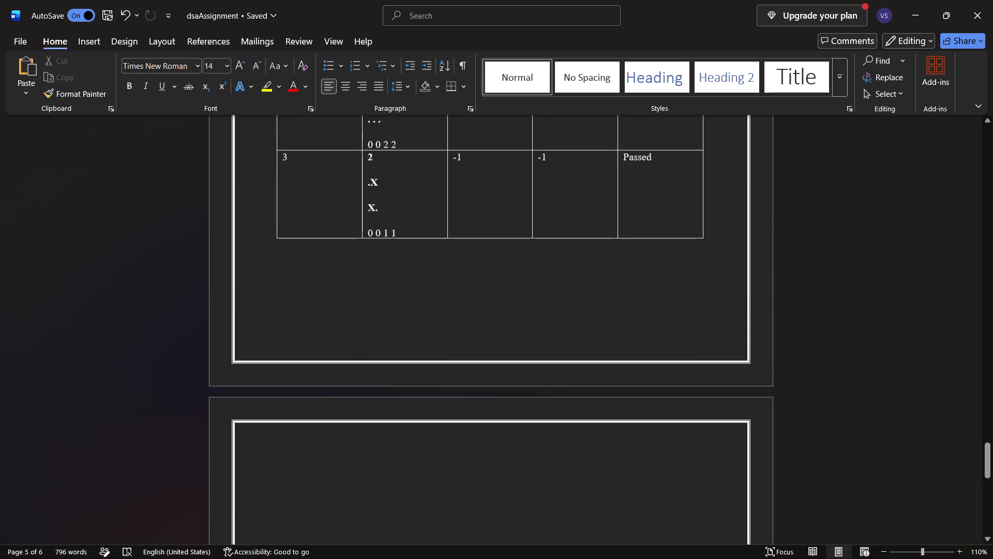
click(479, 330)
key(BackSpace)
key(BackSpace)
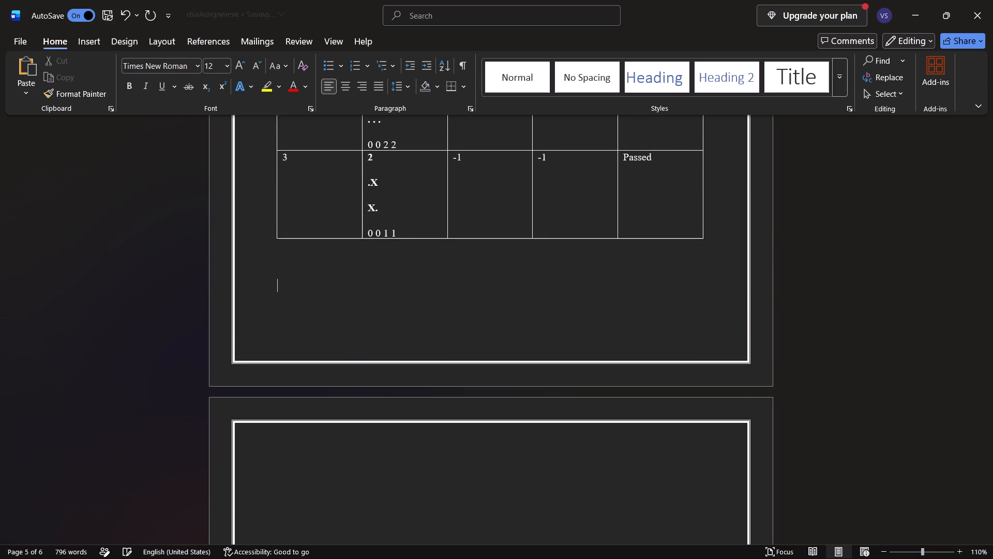
key(BackSpace)
key(ctrl+v)
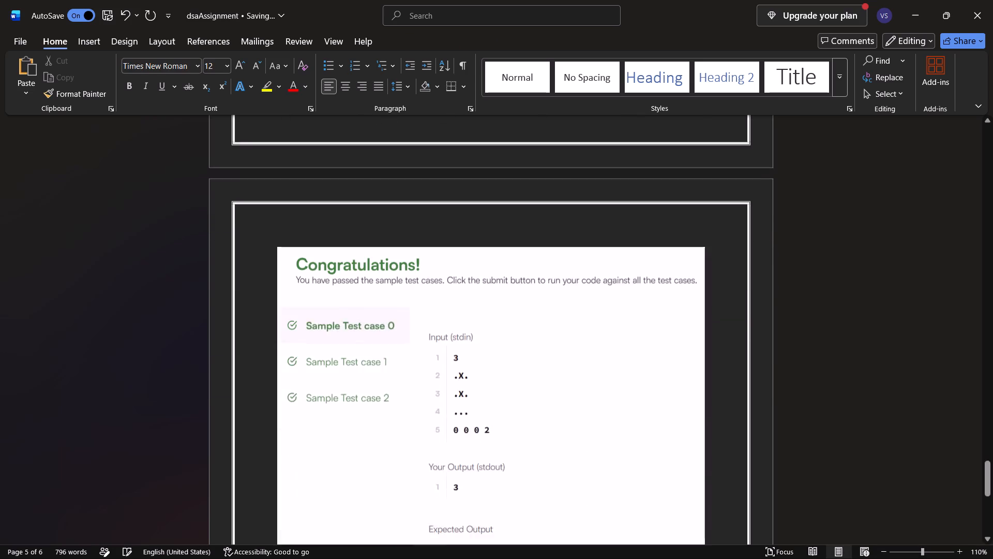
Shrink the pasted Congratulations screenshot proportionally to about half its original width and start a new line below it.
click(590, 395)
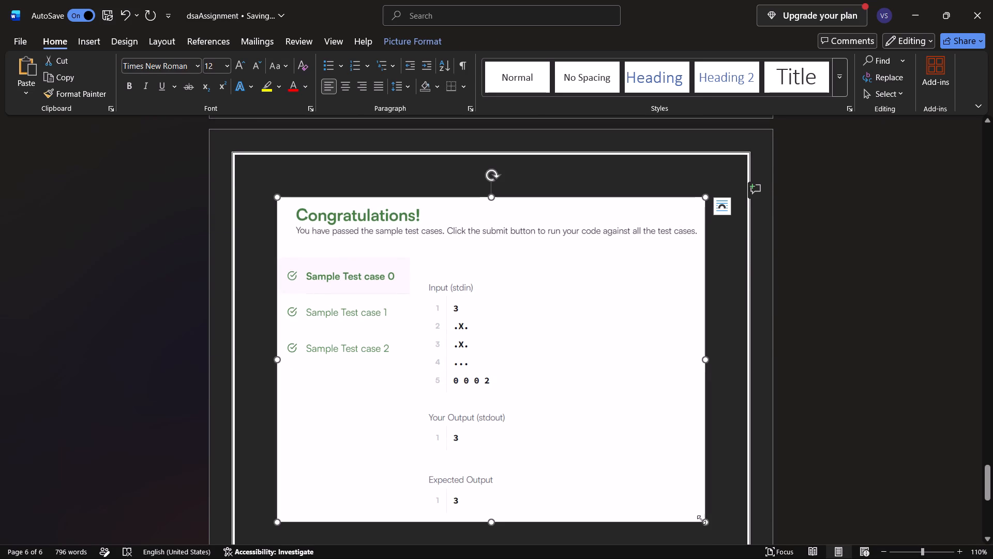
drag(709, 522, 487, 340)
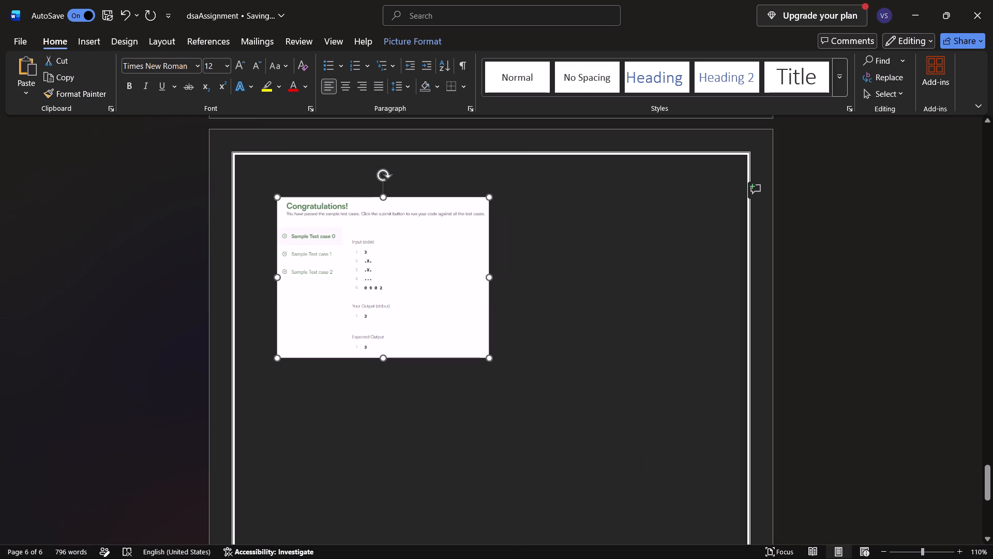
drag(487, 340, 480, 336)
scroll(554, 292, up, 1)
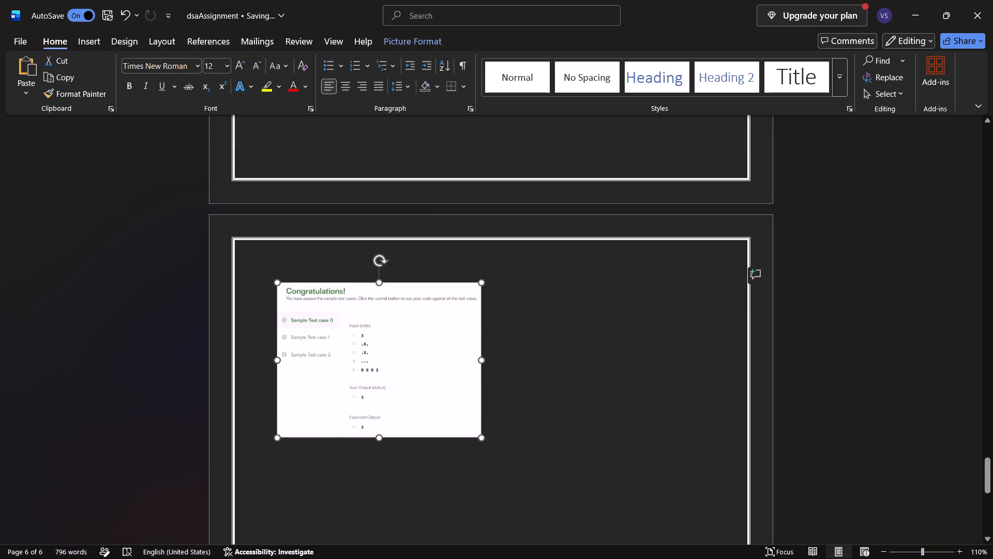
drag(351, 318, 309, 284)
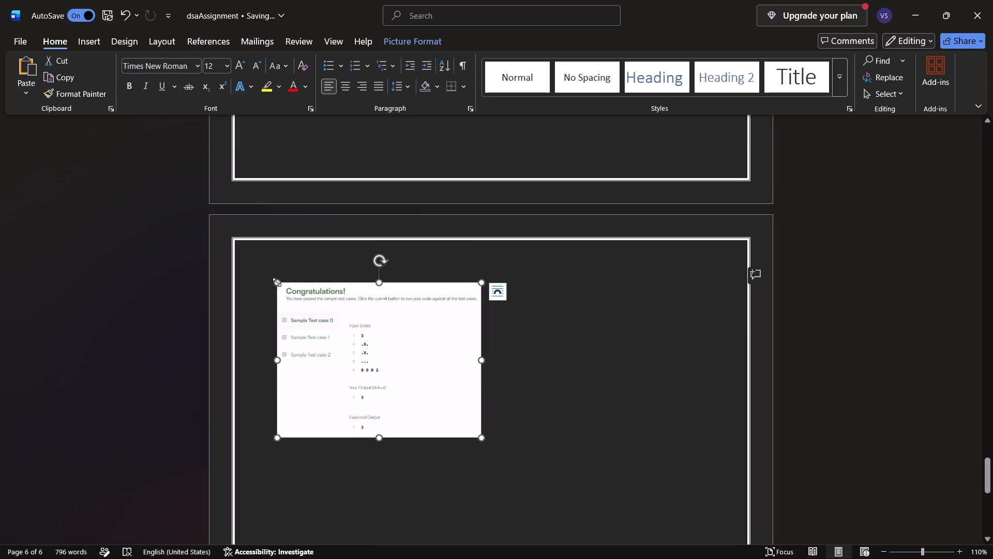
drag(278, 282, 255, 274)
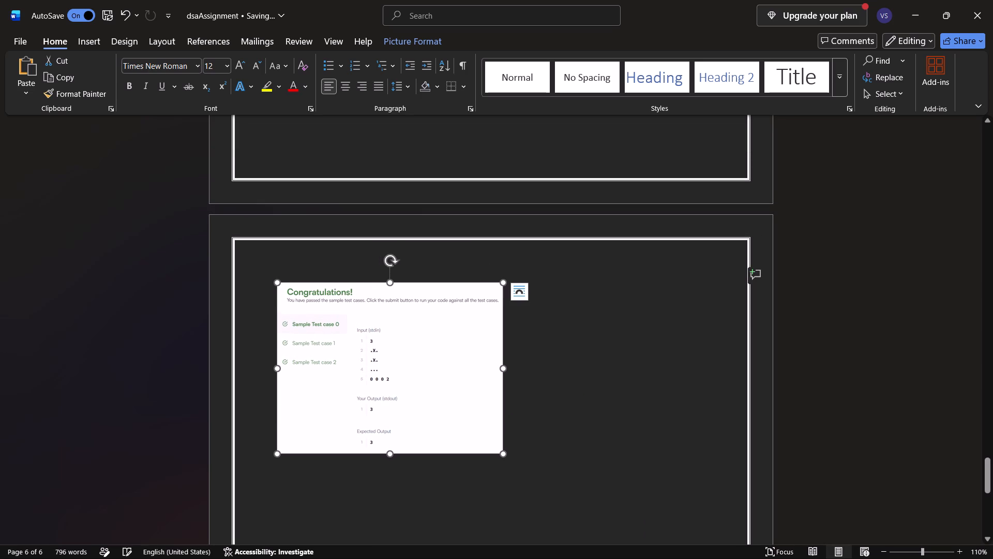
click(537, 347)
key(Return)
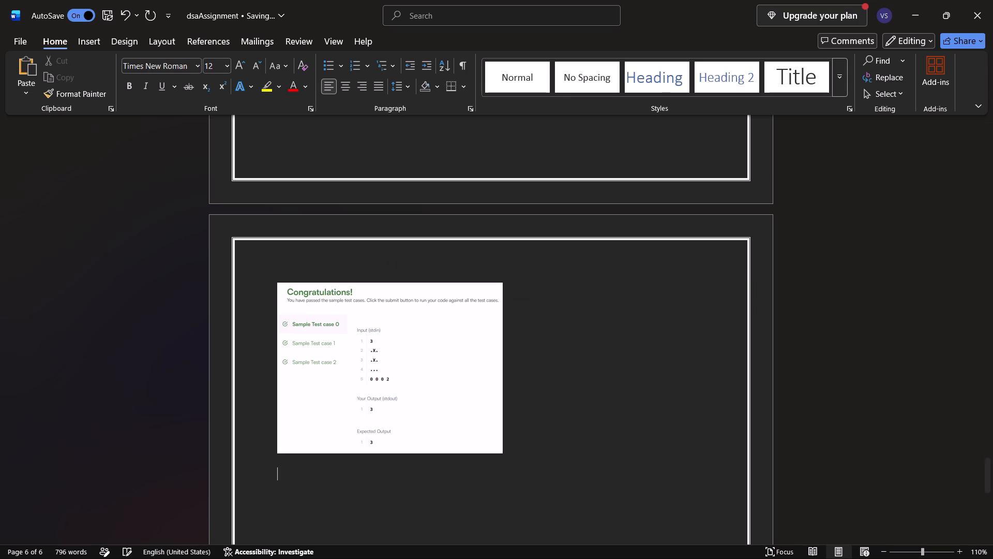
In Brave, copy the complete C solution from HackerRank's Castle on the Grid code editor.
click(608, 541)
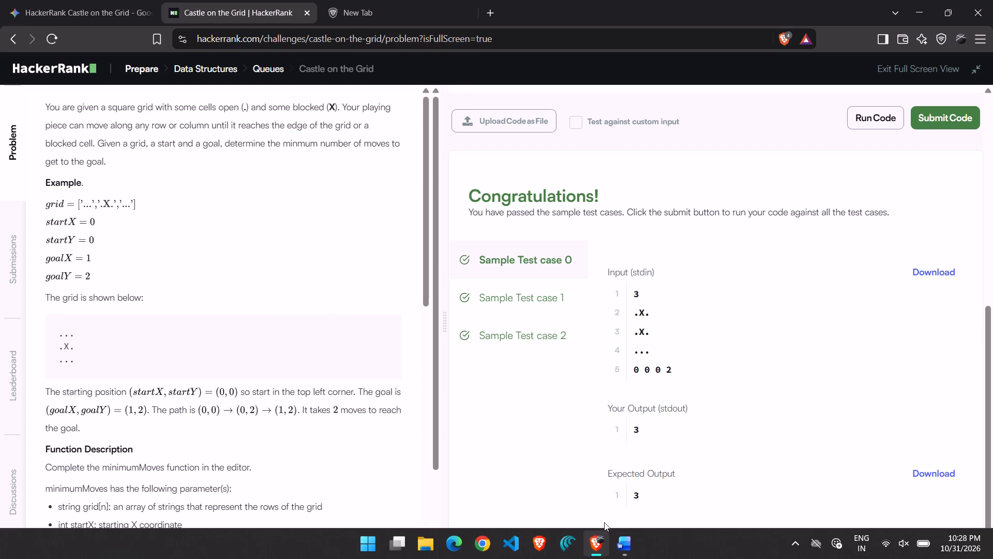
scroll(618, 386, up, 7)
click(663, 299)
scroll(663, 299, up, 3)
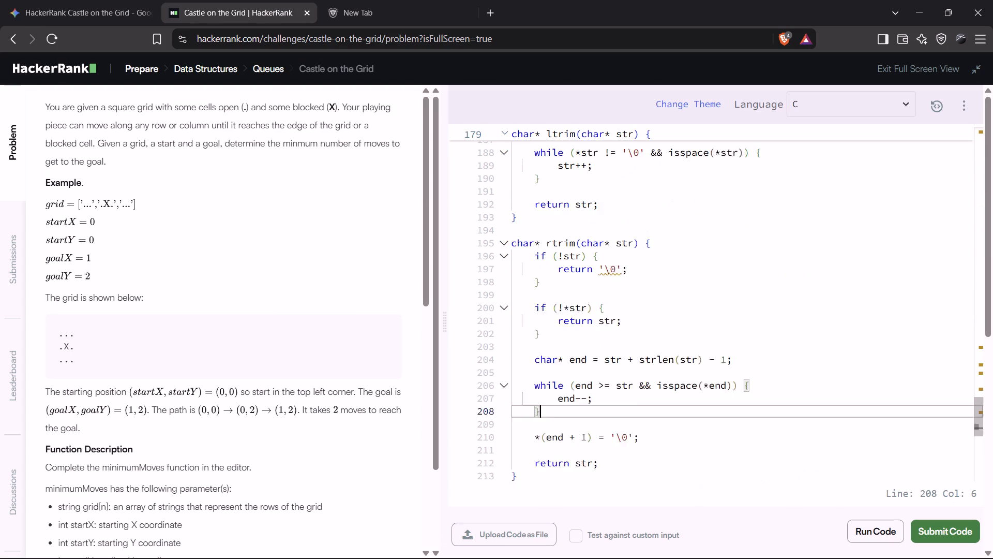
scroll(663, 299, up, 1)
key(ctrl+a)
key(ctrl+c)
key(ctrl+c)
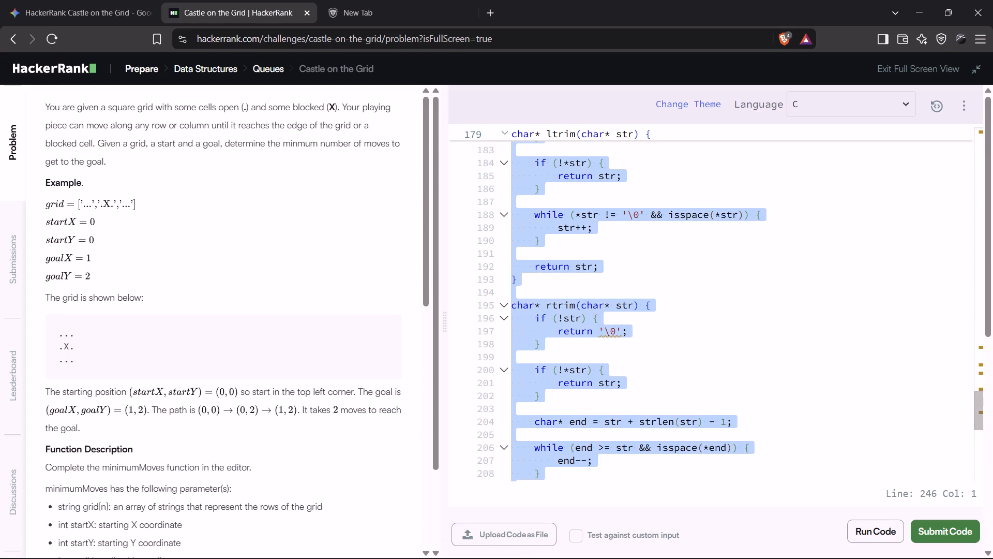
click(663, 299)
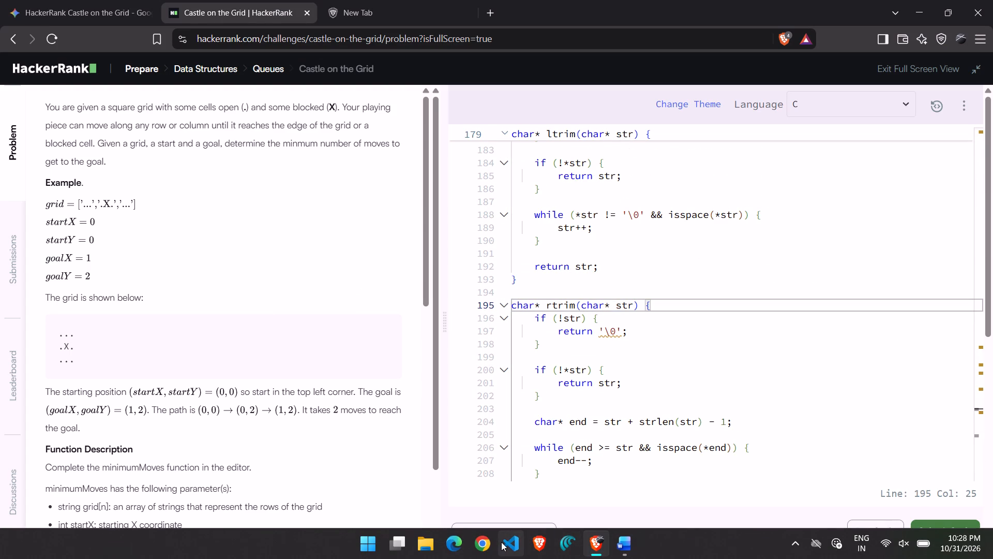
In Visual Studio Code, create a new file named pgm.c in the gitlab folder.
click(501, 542)
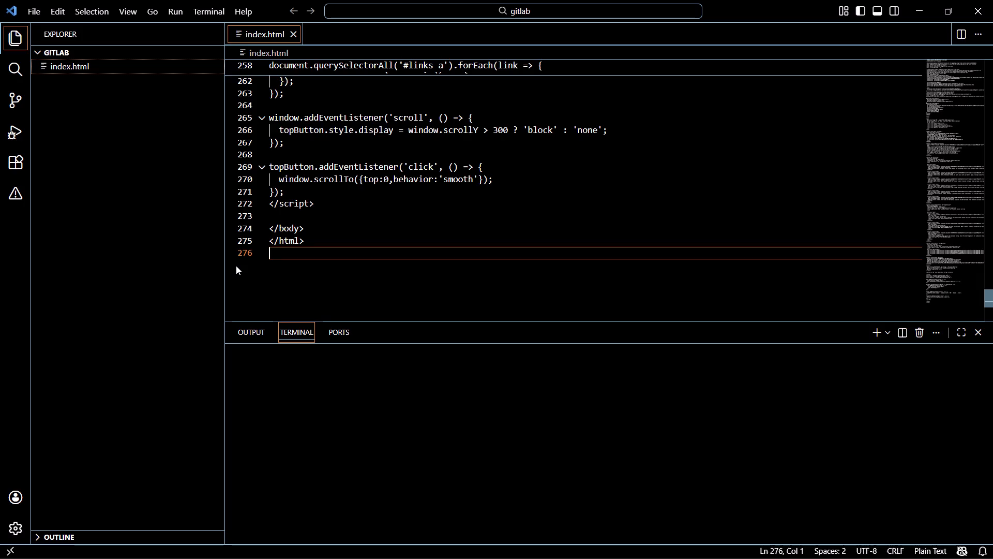
click(157, 134)
right_click(157, 134)
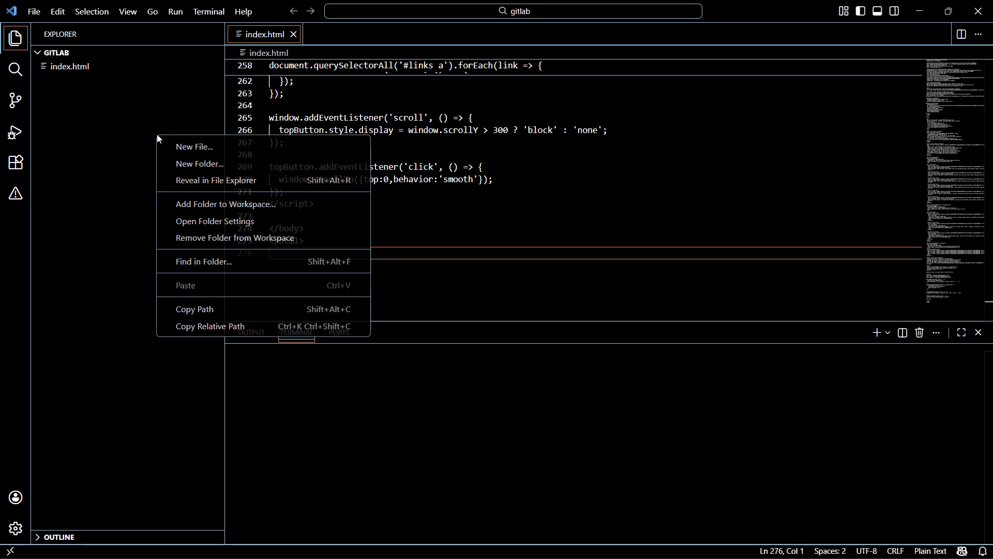
click(213, 149)
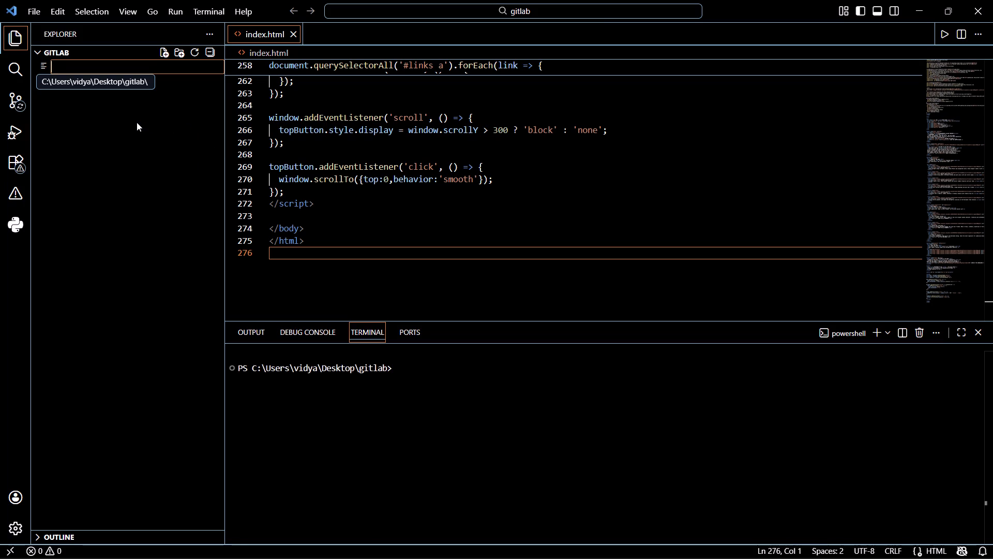
text(pgm.c)
key(Return)
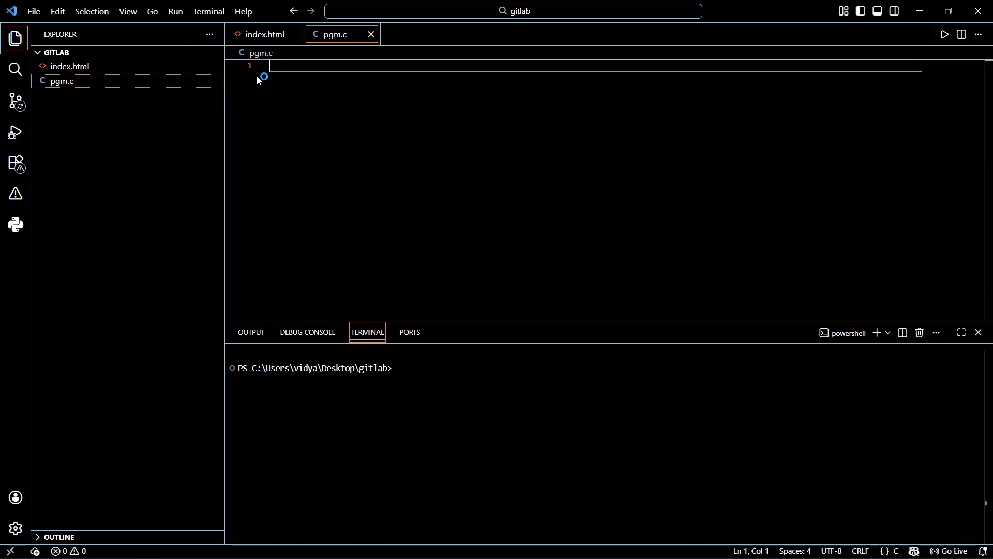
Paste the copied C solution into pgm.c and save the file.
click(354, 139)
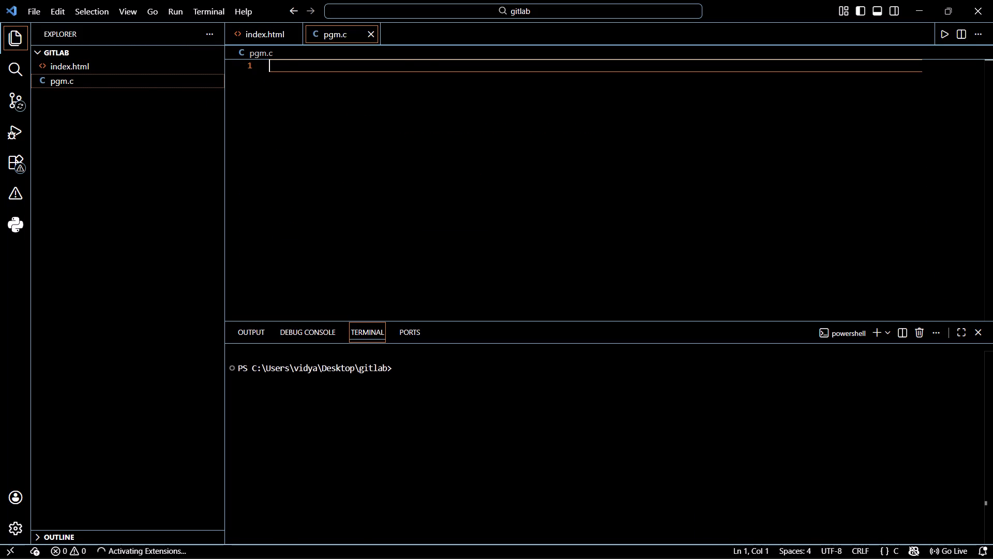
key(ctrl+v)
scroll(354, 139, up, 5)
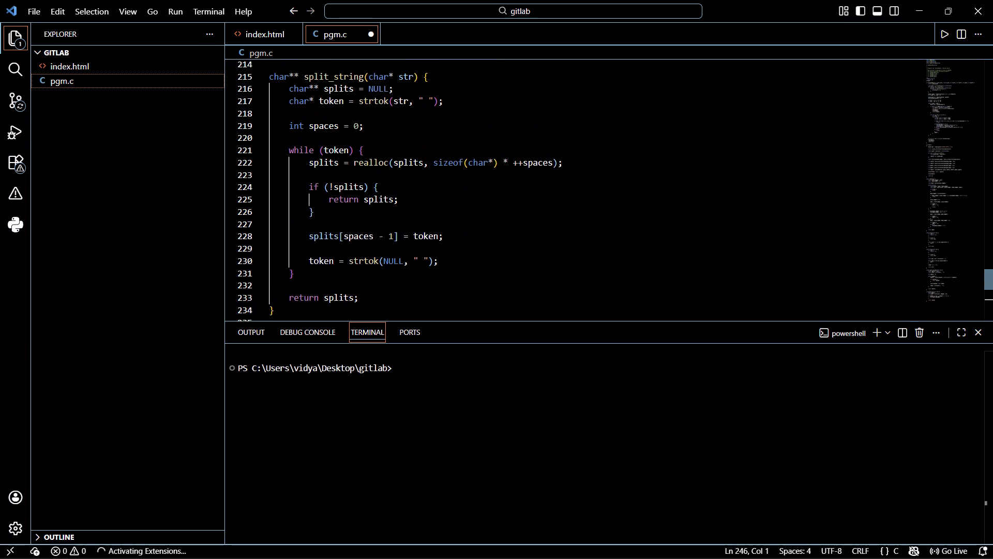
key(ctrl+s)
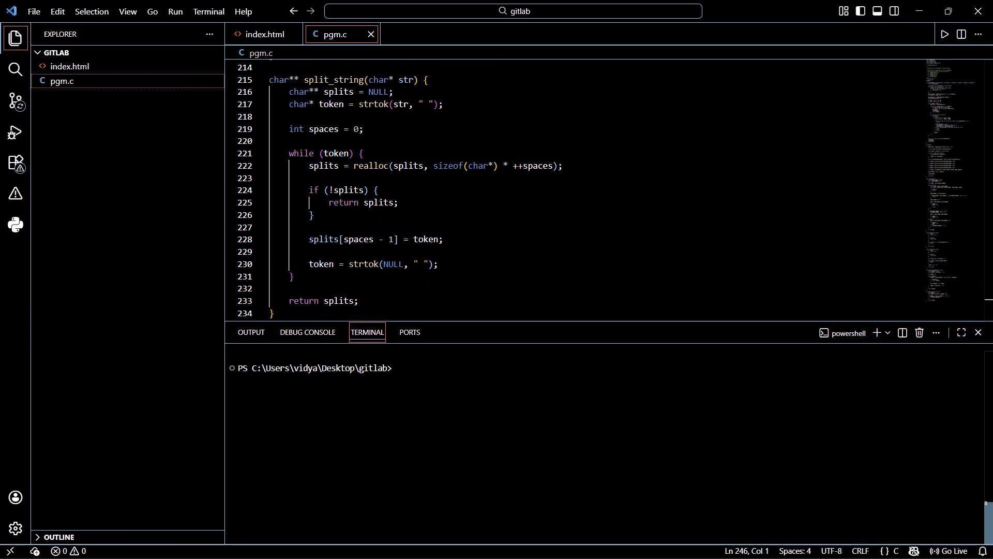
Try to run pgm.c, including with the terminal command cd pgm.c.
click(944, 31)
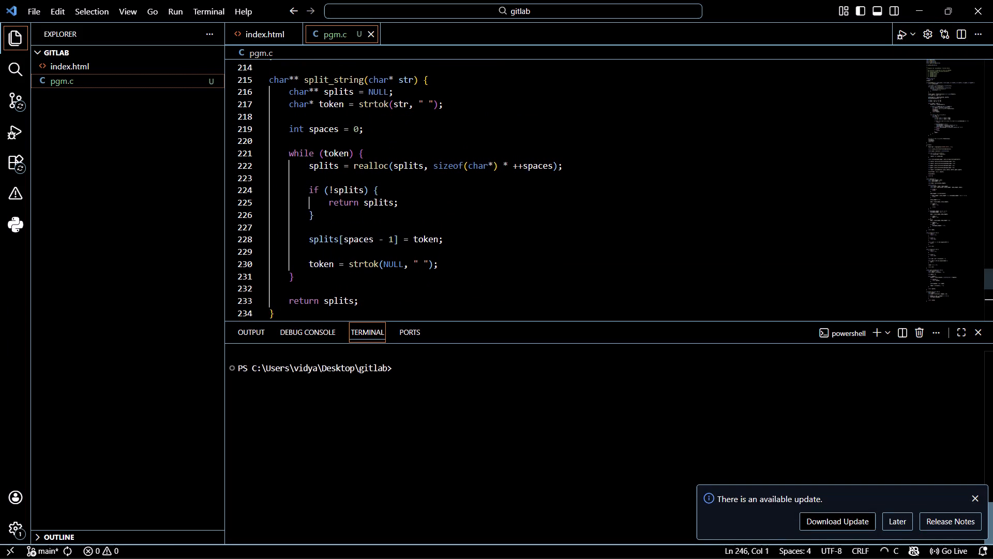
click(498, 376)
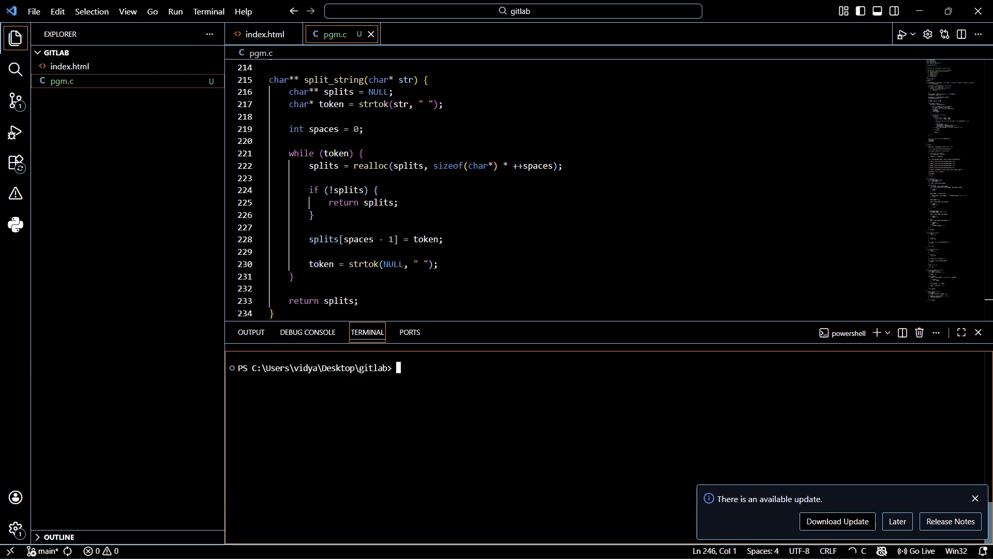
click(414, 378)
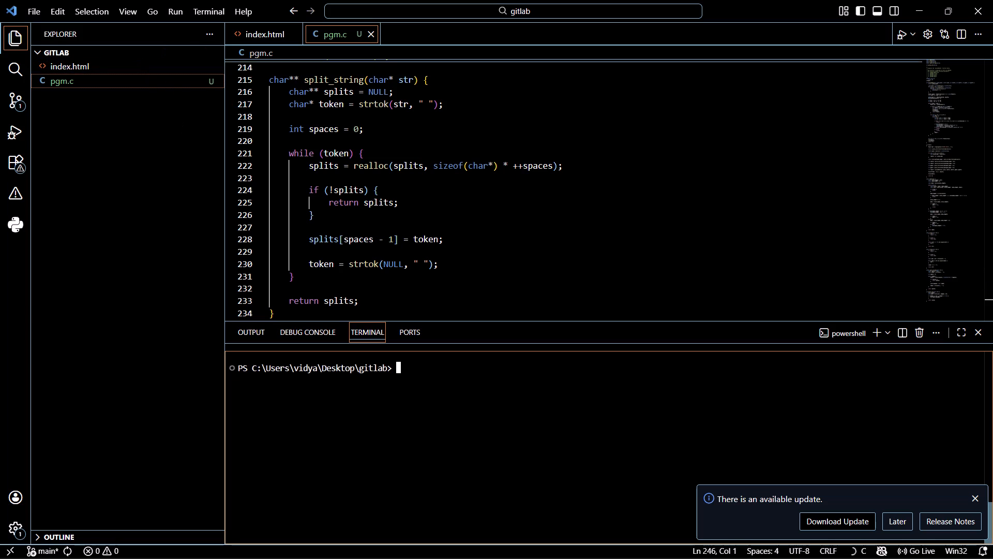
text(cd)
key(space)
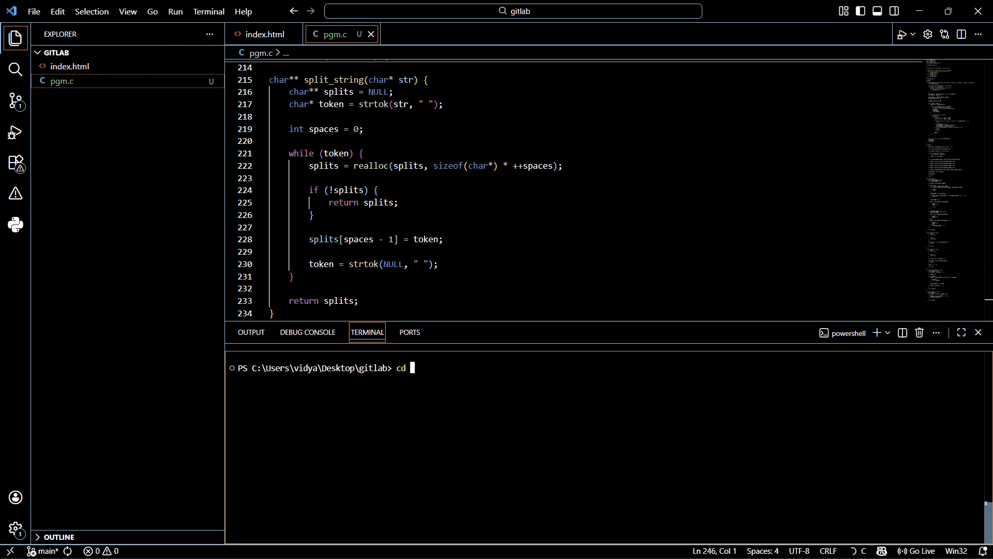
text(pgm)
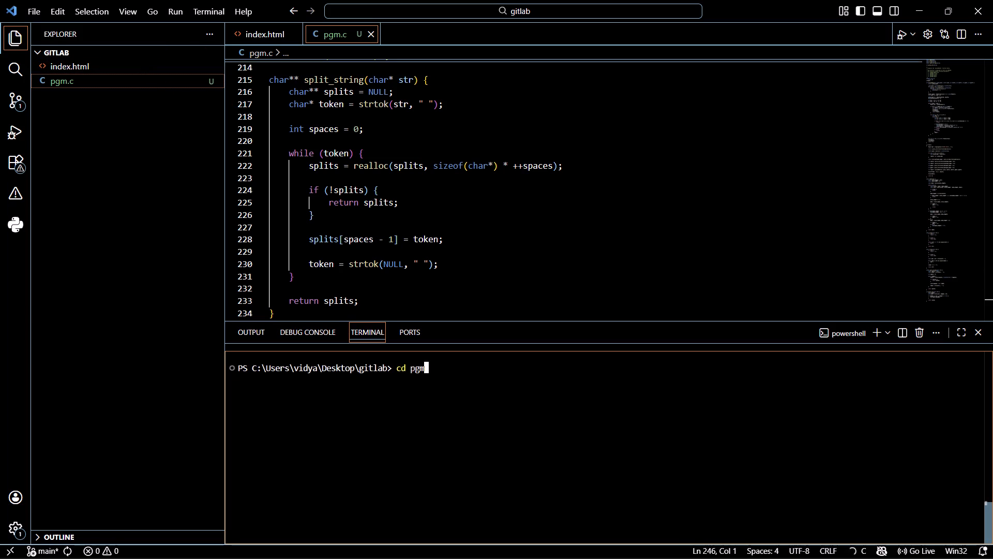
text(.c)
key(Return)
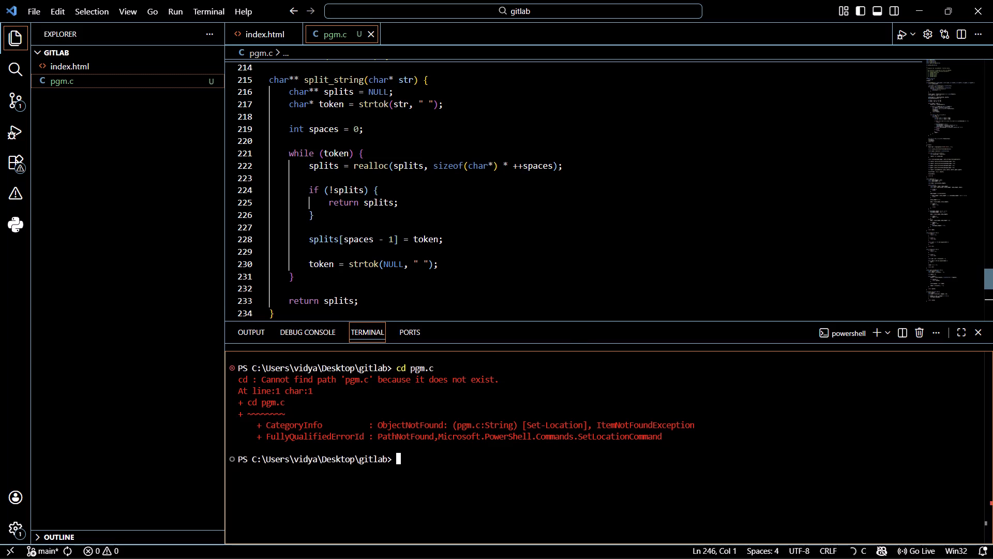
Build and debug pgm.c with the gcc.exe active-file build task, and check its output.
click(900, 34)
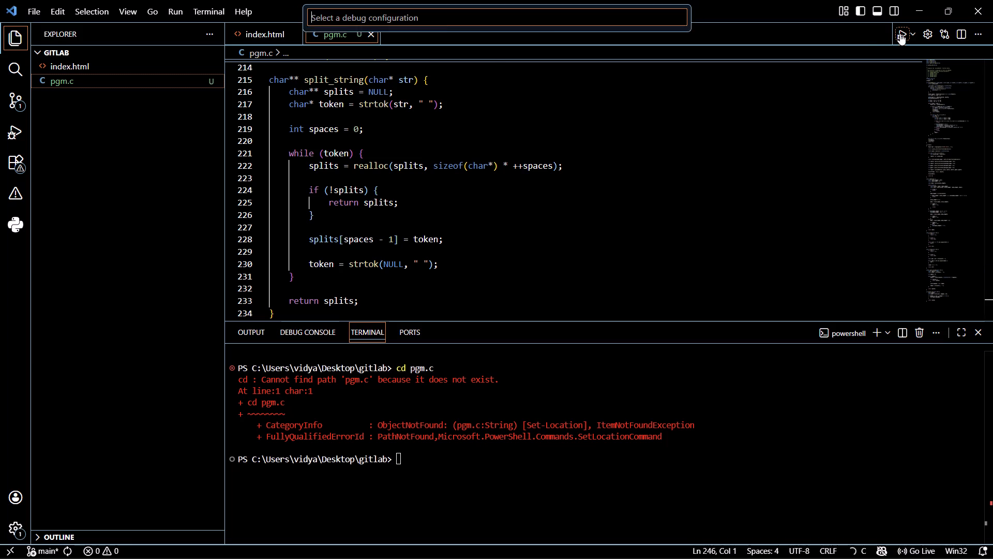
click(397, 38)
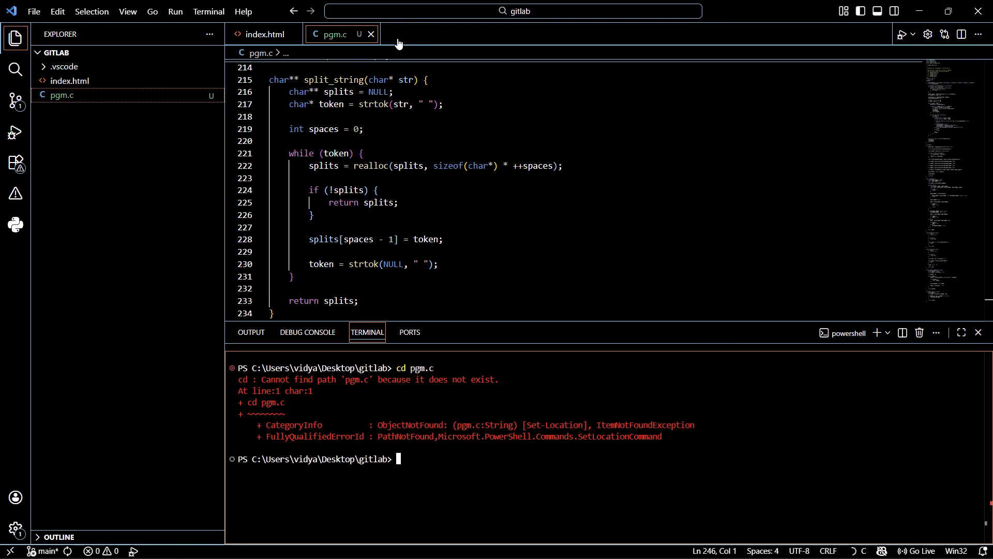
scroll(342, 447, down, 1)
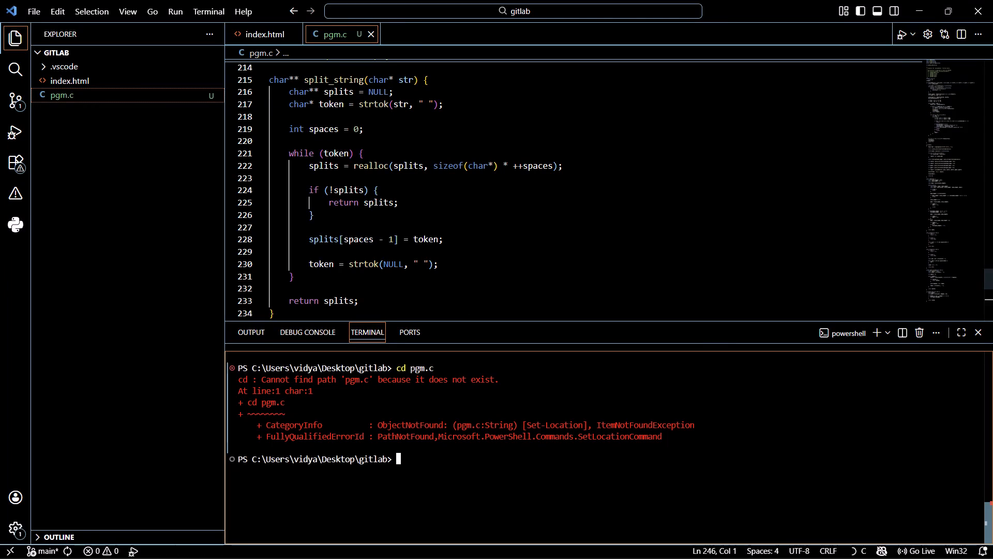
scroll(342, 447, down, 1)
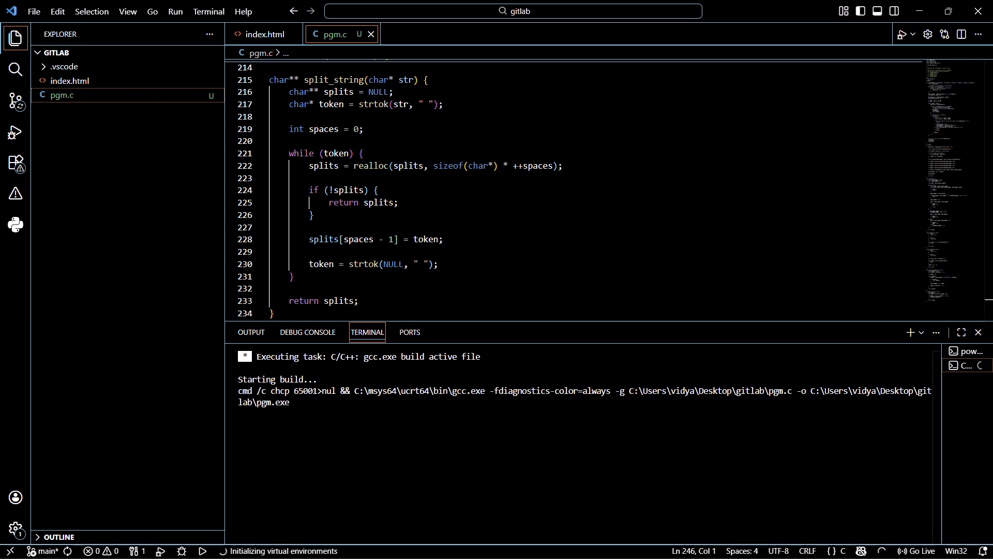
click(269, 335)
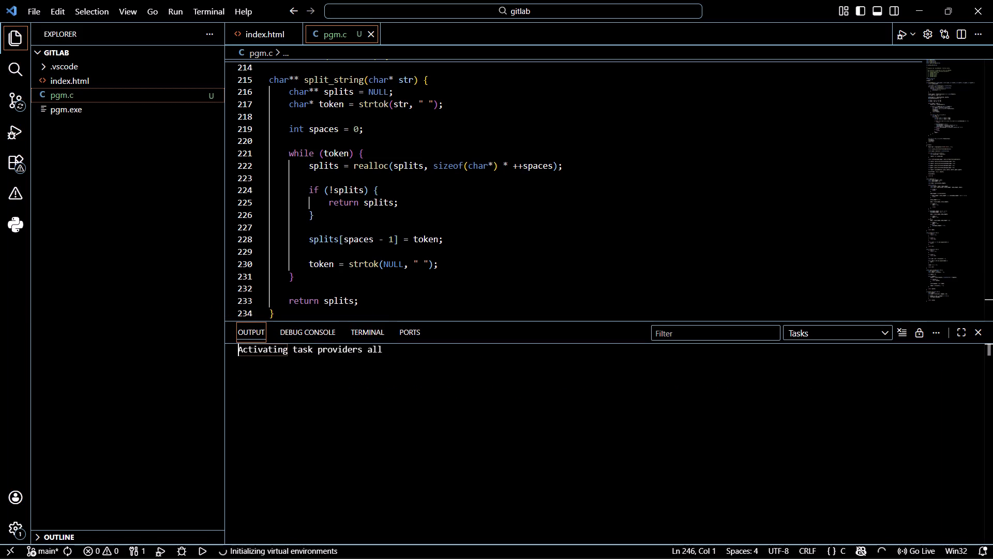
click(423, 365)
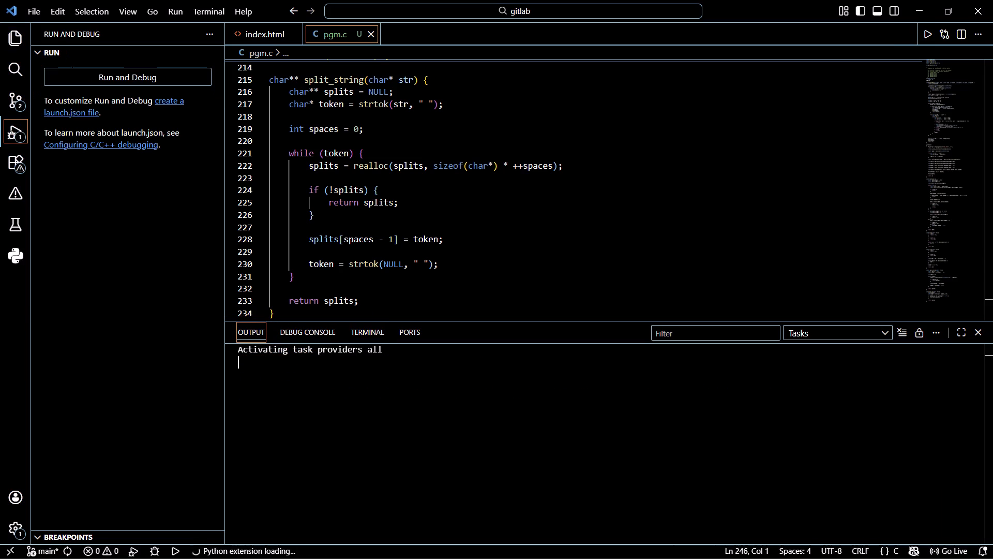
scroll(352, 379, up, 1)
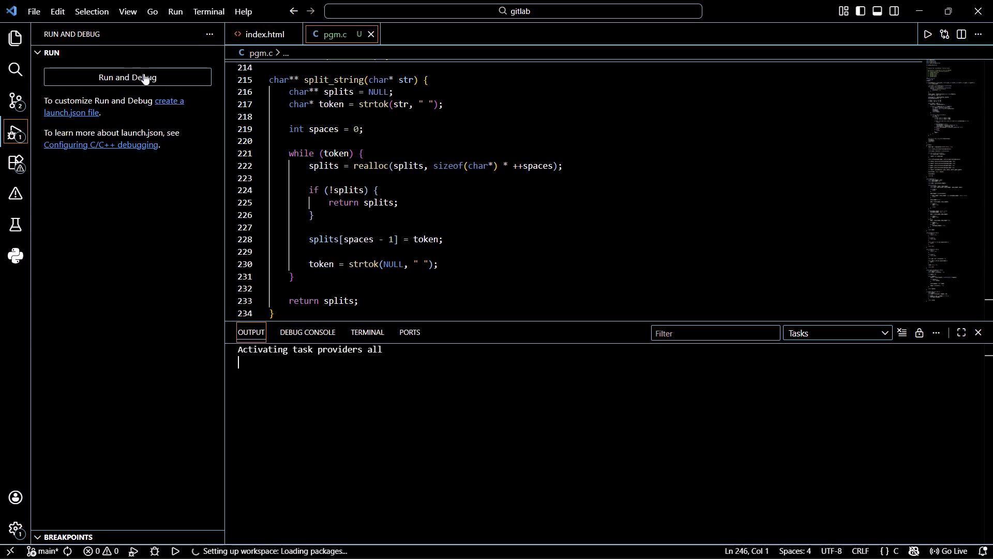
Debug pgm.c with C++ (GDB/LLDB) and check the debug console output before closing Visual Studio Code.
click(119, 77)
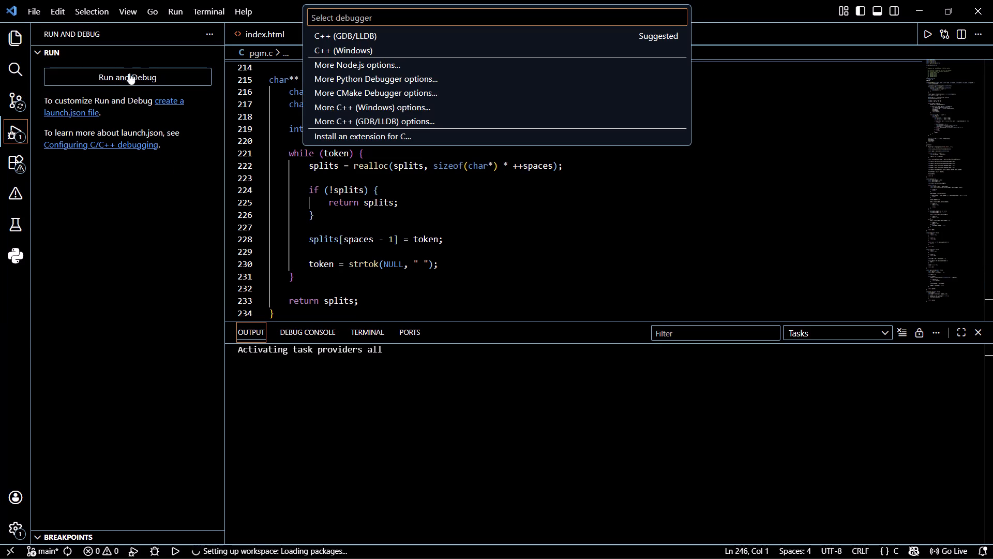
click(365, 31)
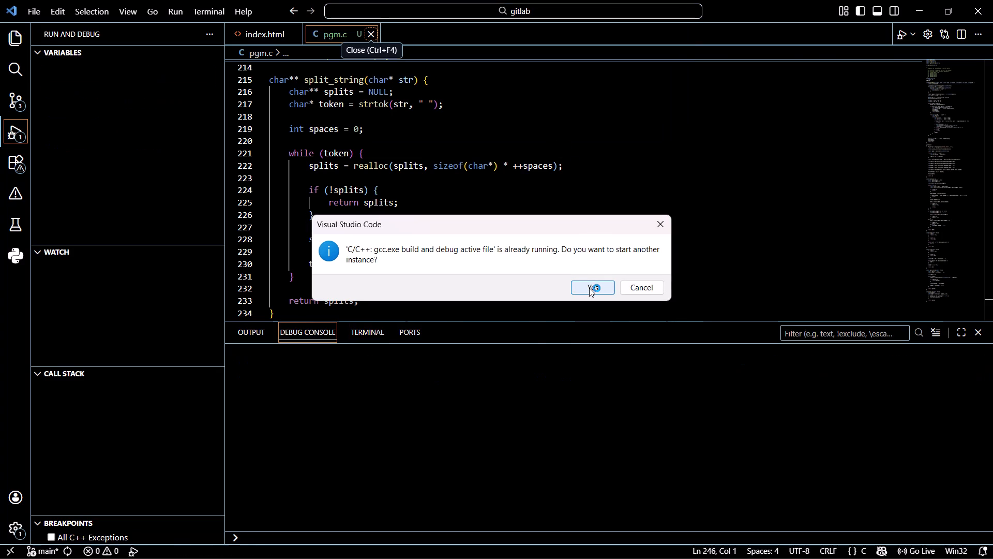
click(659, 230)
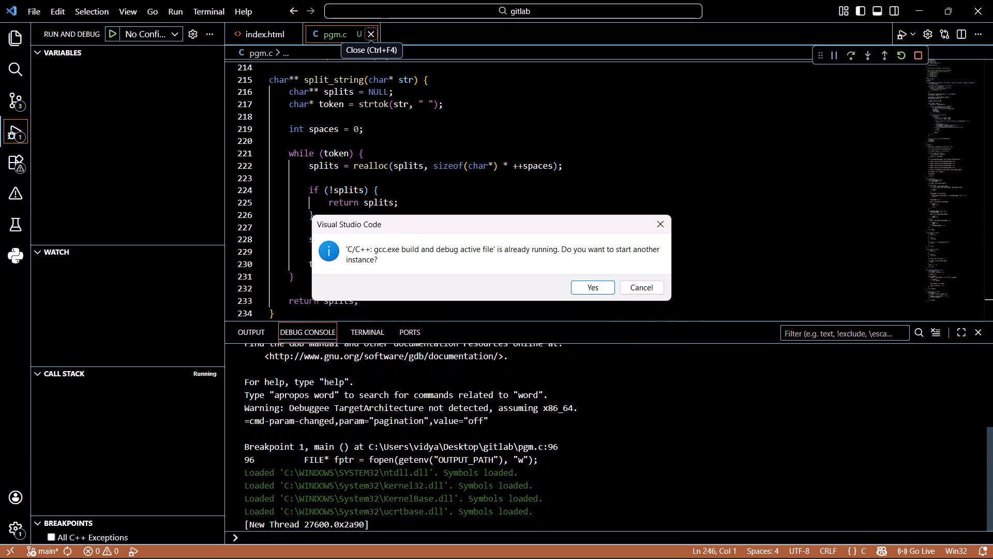
scroll(500, 445, up, 3)
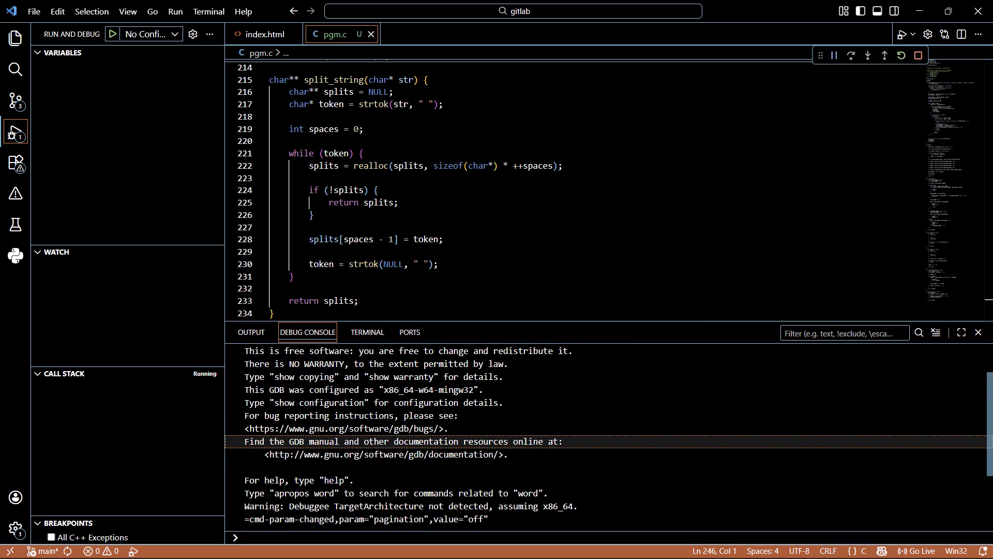
scroll(500, 445, up, 3)
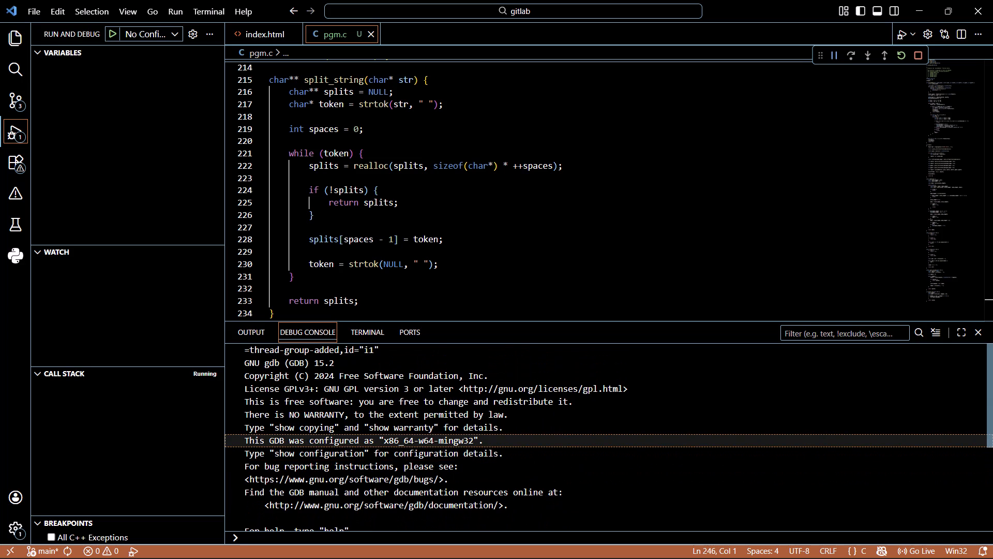
scroll(500, 445, down, 9)
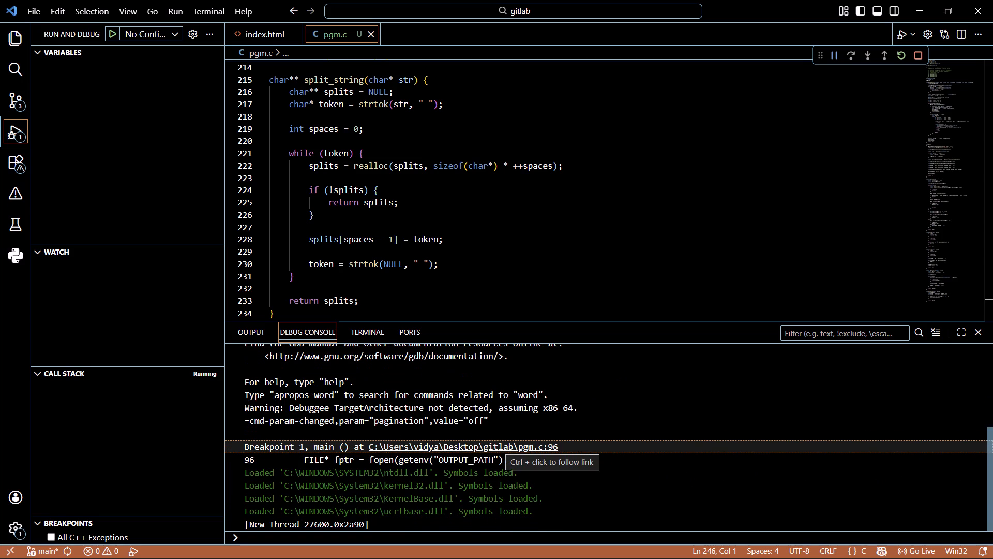
scroll(500, 445, up, 10)
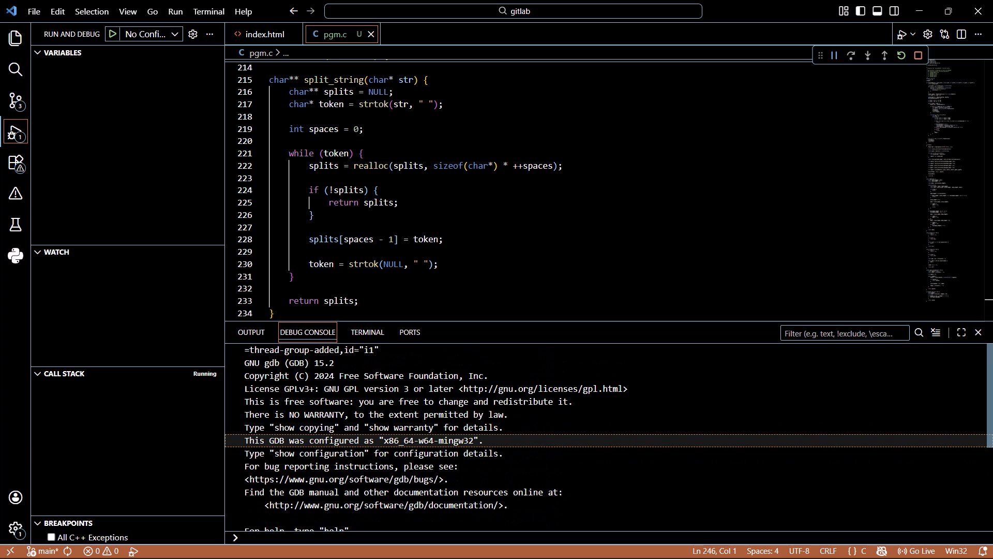
scroll(500, 445, up, 2)
click(990, 0)
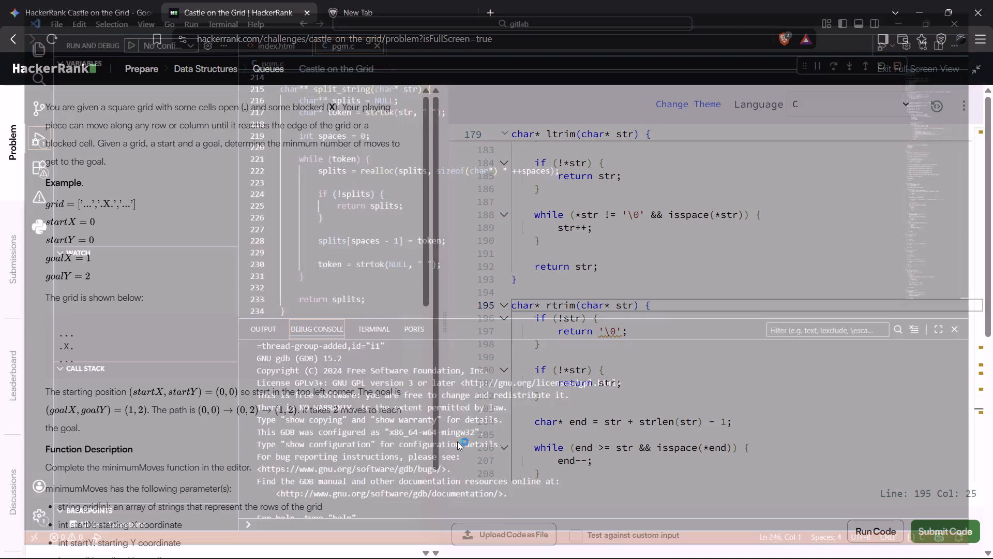
Find and launch Dev-C++, and dismiss its Tip of the day window.
click(369, 550)
text(dev)
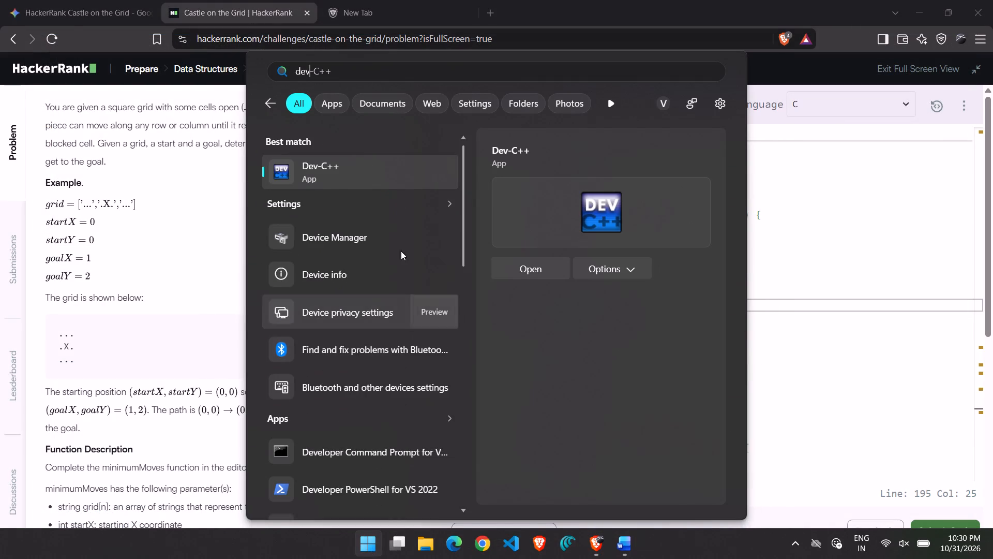
click(355, 172)
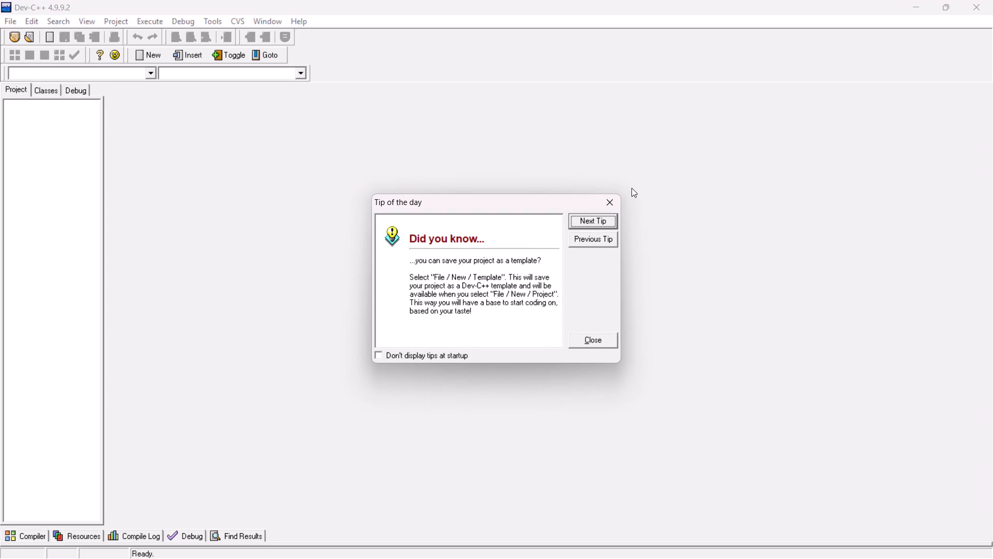
click(588, 341)
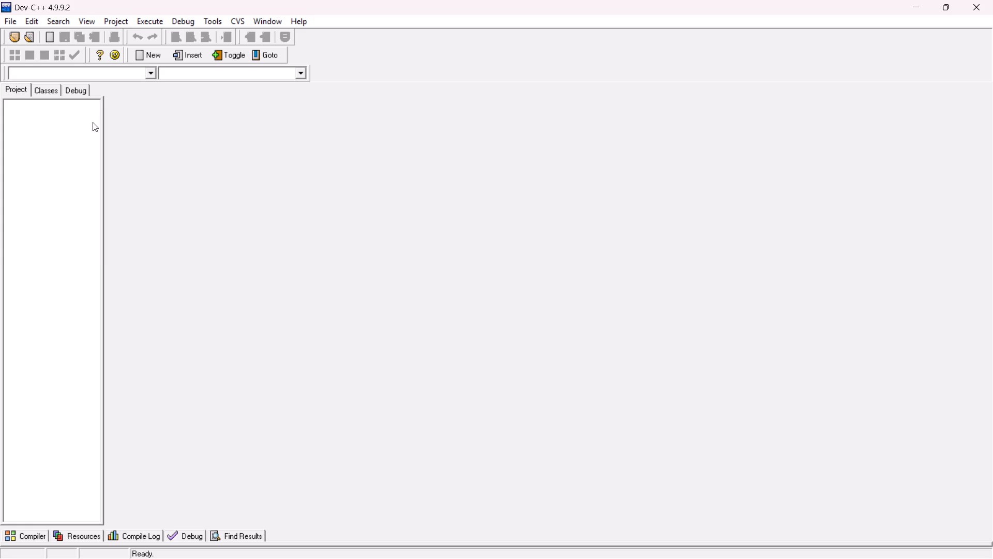
Create a new source file in Dev-C++ and paste the copied C solution into it.
click(13, 18)
click(25, 33)
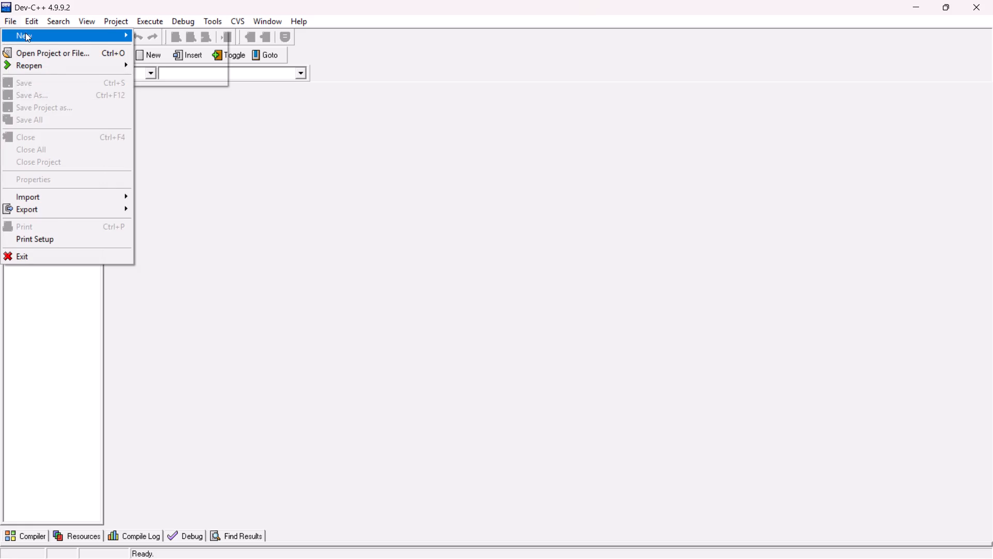
click(8, 23)
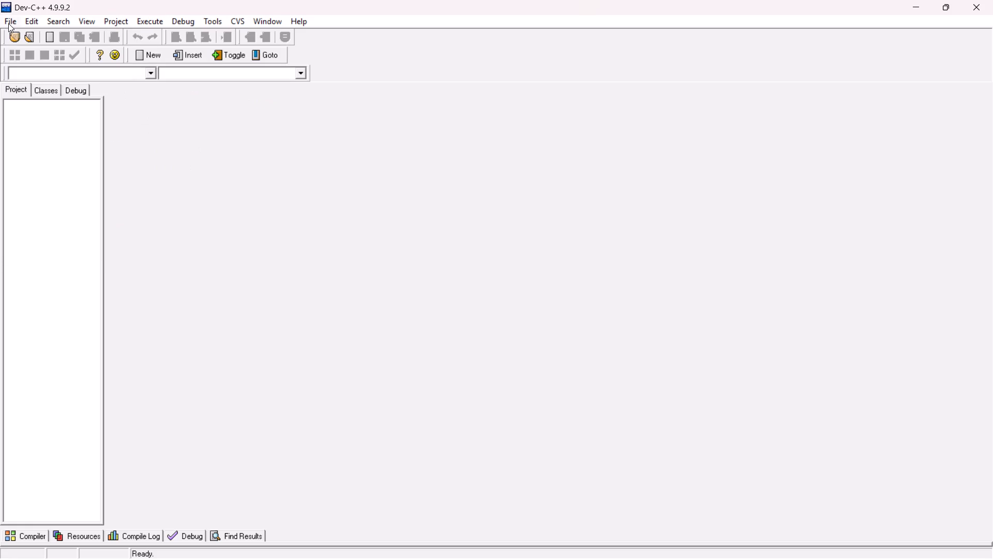
drag(9, 25, 14, 36)
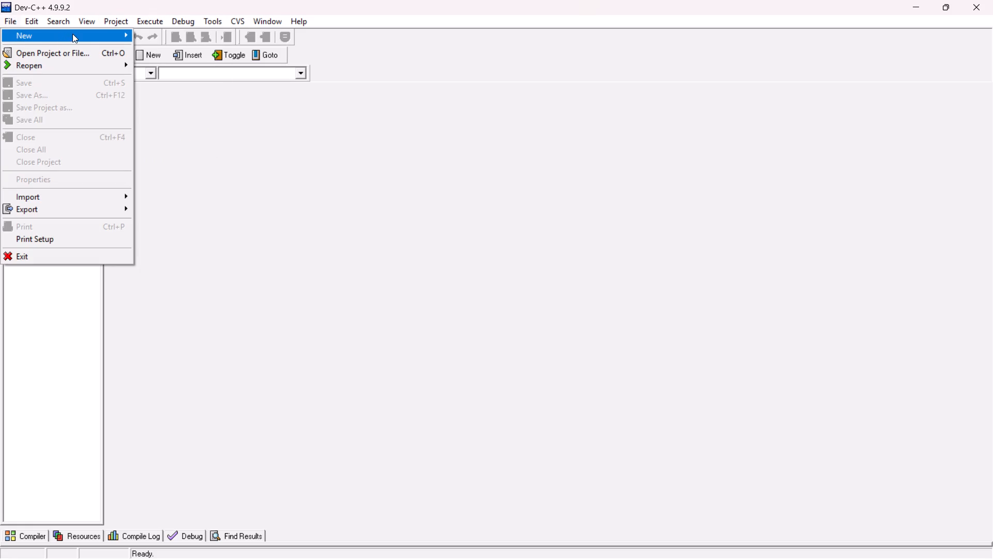
click(139, 31)
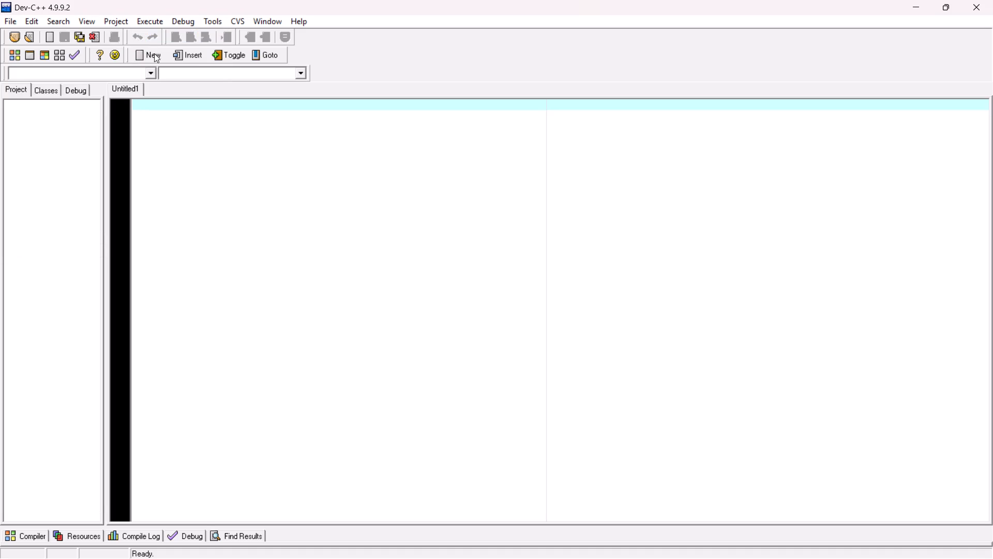
click(210, 164)
key(ctrl+v)
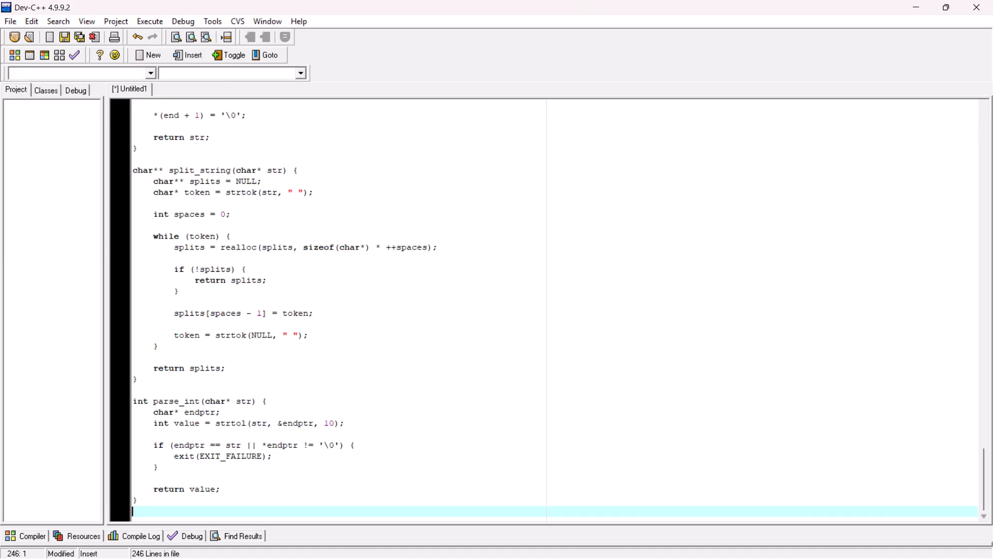
Save the source file on the Desktop as pgm, with the file type C source files (*.c).
key(ctrl+s)
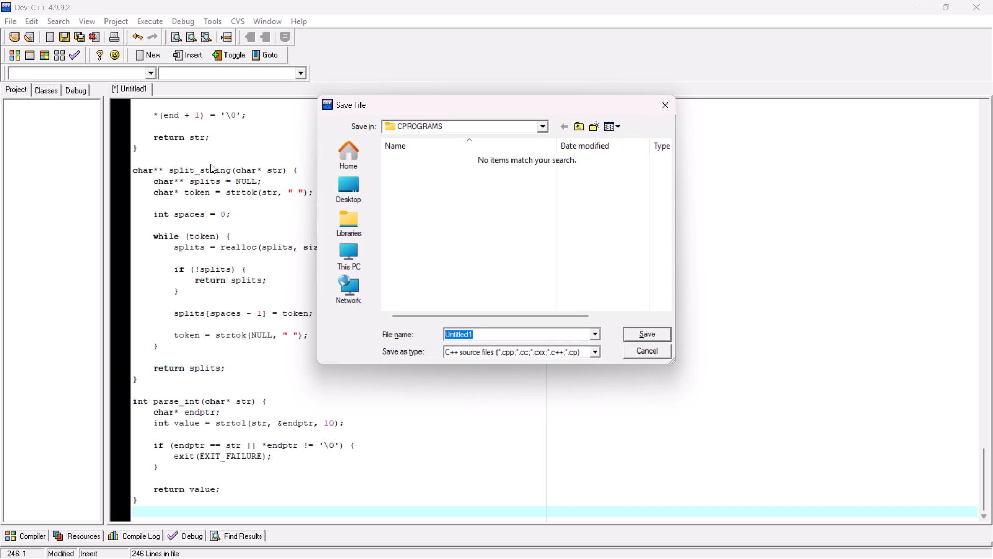
click(353, 187)
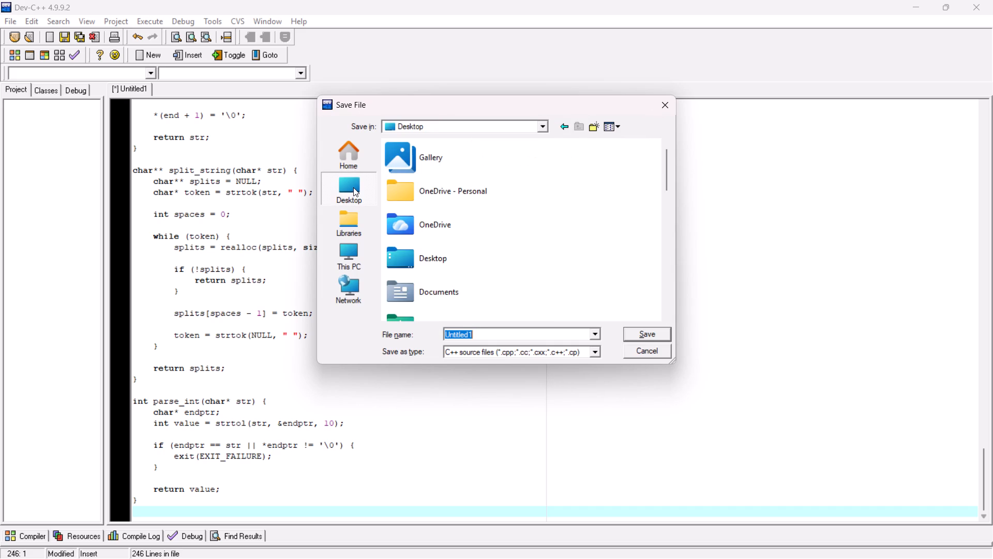
text(pgm)
click(505, 351)
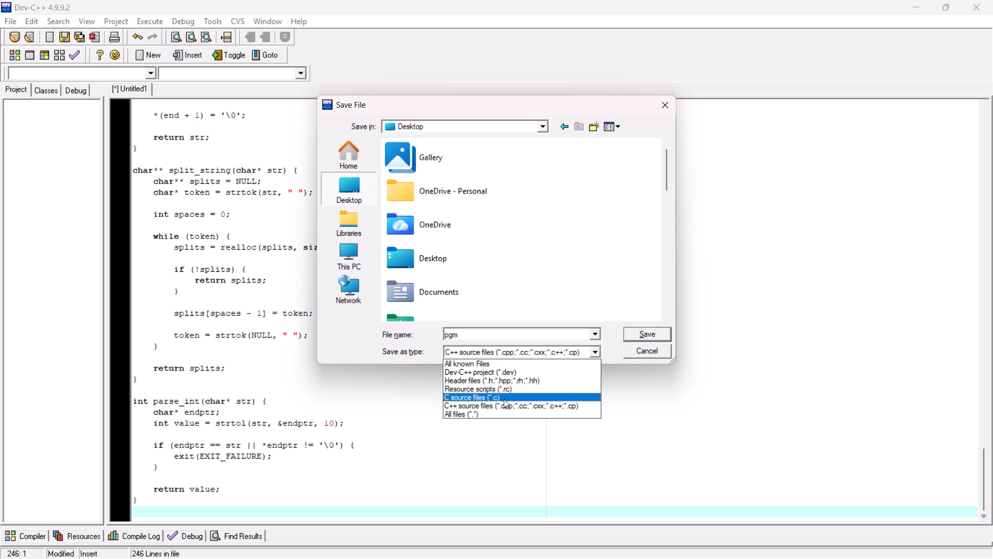
click(504, 398)
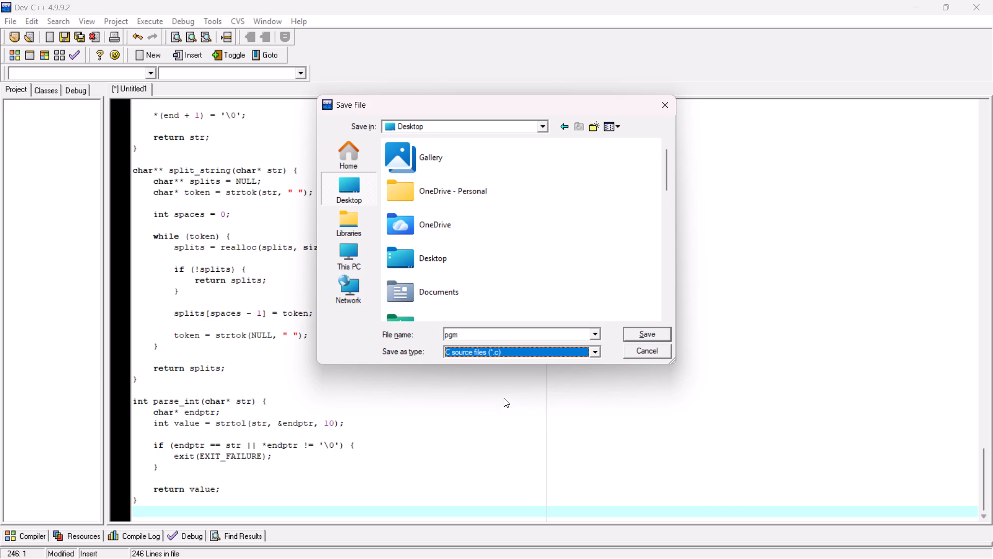
click(502, 352)
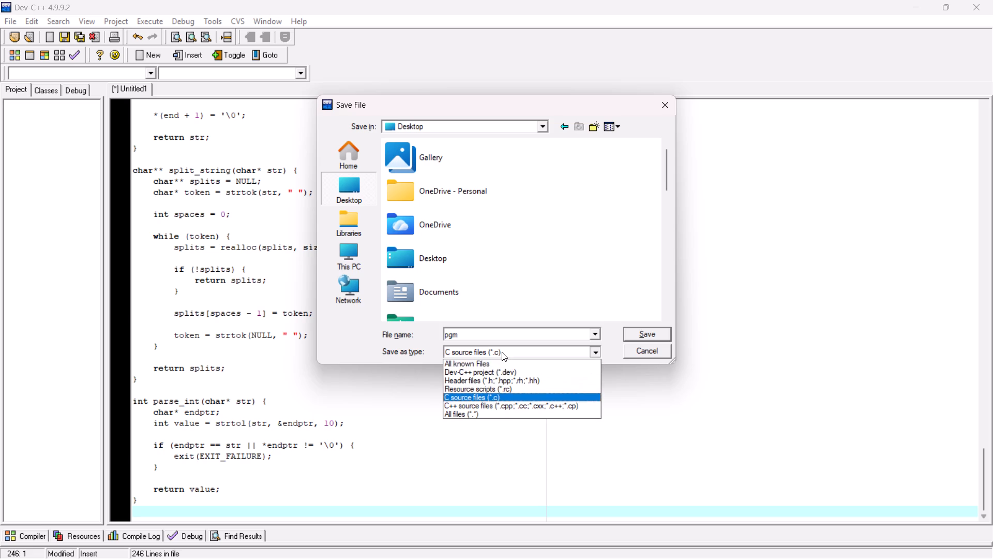
click(478, 396)
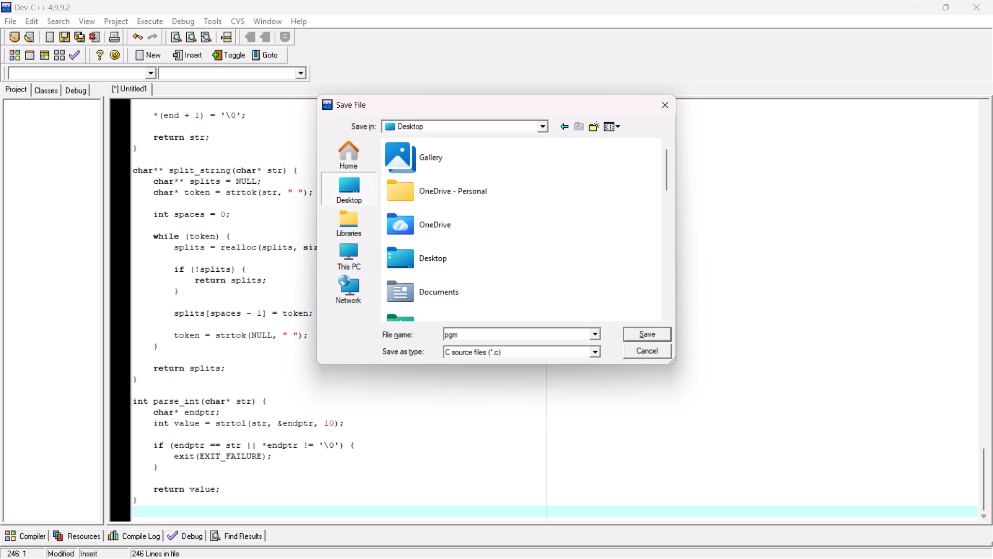
click(638, 332)
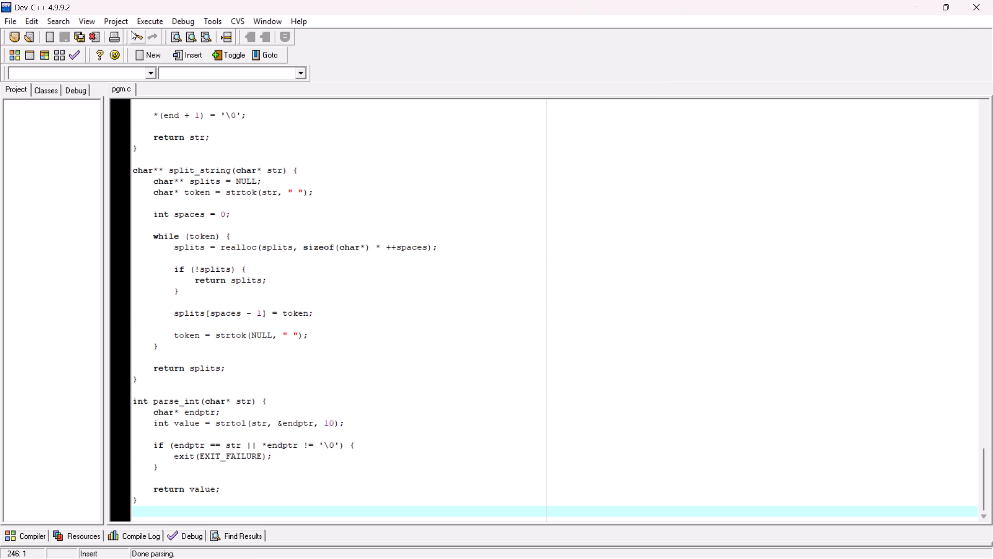
Compile pgm.c and examine the reported compiler messages alongside the code.
click(146, 19)
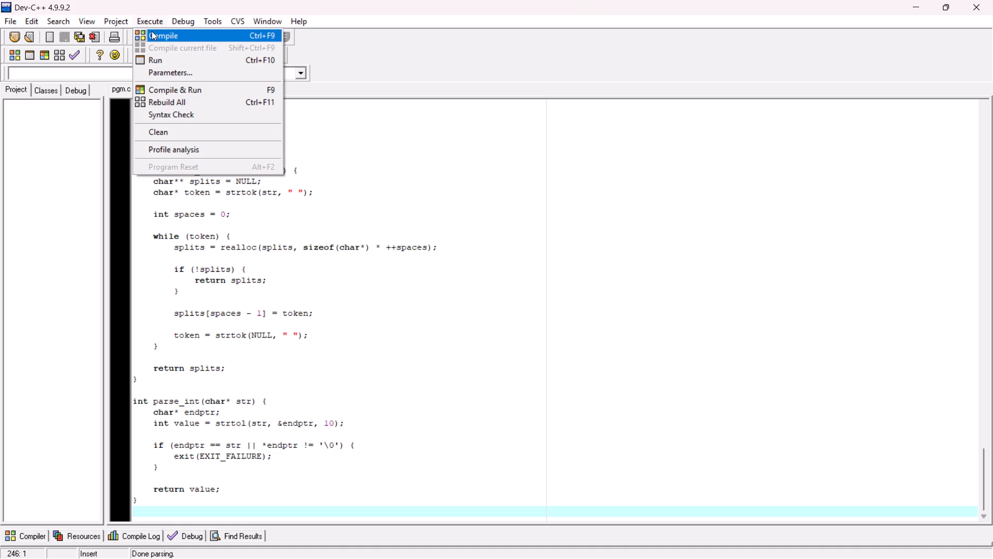
click(152, 31)
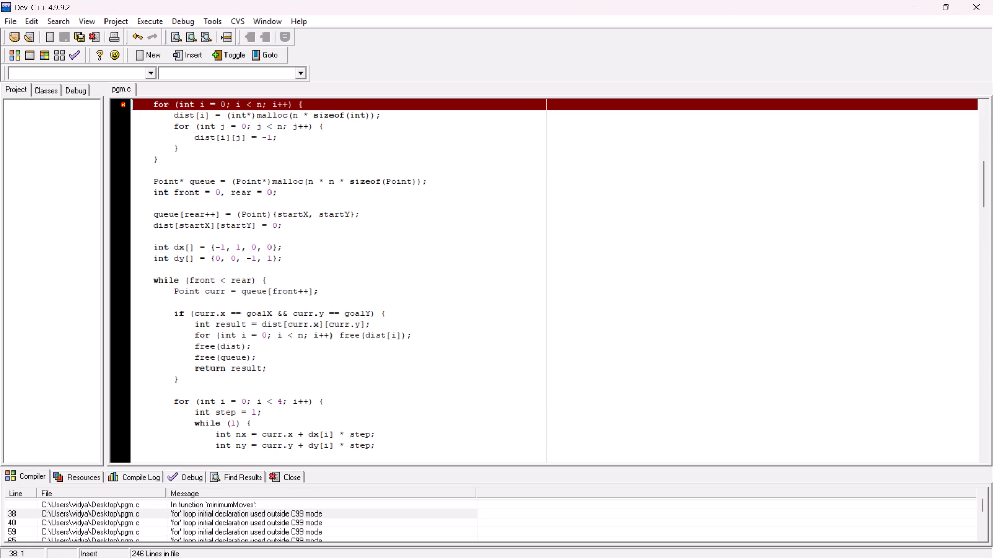
scroll(420, 202, up, 3)
scroll(420, 202, down, 1)
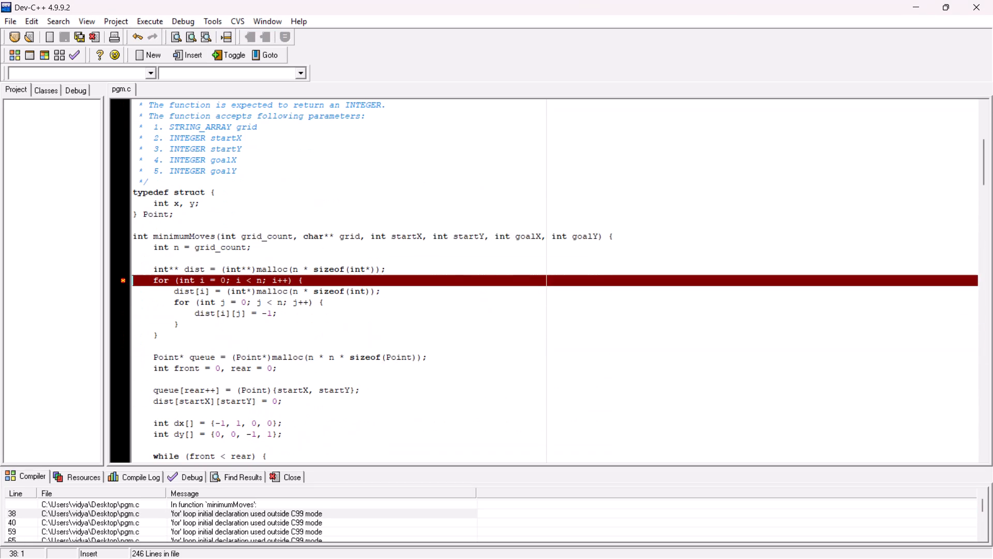
scroll(420, 202, down, 1)
scroll(291, 514, down, 1)
scroll(291, 514, up, 2)
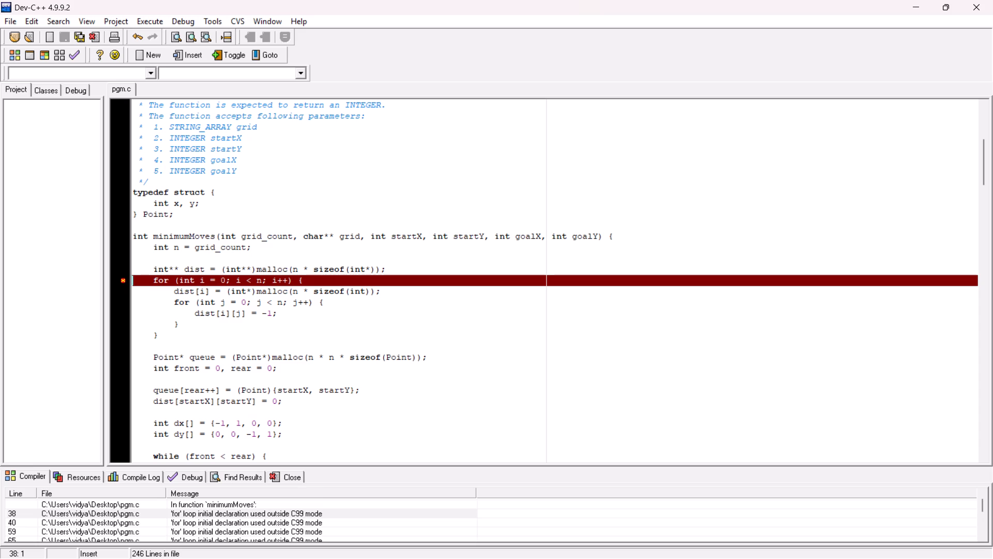
In minimumMoves, remove int from the first for loop's i and declare i instead in the line int n = grid_count, i;.
click(196, 279)
key(BackSpace)
key(BackSpace)
key(BackSpace)
key(Right)
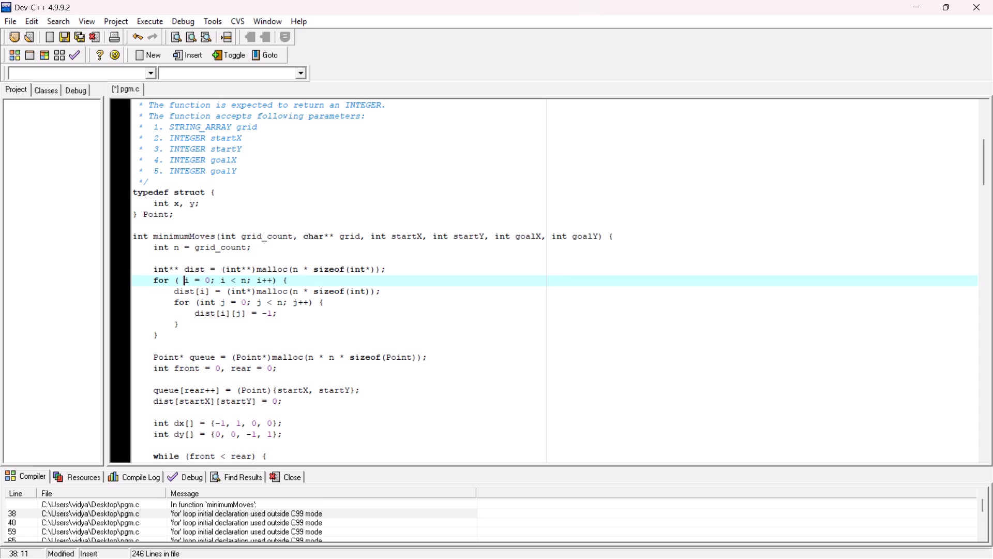
key(BackSpace)
click(249, 243)
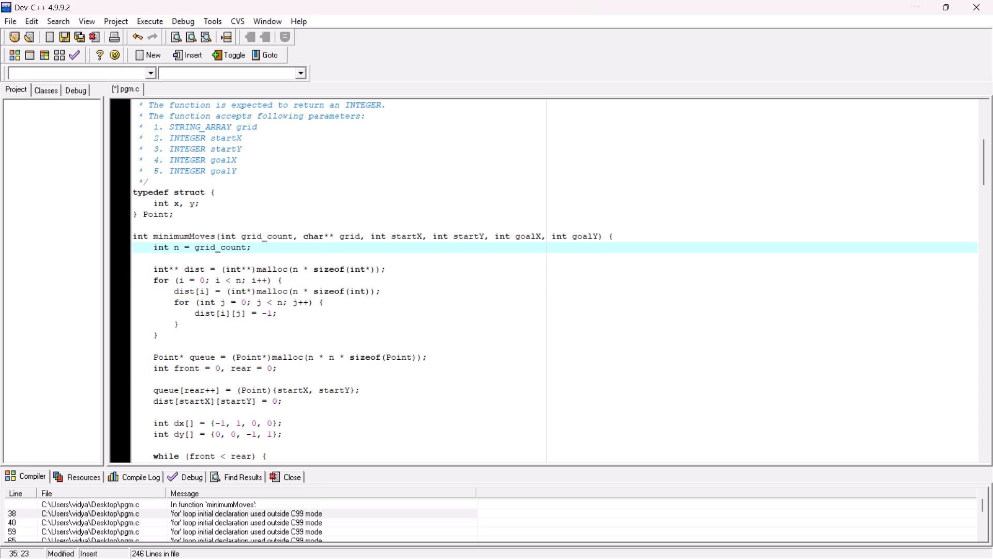
text(,i)
key(BackSpace)
key(space)
text(i =)
key(BackSpace)
key(BackSpace)
Recompile pgm.c after the change to the first loop.
click(148, 13)
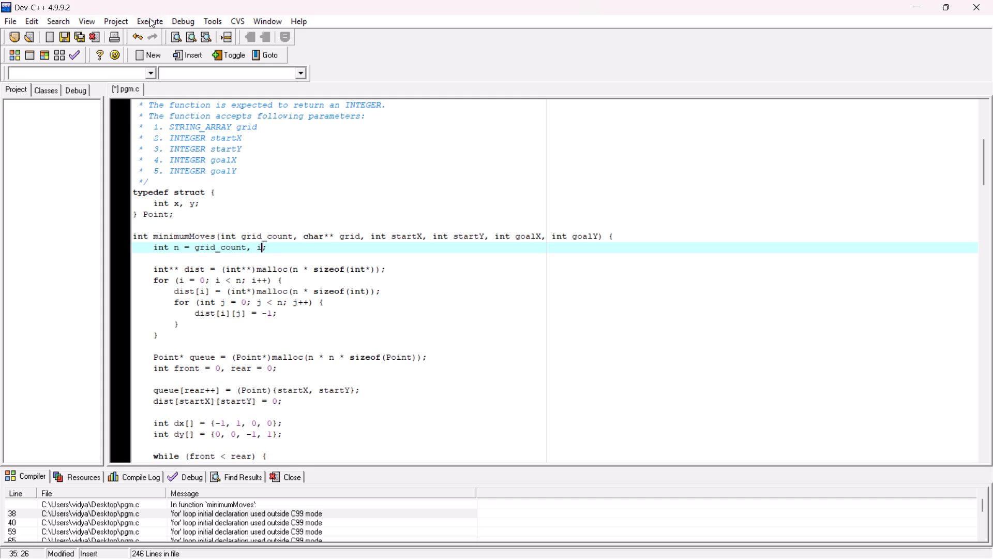
click(150, 18)
click(154, 30)
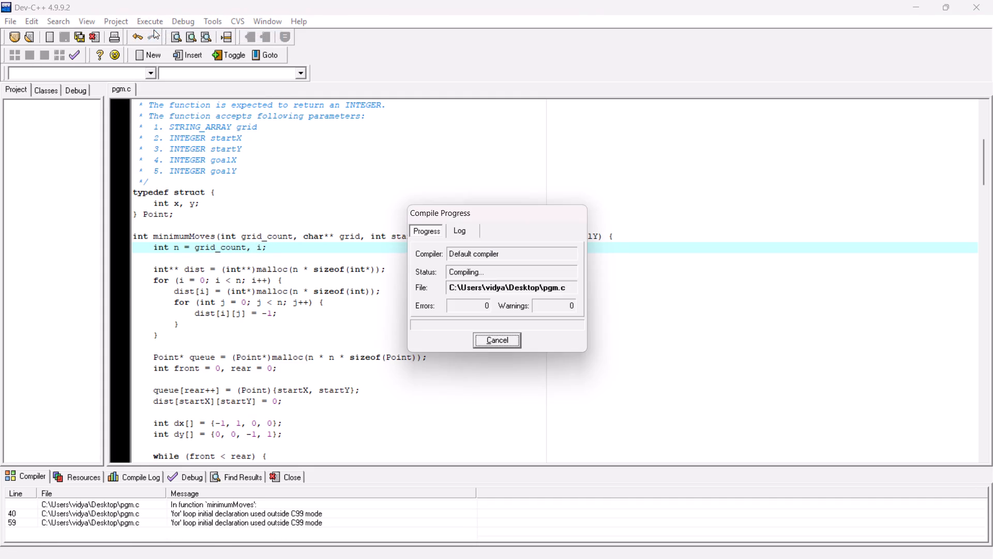
In minimumMoves, remove int from the inner loop's j and declare j alongside i in the int n = grid_count line.
click(217, 301)
key(BackSpace)
key(BackSpace)
key(BackSpace)
key(Right)
key(BackSpace)
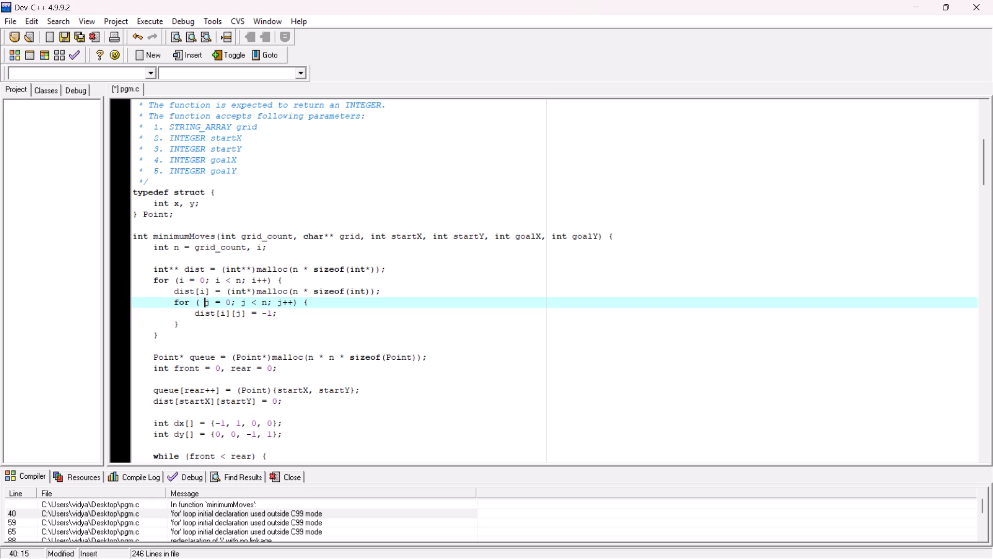
click(263, 244)
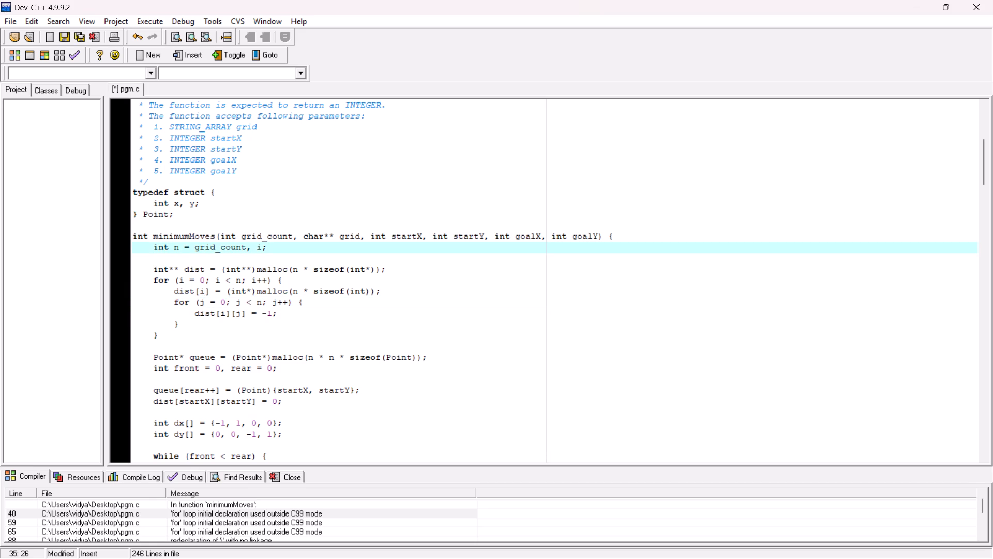
text(,j)
Remove int from i in minimumMoves' final free(dist[i]) loop and in the i < 4 direction loop.
scroll(322, 347, down, 3)
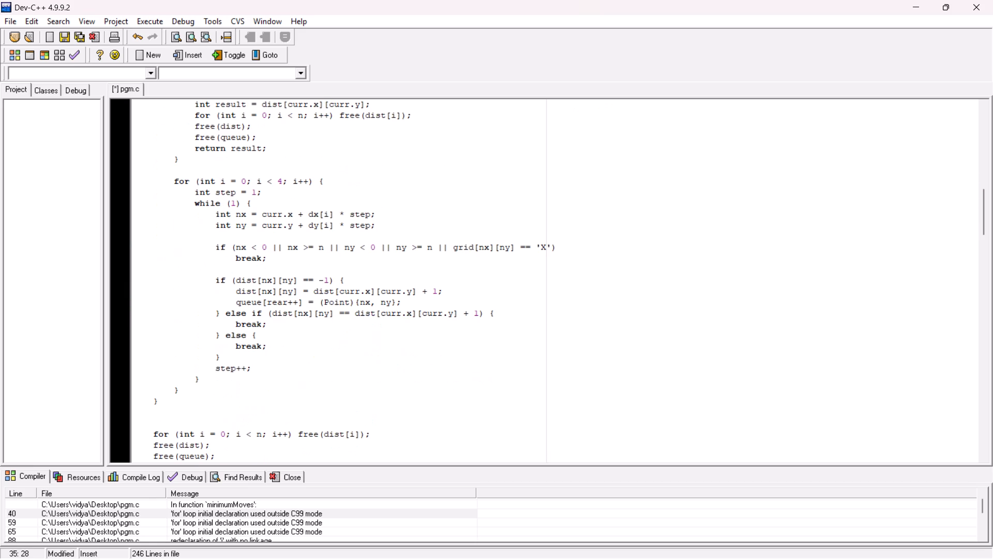
click(193, 431)
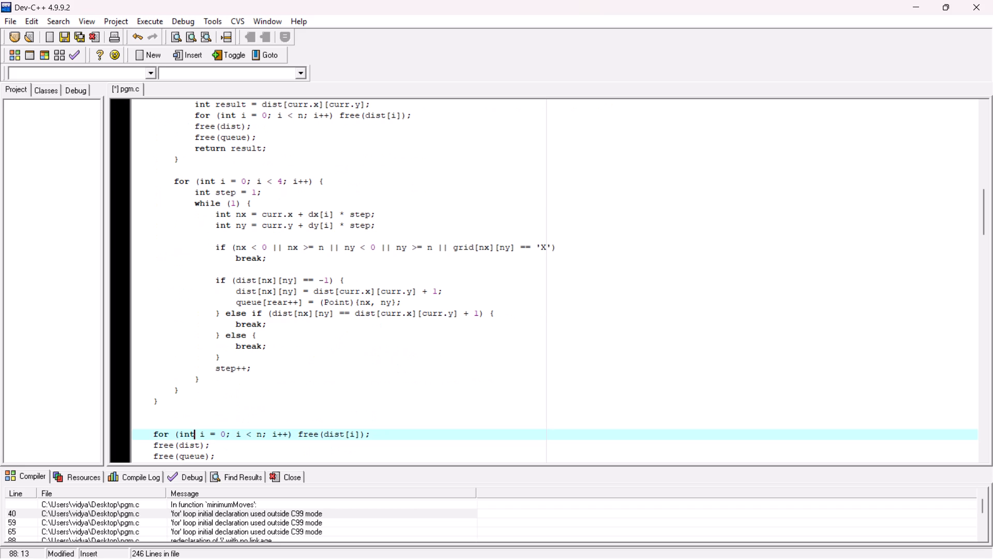
key(BackSpace)
key(BackSpace)
key(BackSpace)
key(Right)
key(BackSpace)
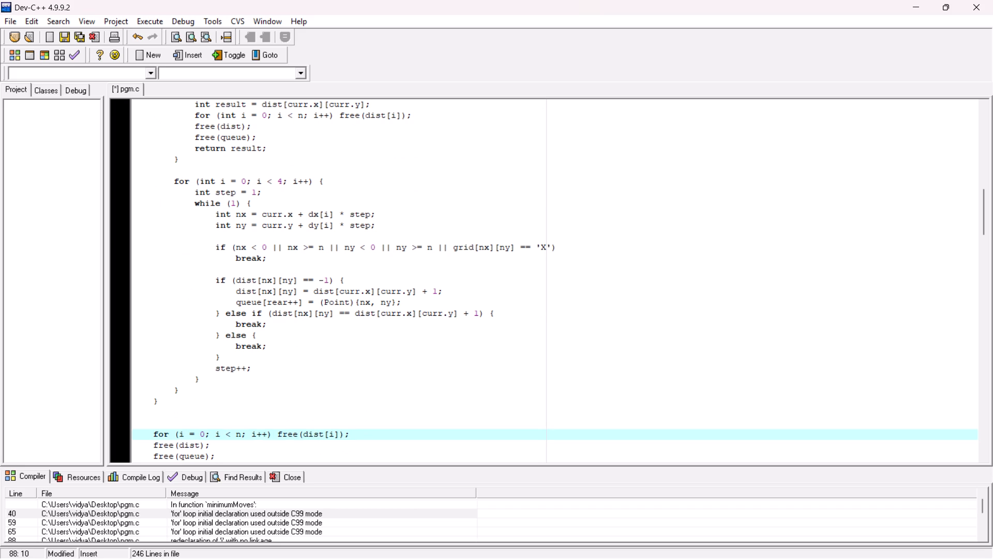
click(214, 185)
key(BackSpace)
key(BackSpace)
key(BackSpace)
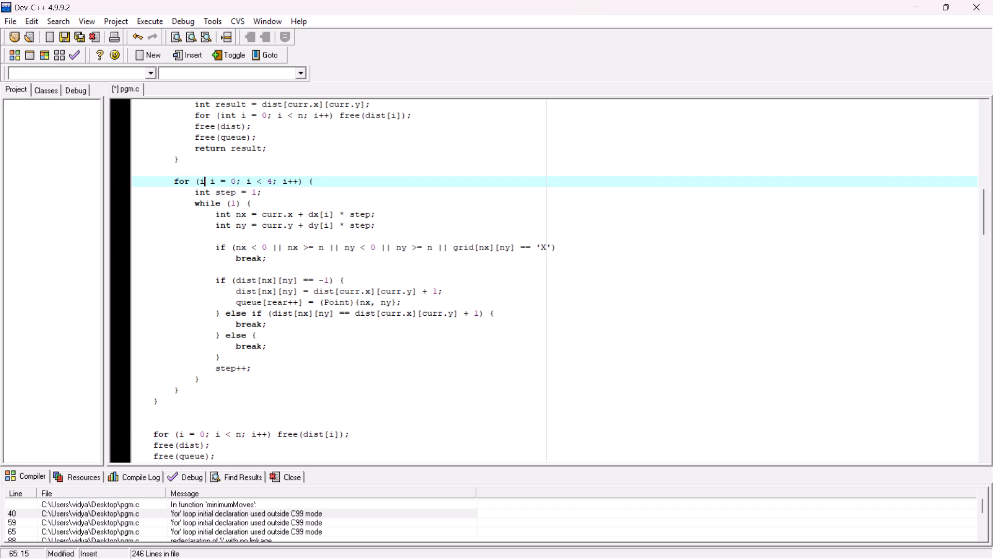
Recompile pgm.c with the edited minimumMoves loops.
scroll(289, 279, down, 3)
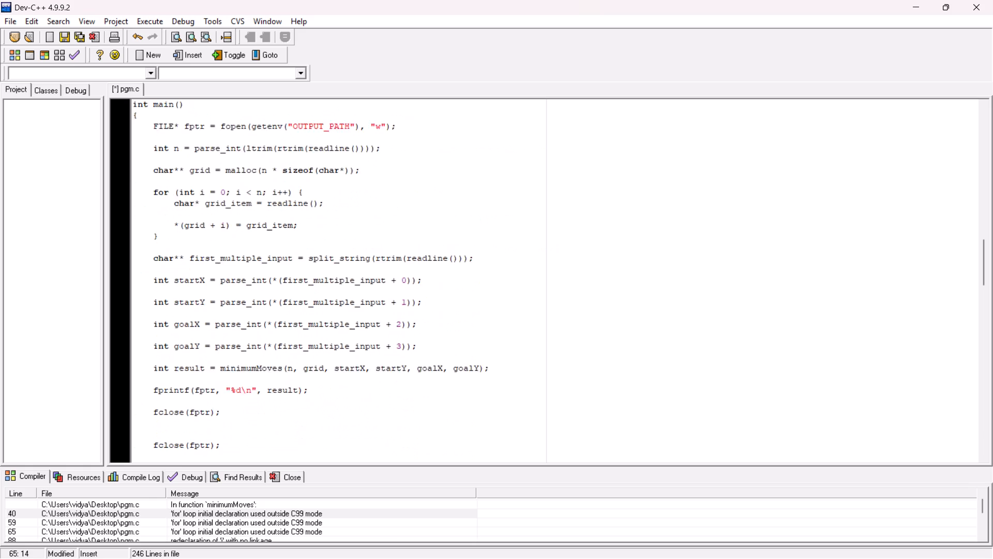
scroll(289, 279, down, 3)
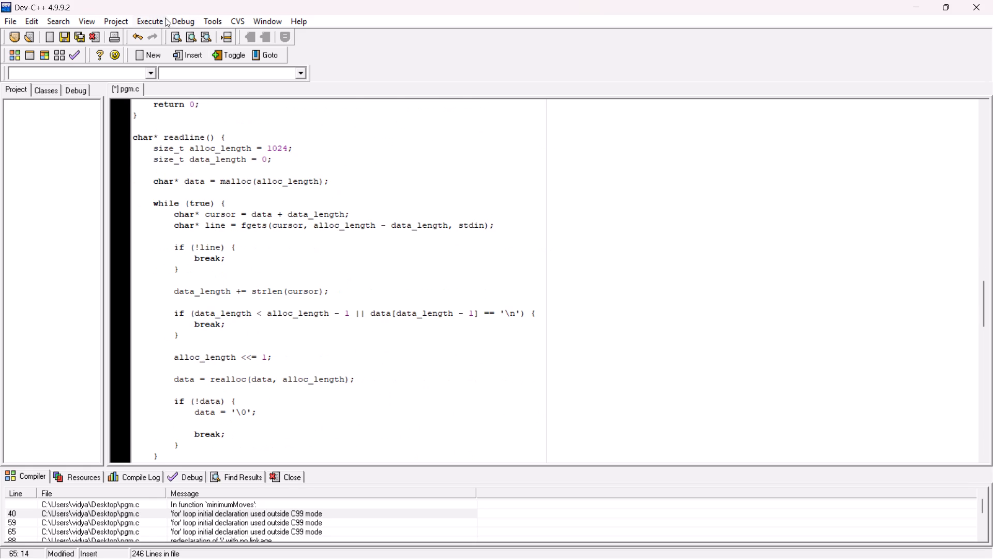
click(153, 20)
click(157, 37)
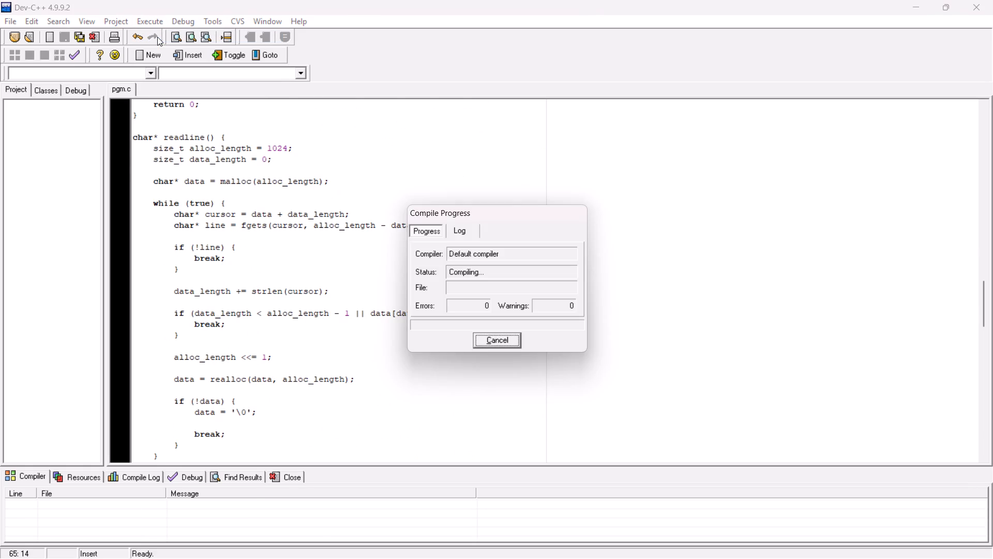
Remove int from i in the free(dist[i]) loop that precedes return result in minimumMoves.
scroll(348, 169, up, 1)
click(242, 106)
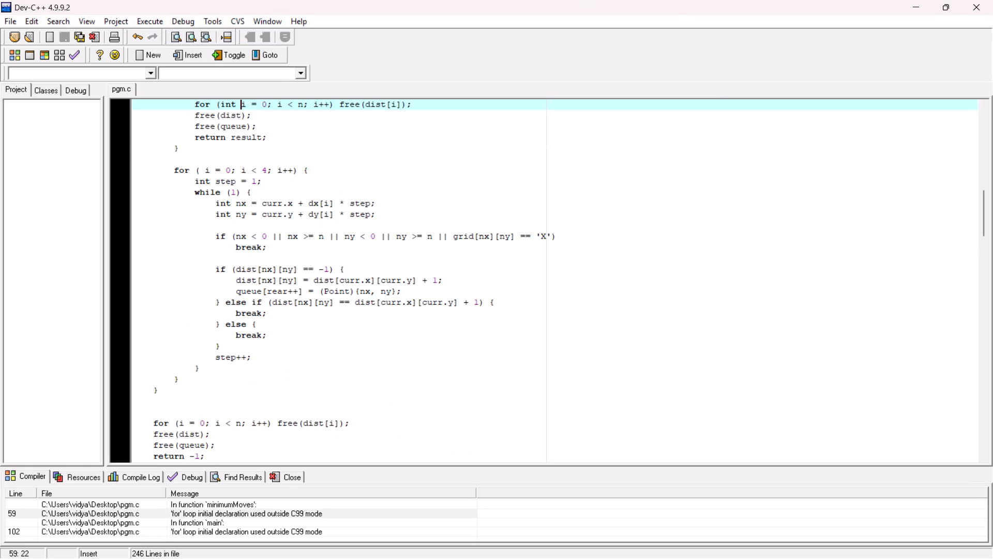
key(BackSpace)
key(BackSpace)
key(BackSpace)
key(BackSpace)
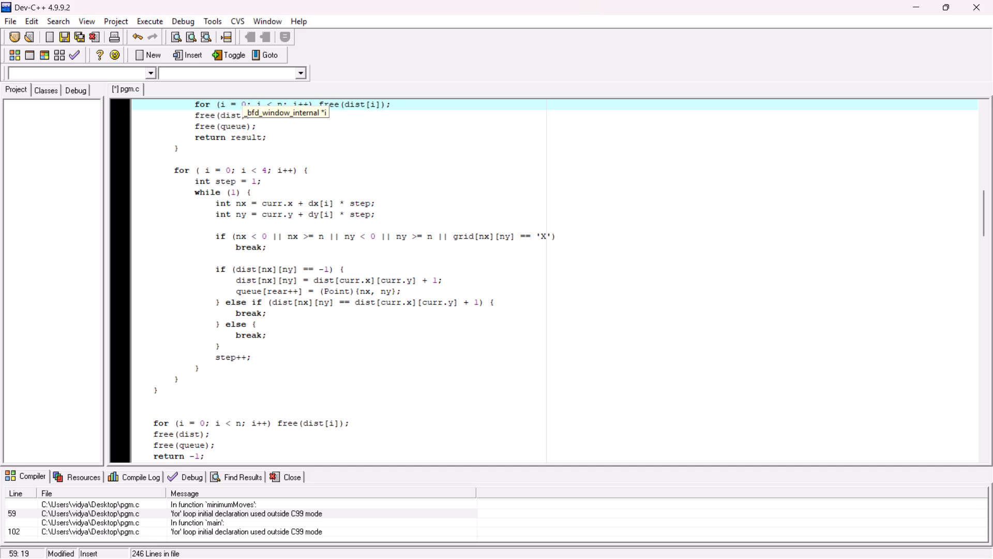
Look through the rest of the code and recompile pgm.c.
scroll(261, 301, down, 2)
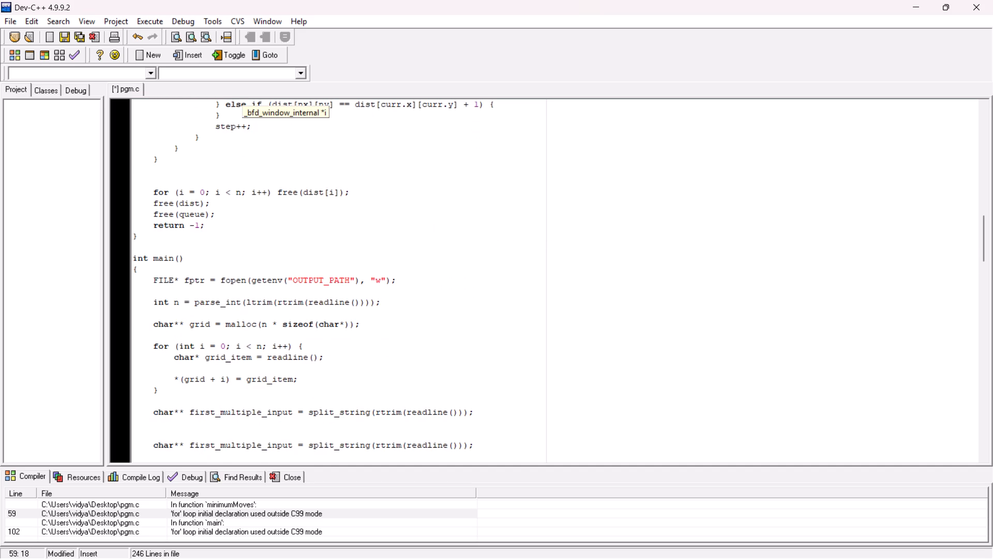
scroll(207, 212, down, 2)
scroll(216, 305, down, 2)
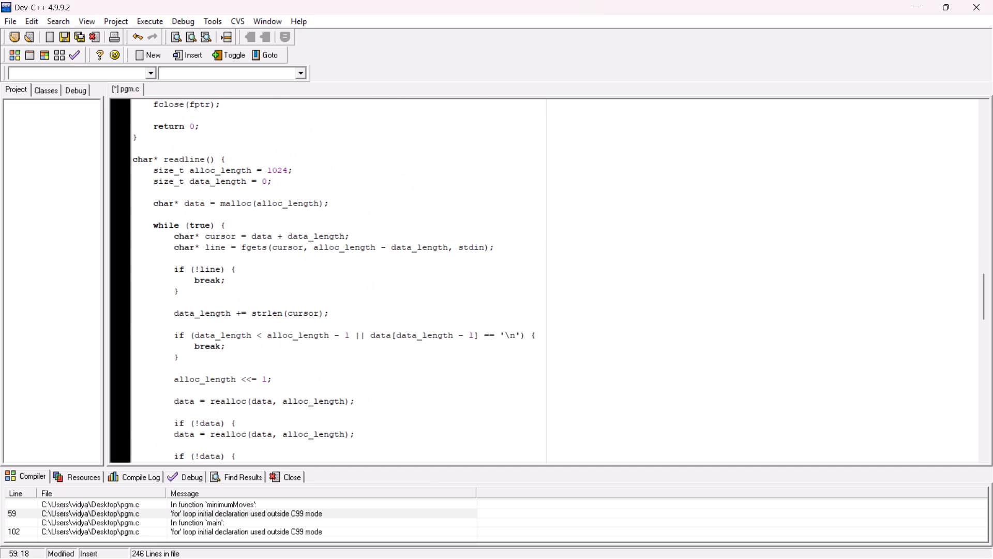
scroll(216, 305, down, 2)
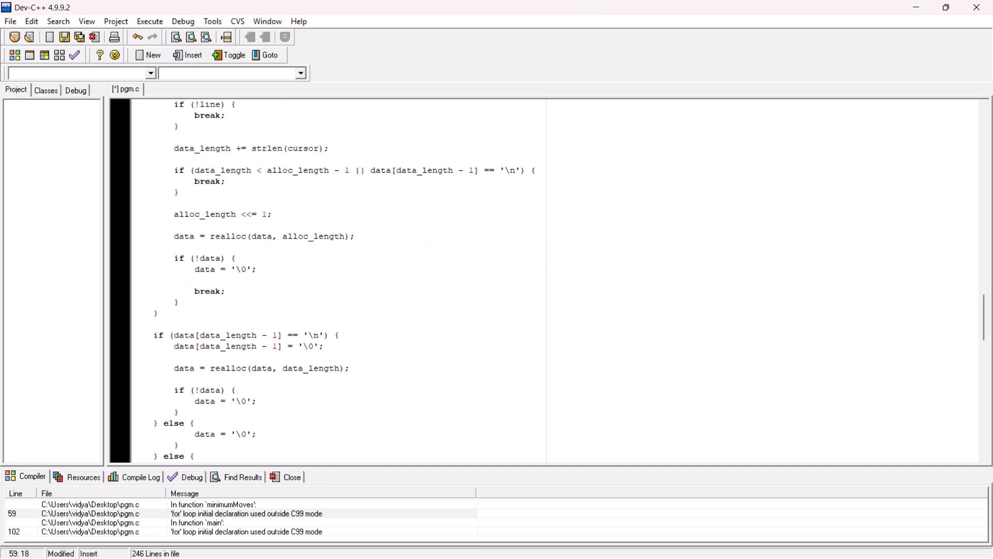
scroll(216, 305, down, 4)
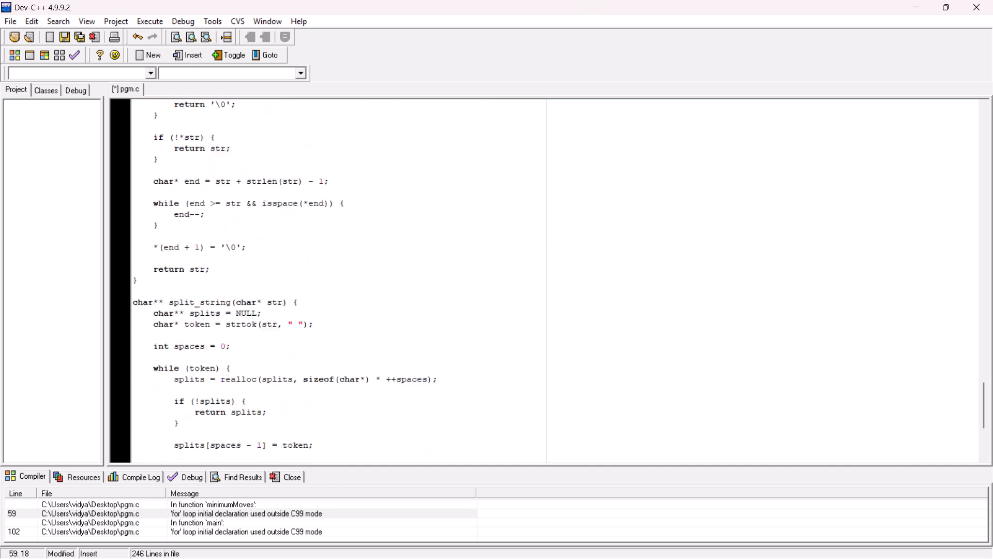
scroll(215, 292, down, 2)
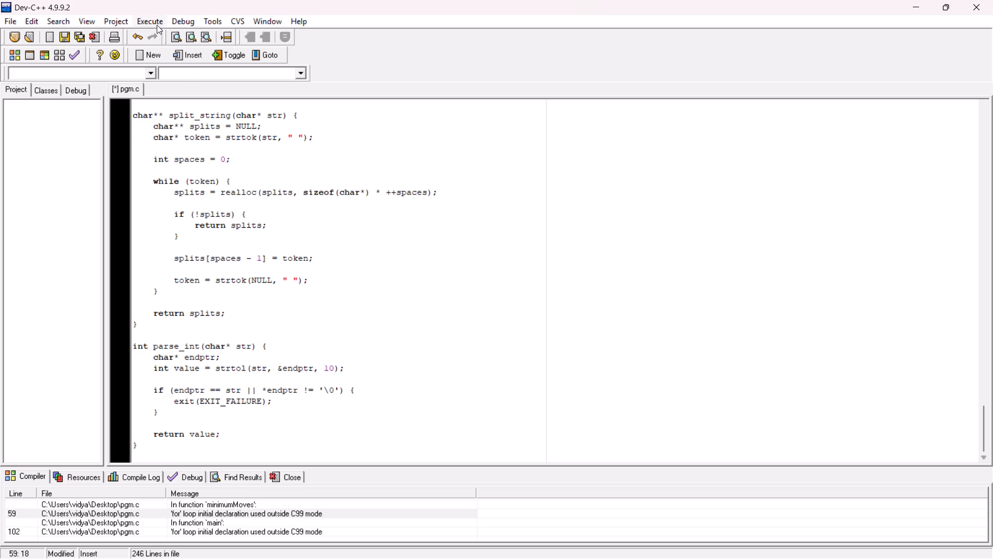
click(157, 25)
click(160, 32)
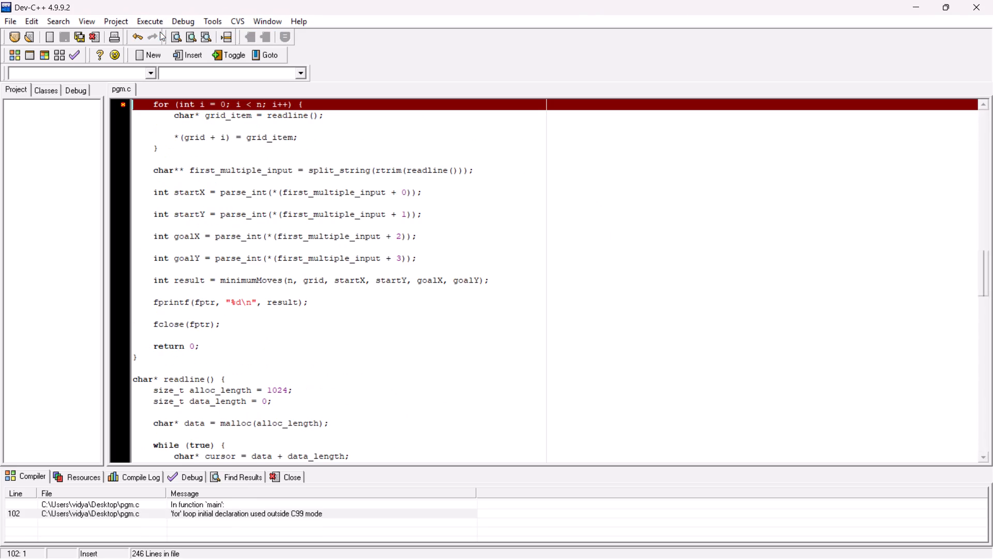
Remove int from i in main's grid-reading for loop and recompile pgm.c.
click(196, 97)
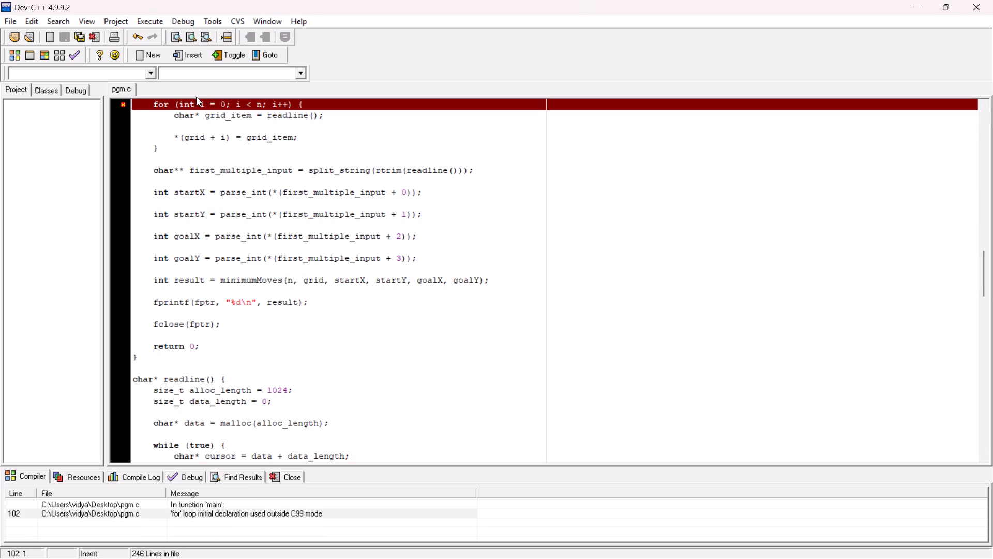
click(196, 99)
key(BackSpace)
key(BackSpace)
key(BackSpace)
key(Right)
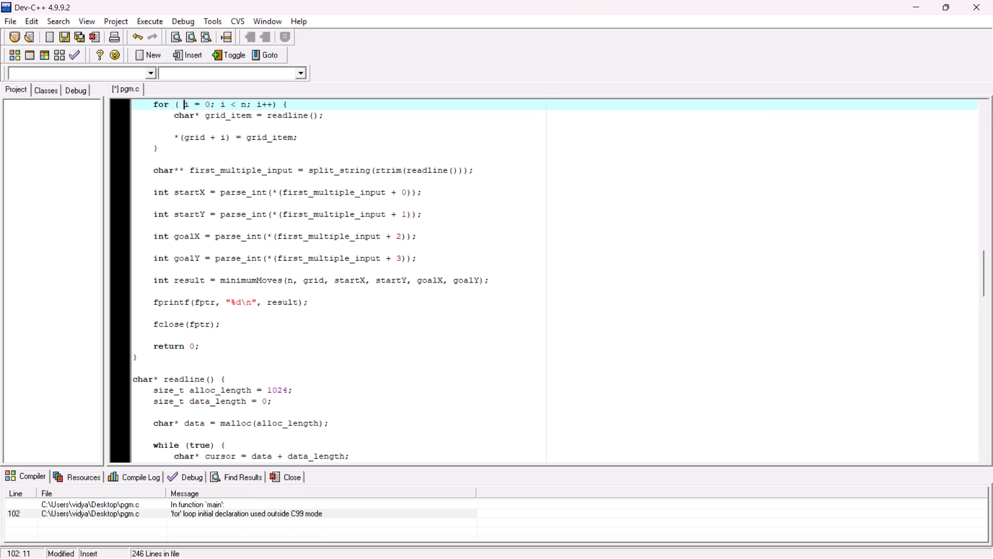
key(BackSpace)
click(157, 23)
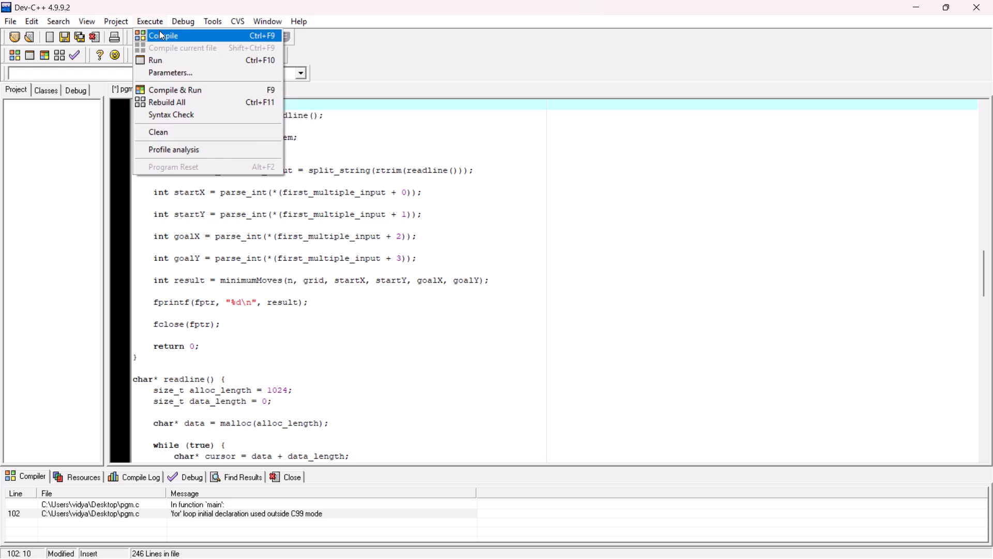
click(159, 31)
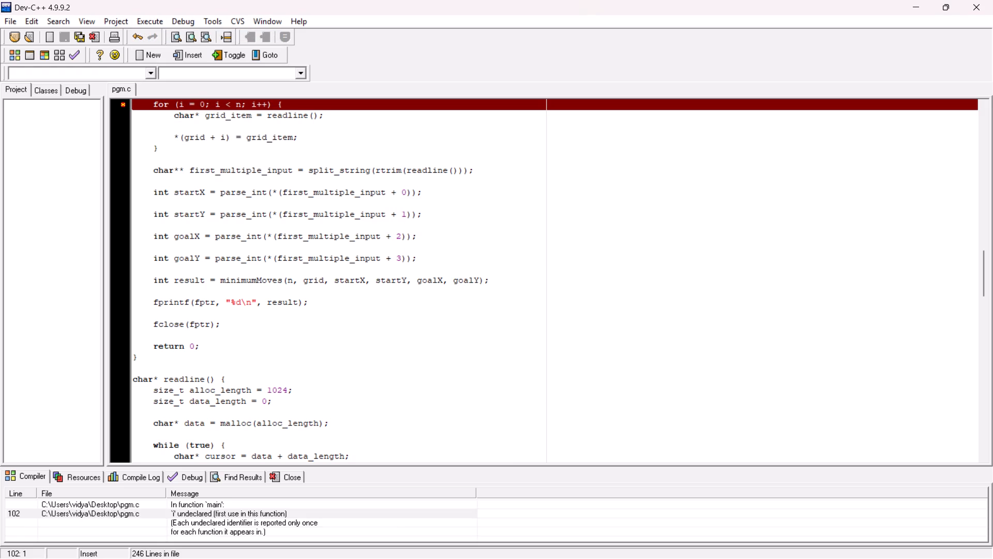
Declare int i; on a new line at the start of main and recompile pgm.c.
scroll(214, 135, up, 1)
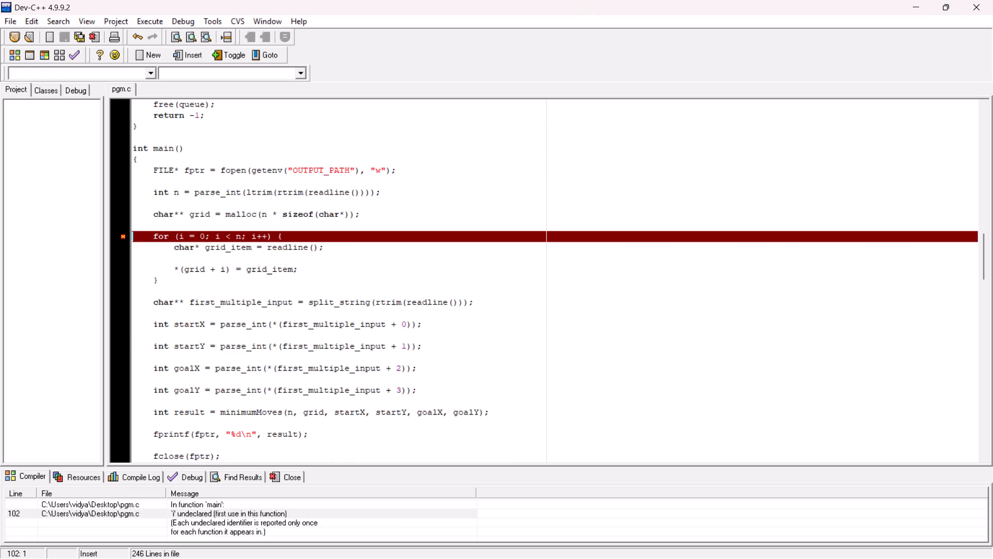
scroll(214, 135, up, 1)
click(185, 253)
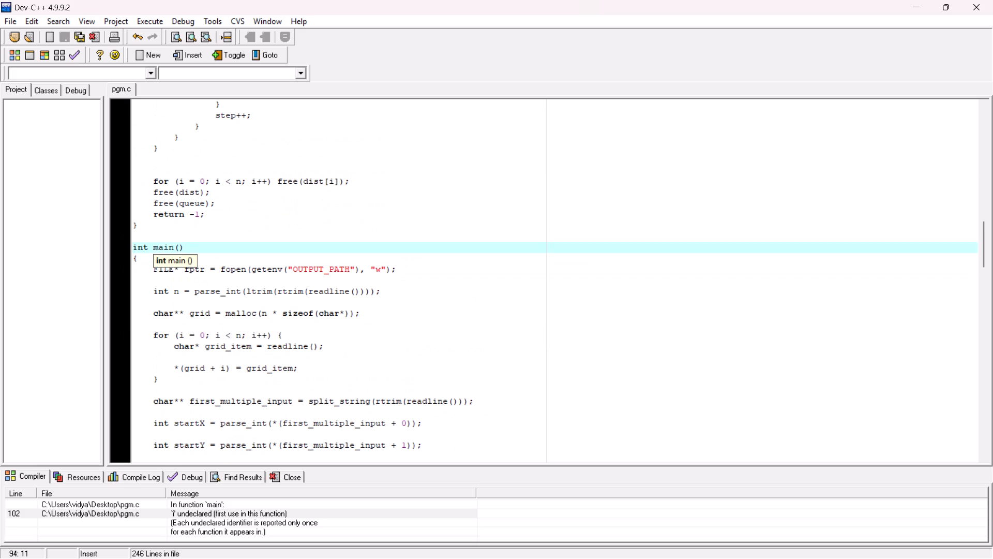
click(145, 263)
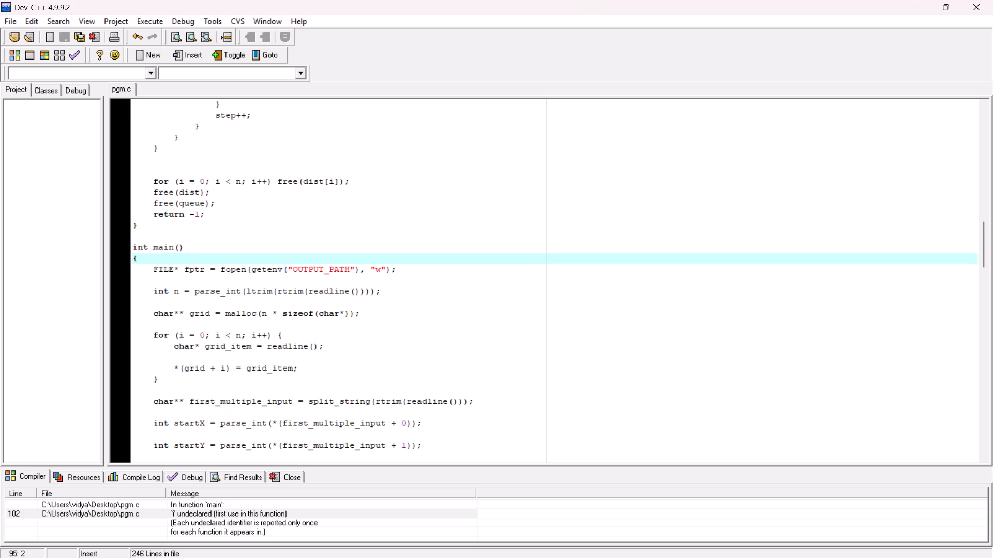
key(Return)
text(int i;)
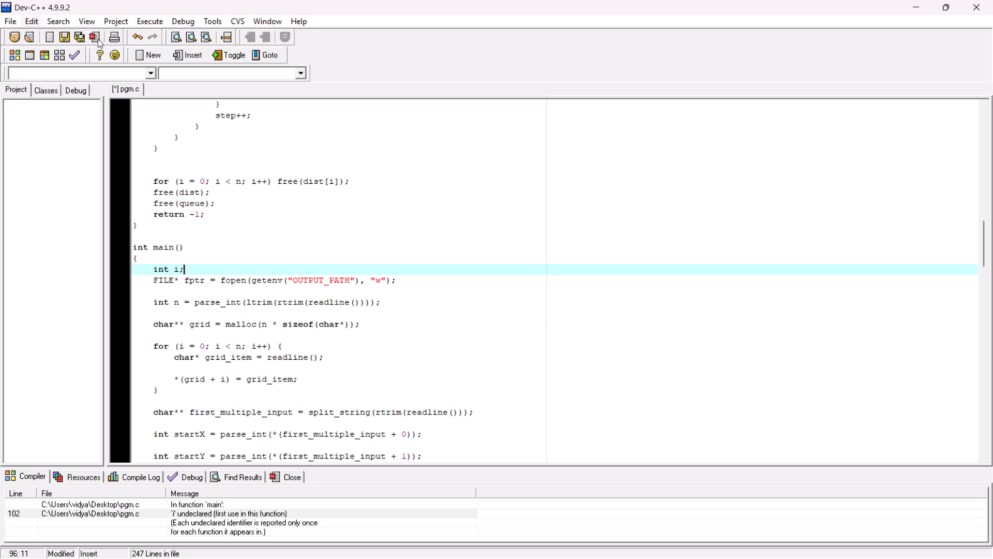
click(150, 21)
click(158, 34)
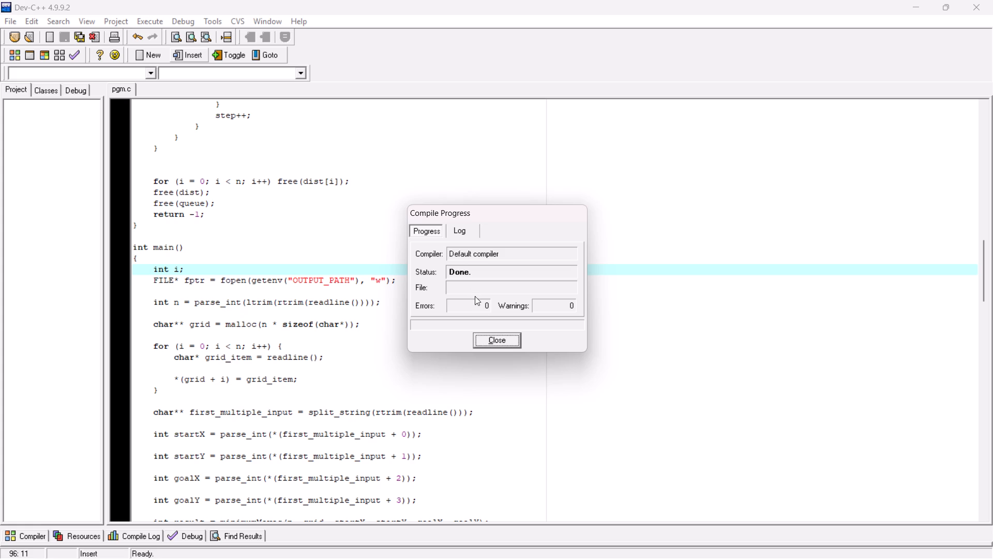
click(489, 342)
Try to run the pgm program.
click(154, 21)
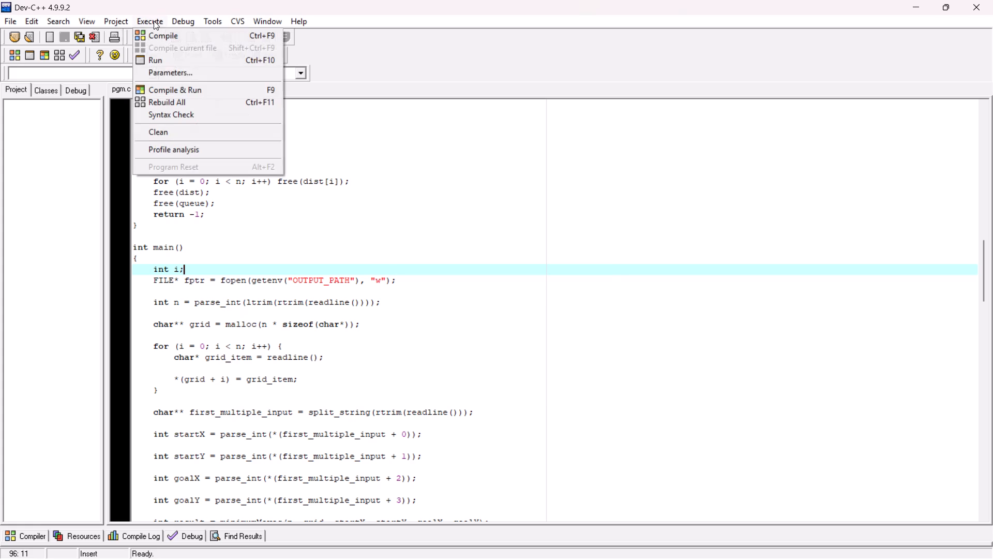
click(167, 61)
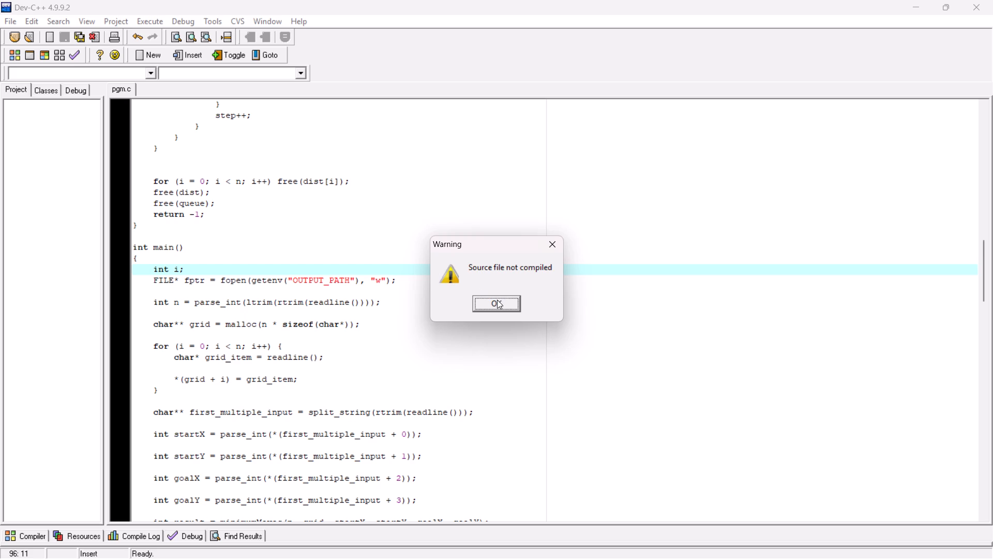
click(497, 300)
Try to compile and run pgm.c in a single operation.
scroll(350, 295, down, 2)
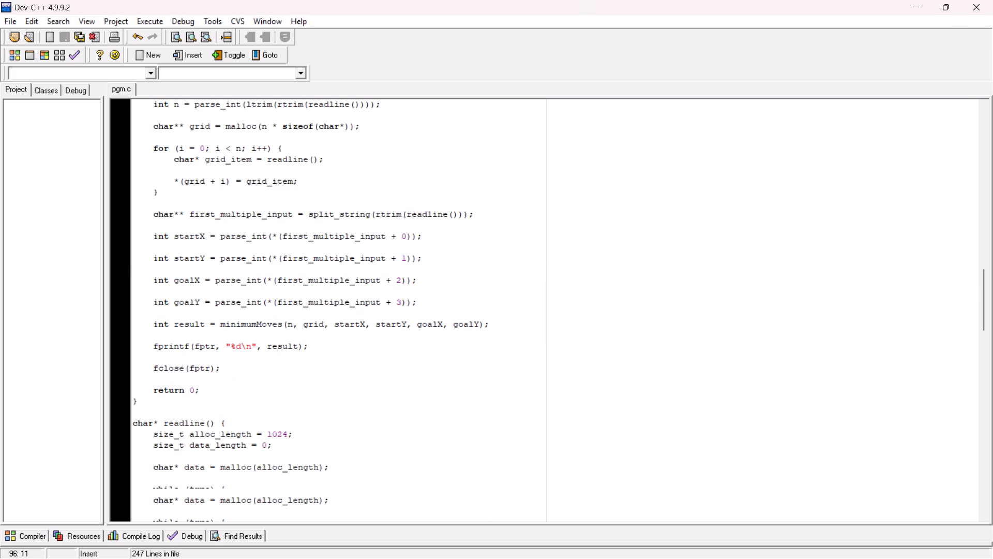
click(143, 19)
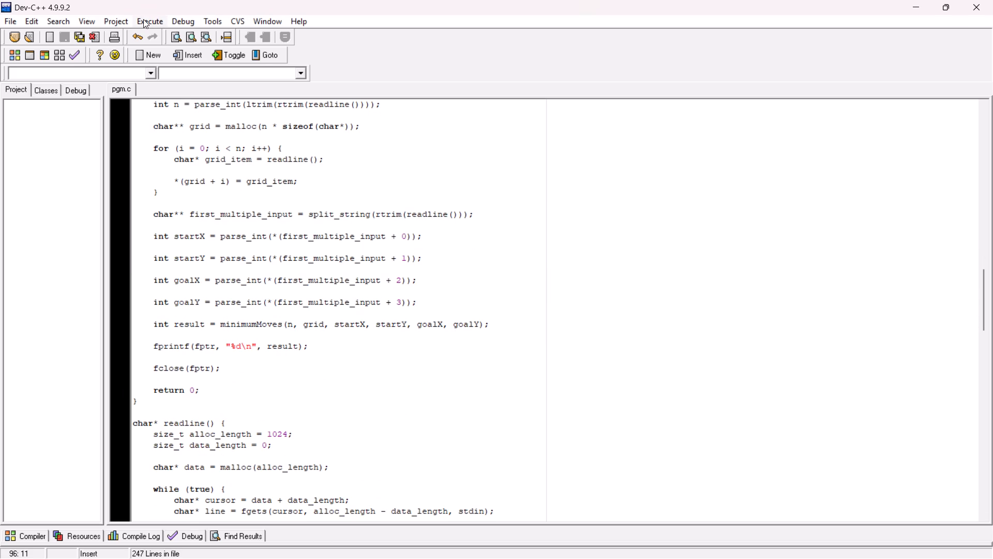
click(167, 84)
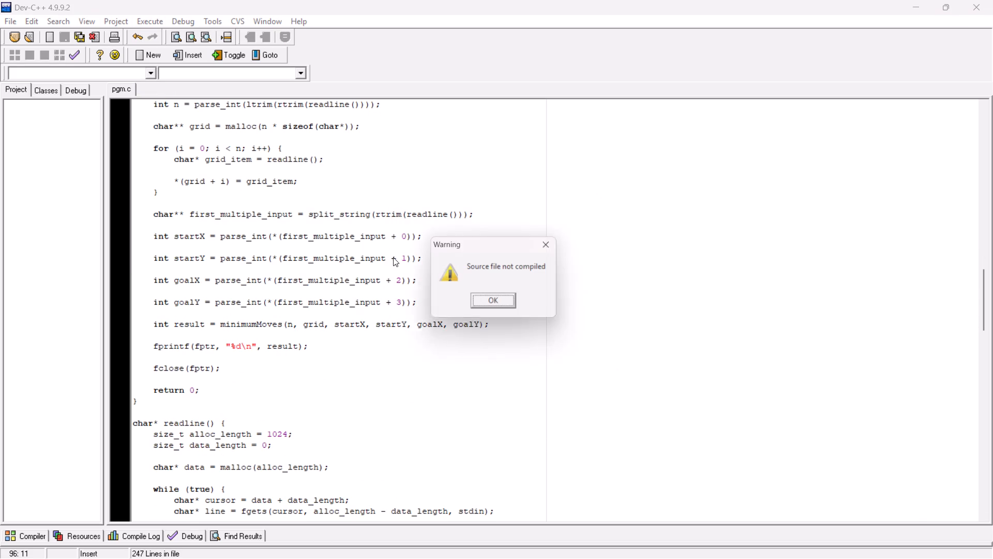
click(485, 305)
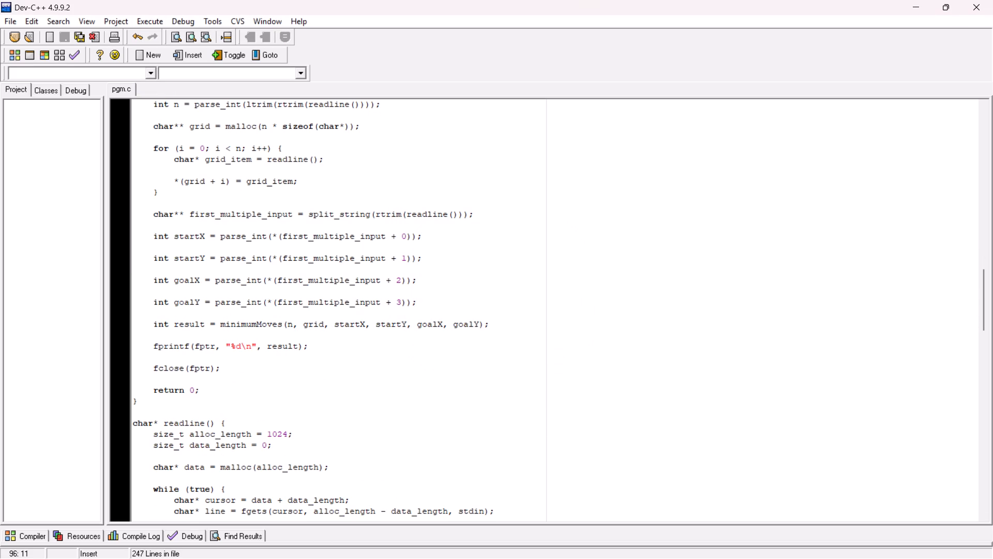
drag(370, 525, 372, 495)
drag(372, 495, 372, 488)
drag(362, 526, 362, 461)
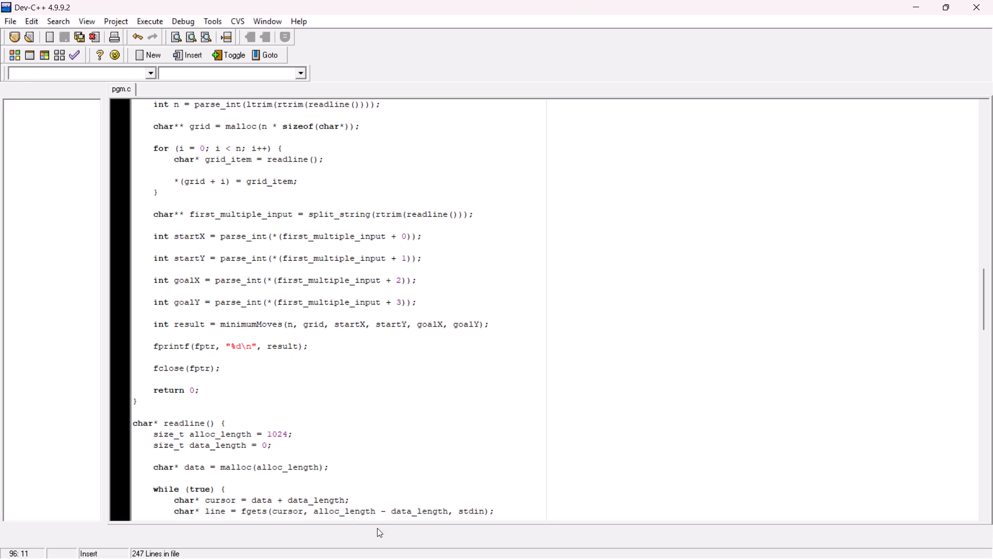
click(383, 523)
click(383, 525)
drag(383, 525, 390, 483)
scroll(407, 414, up, 1)
scroll(365, 359, up, 2)
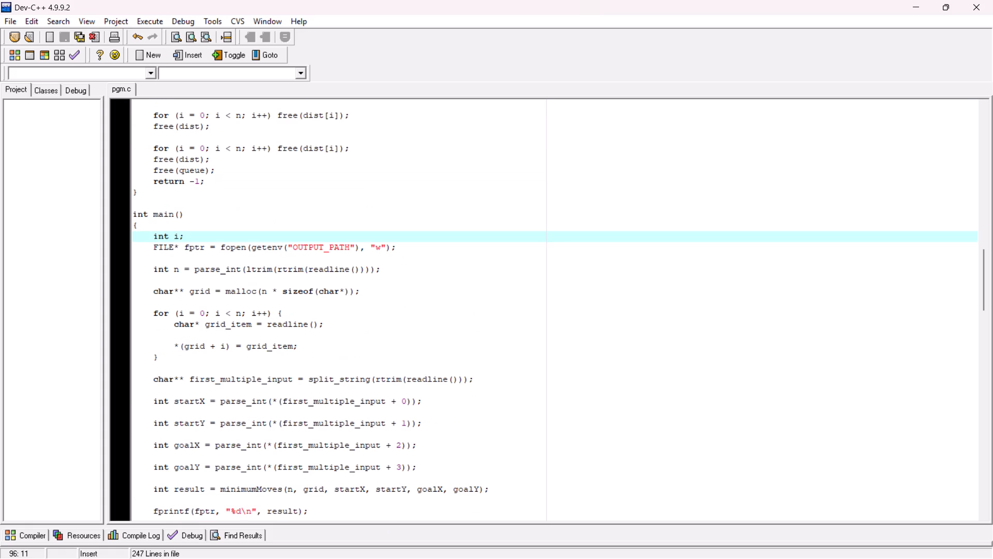
click(151, 18)
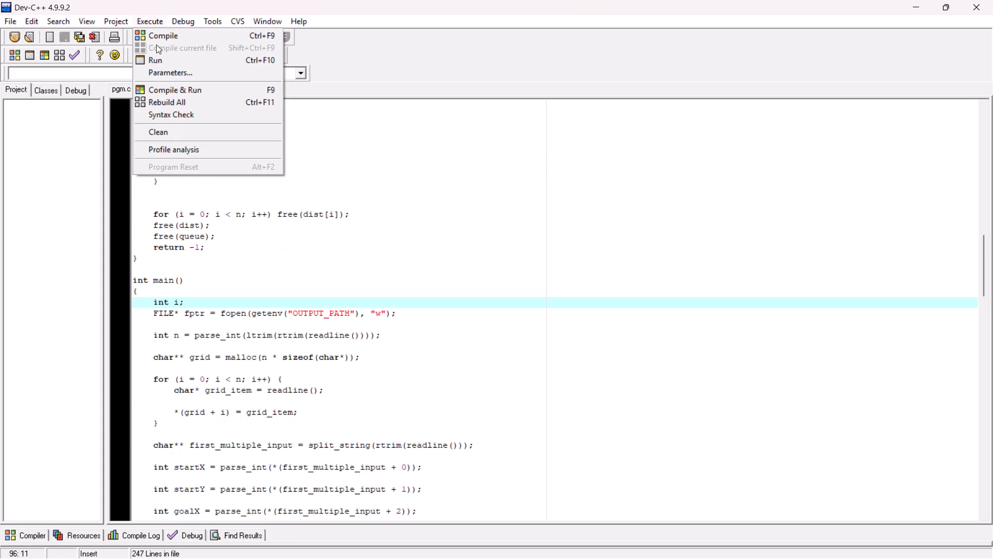
click(173, 38)
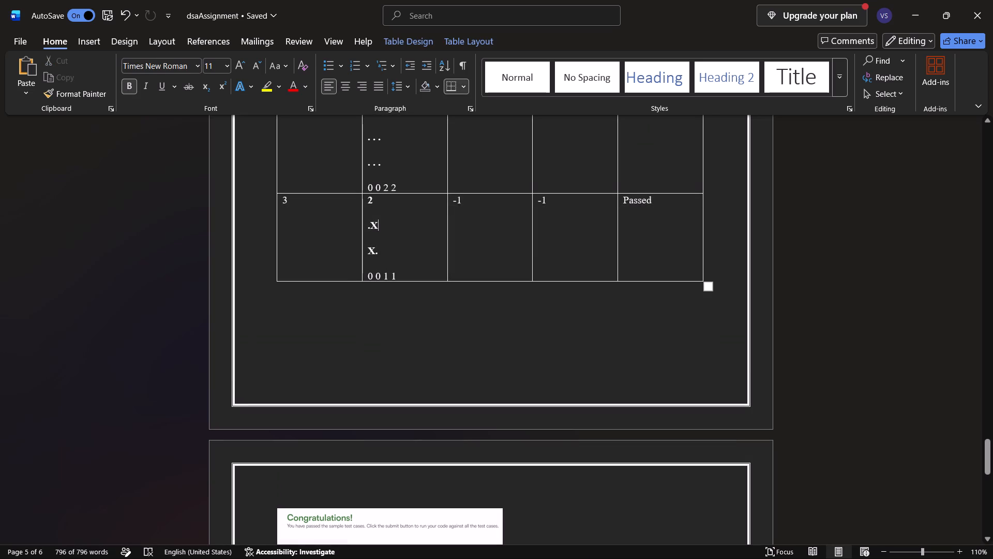
double_click(402, 260)
drag(395, 279, 371, 218)
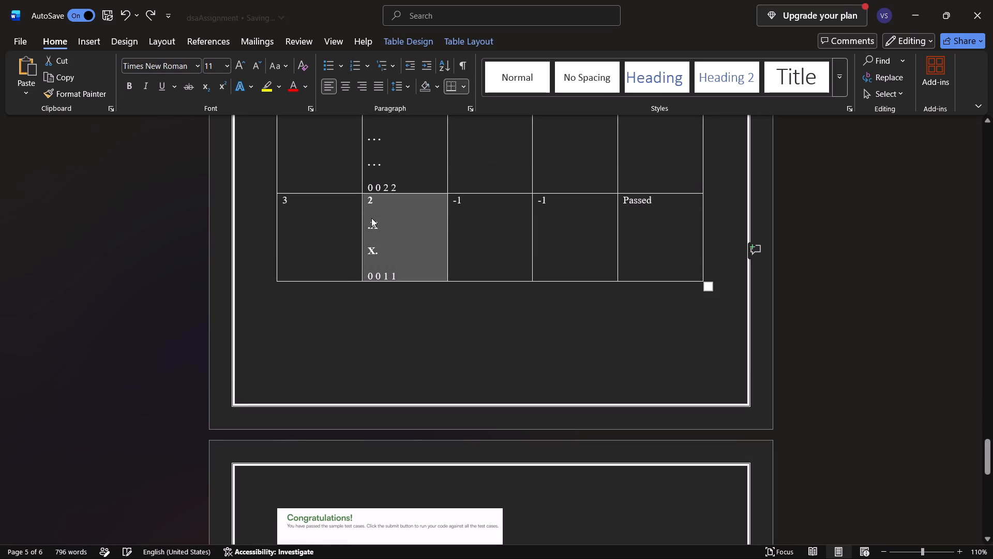
key(ctrl+c)
click(392, 221)
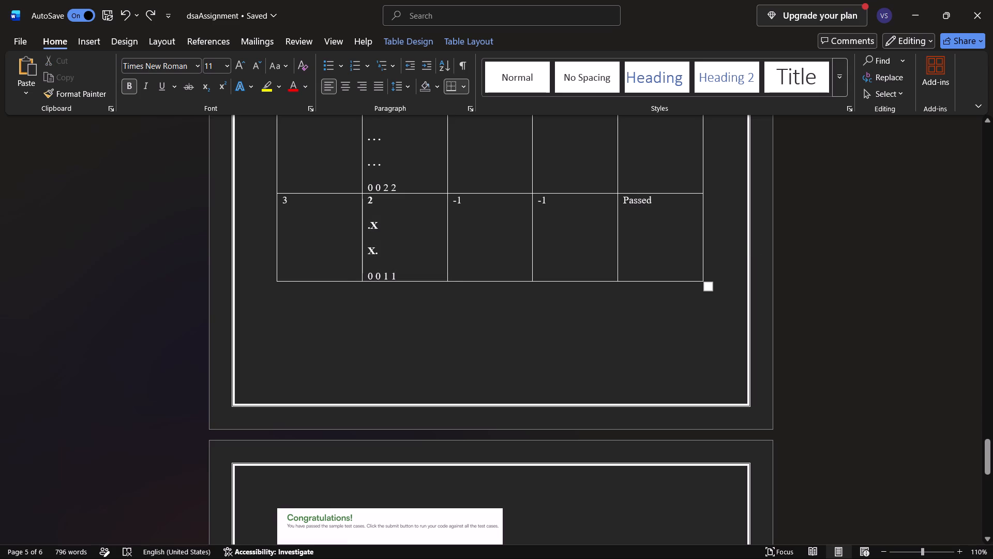
drag(368, 203, 398, 274)
key(ctrl+c)
click(448, 363)
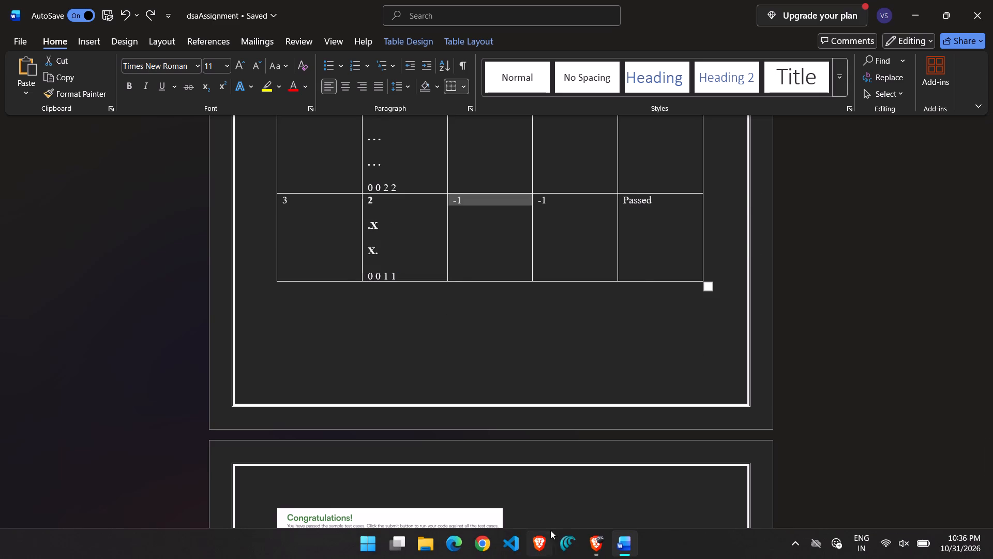
Replace HackerRank's custom input with the copied test case 3 input and remove its trailing blank.
click(599, 541)
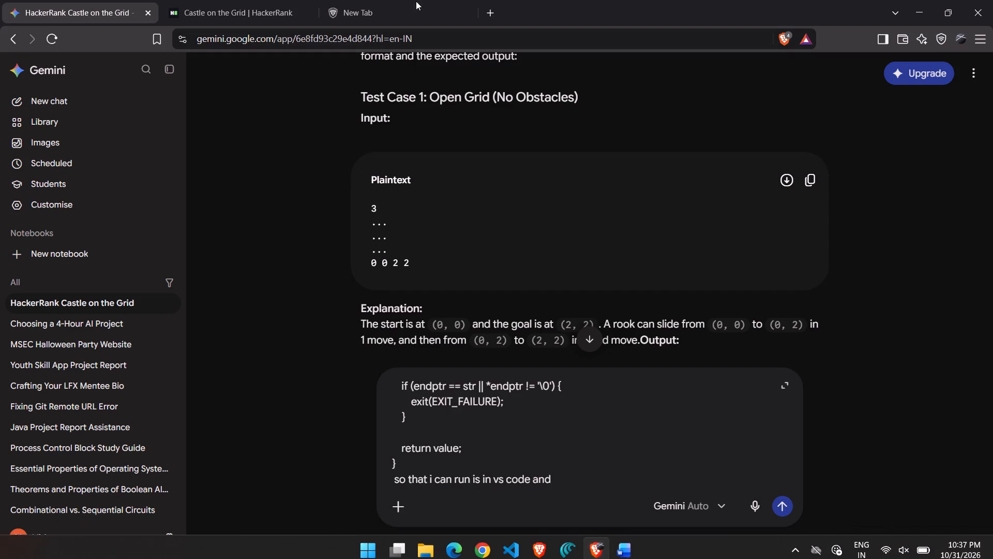
click(272, 0)
scroll(667, 180, up, 1)
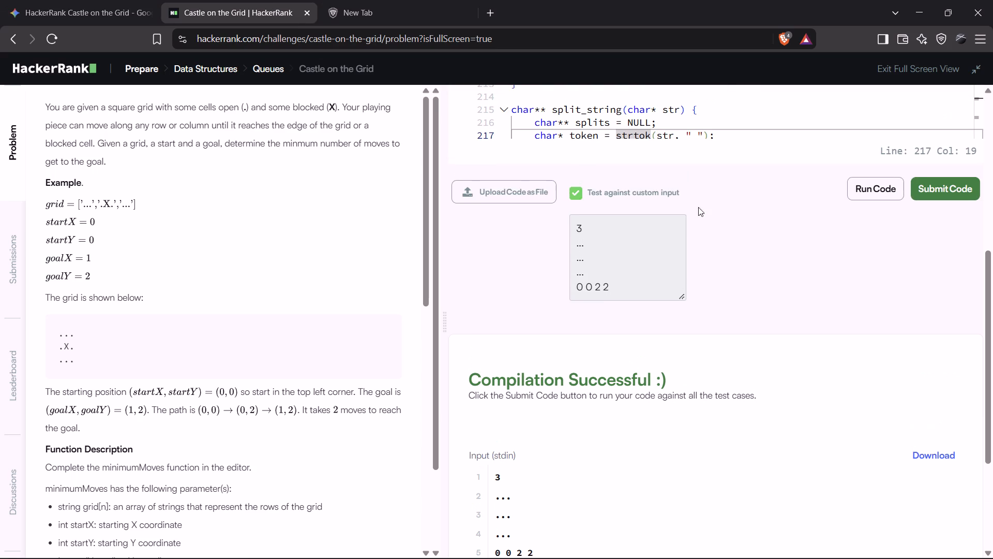
click(653, 255)
drag(628, 299, 564, 235)
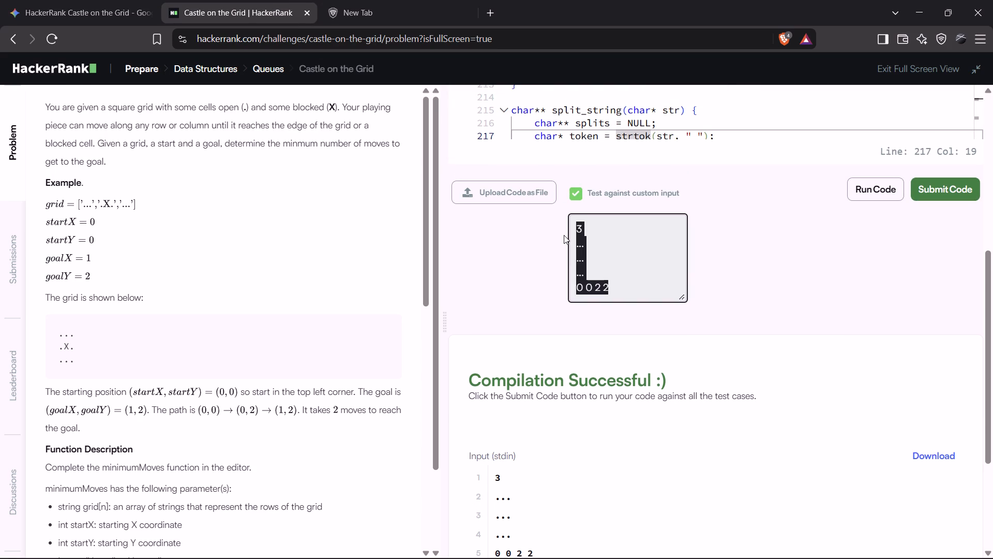
drag(564, 235, 563, 226)
key(ctrl+v)
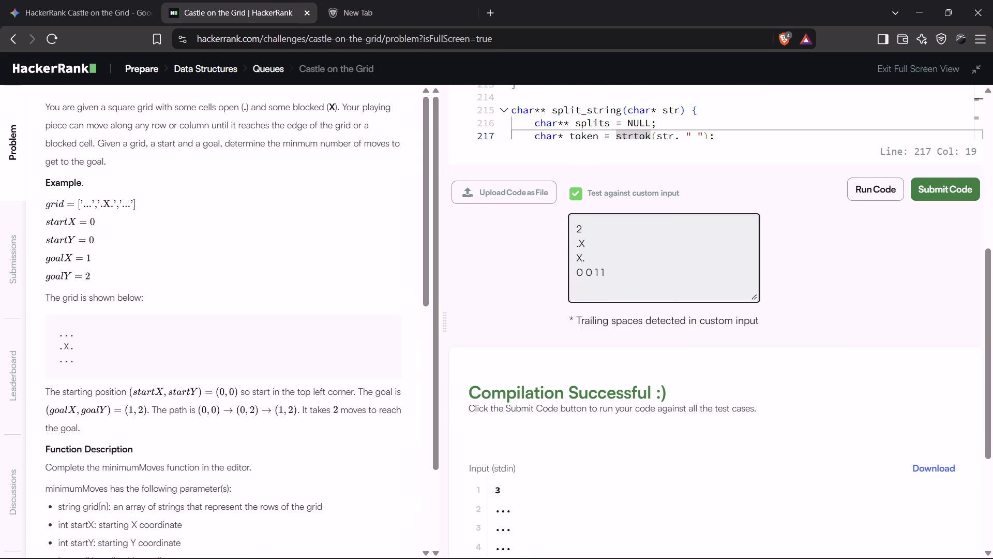
key(BackSpace)
Run the HackerRank code against the test case 3 custom input.
click(887, 186)
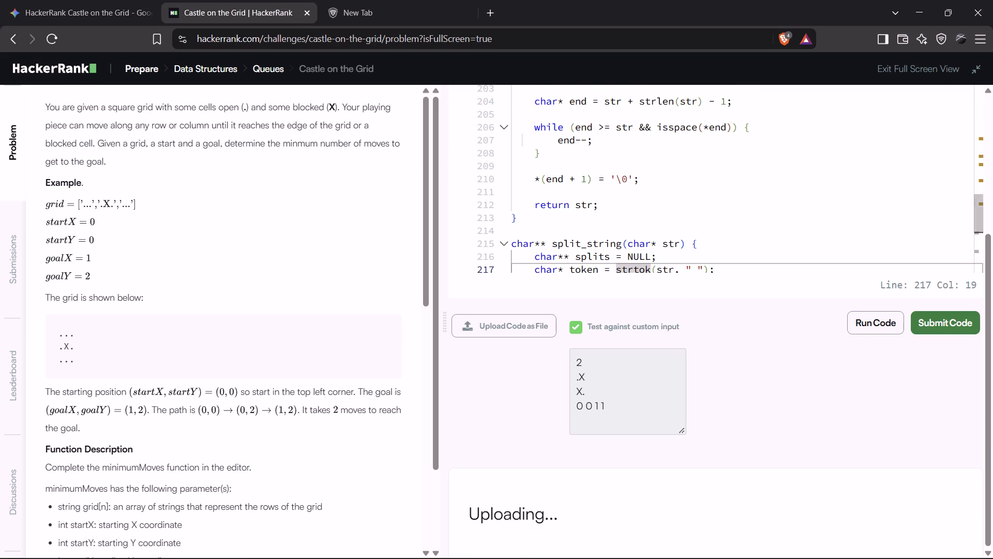
Capture a screenshot of HackerRank's test case 3 result, from the Compilation Successful heading through the output.
scroll(598, 326, down, 3)
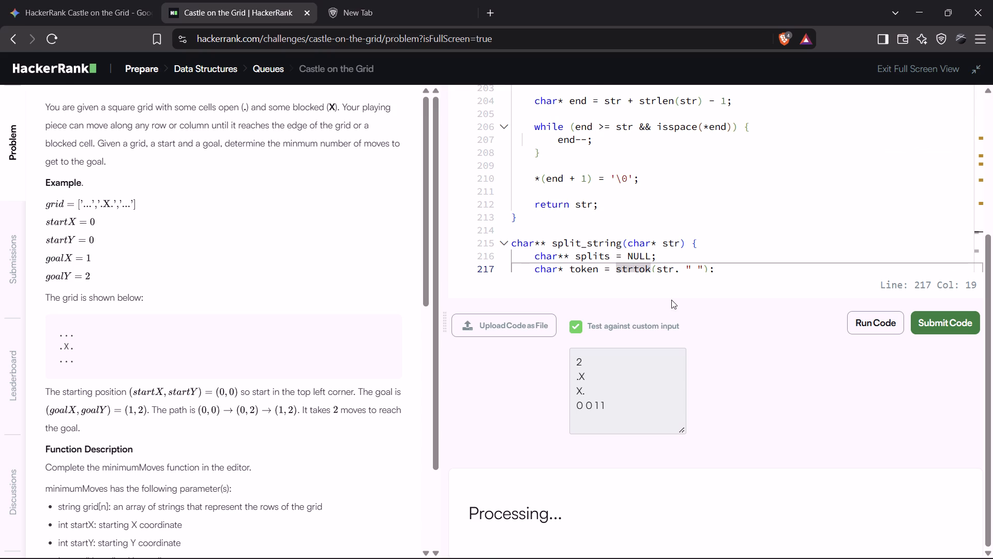
scroll(693, 340, down, 2)
scroll(681, 276, down, 1)
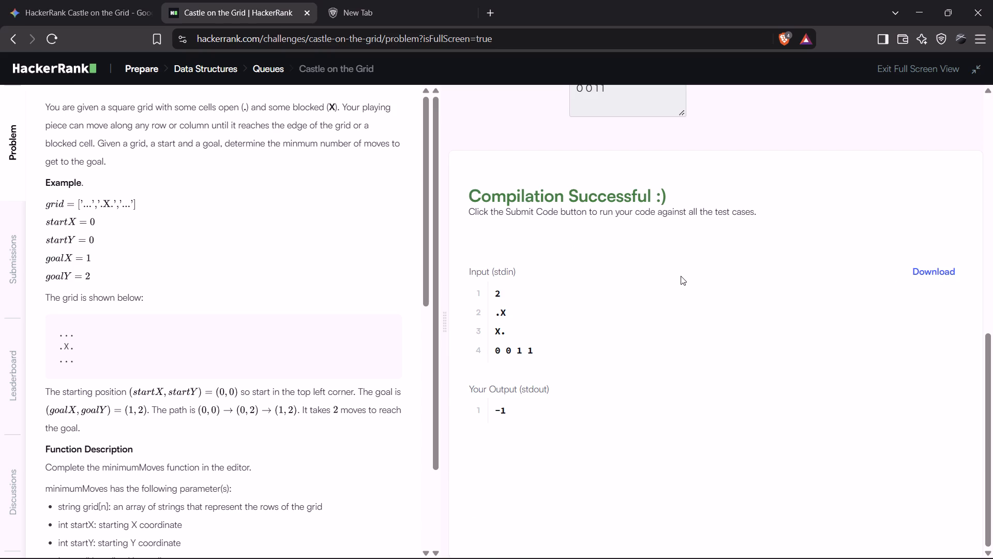
scroll(681, 276, down, 1)
key(Print)
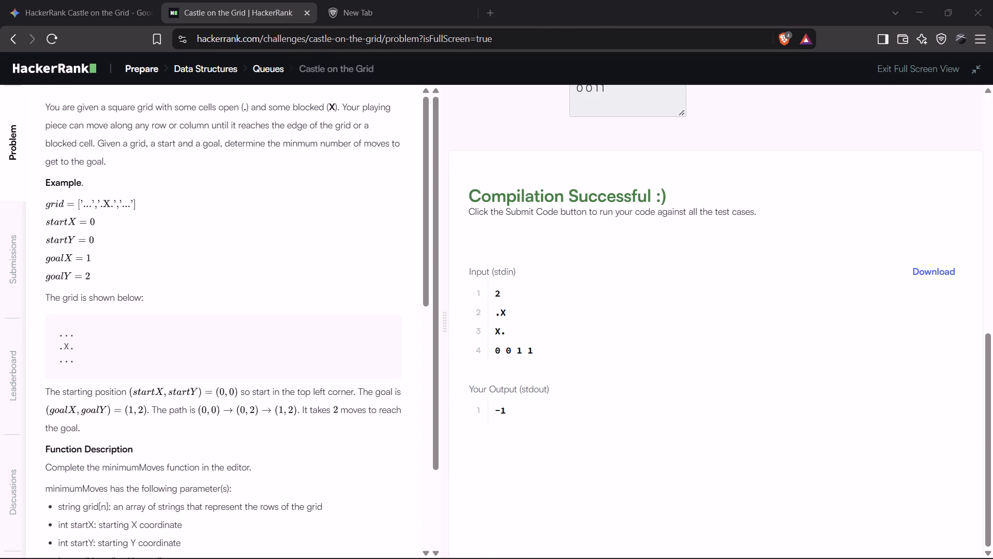
drag(449, 179, 625, 371)
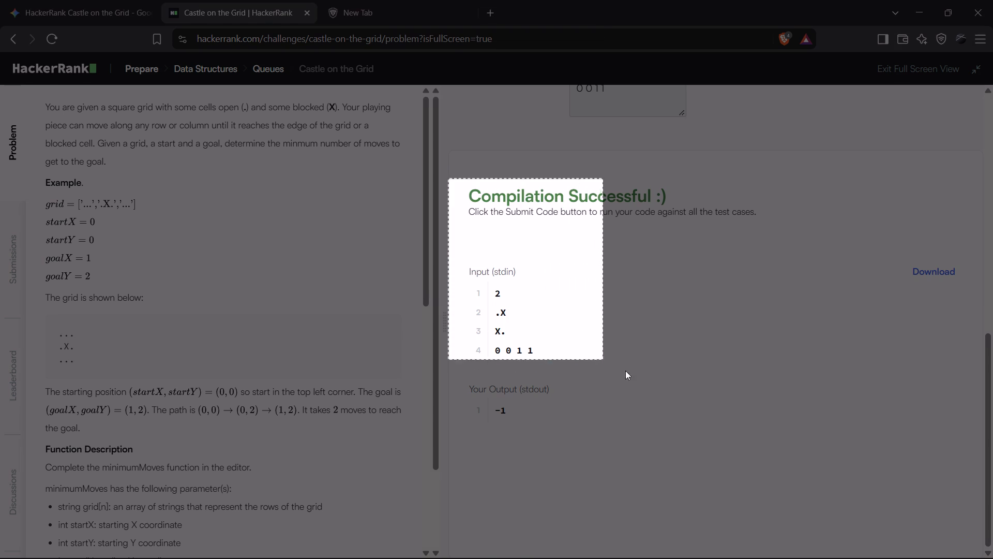
drag(625, 371, 881, 436)
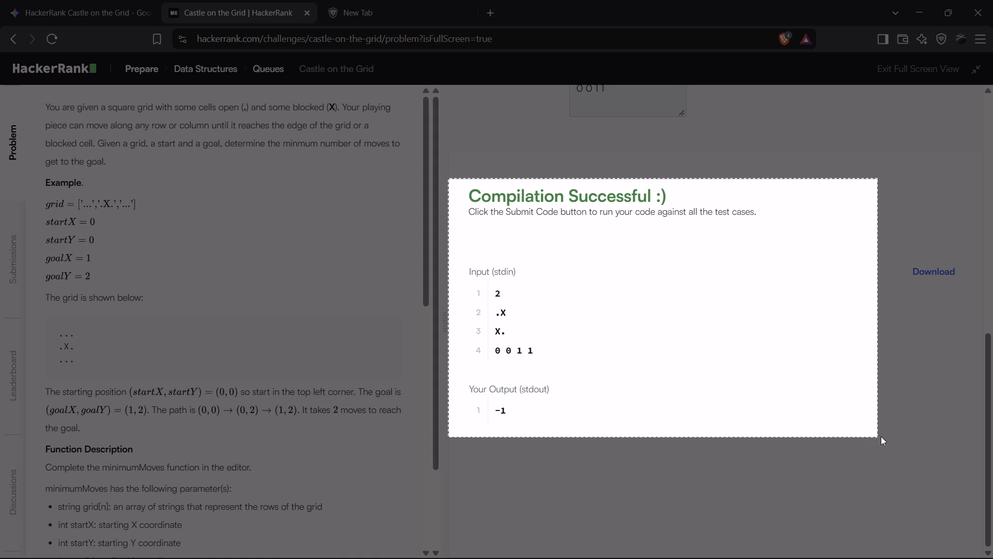
drag(881, 436, 797, 436)
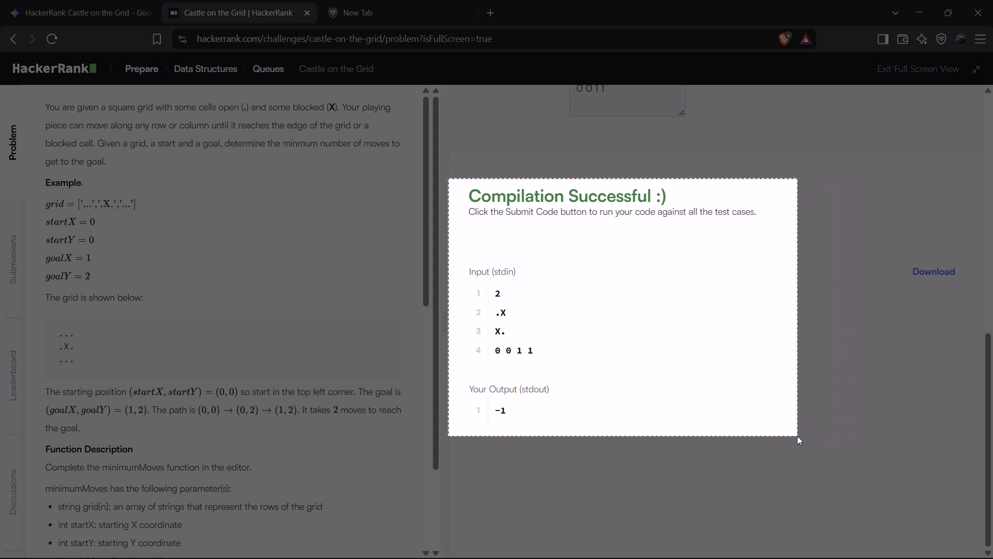
drag(797, 436, 818, 433)
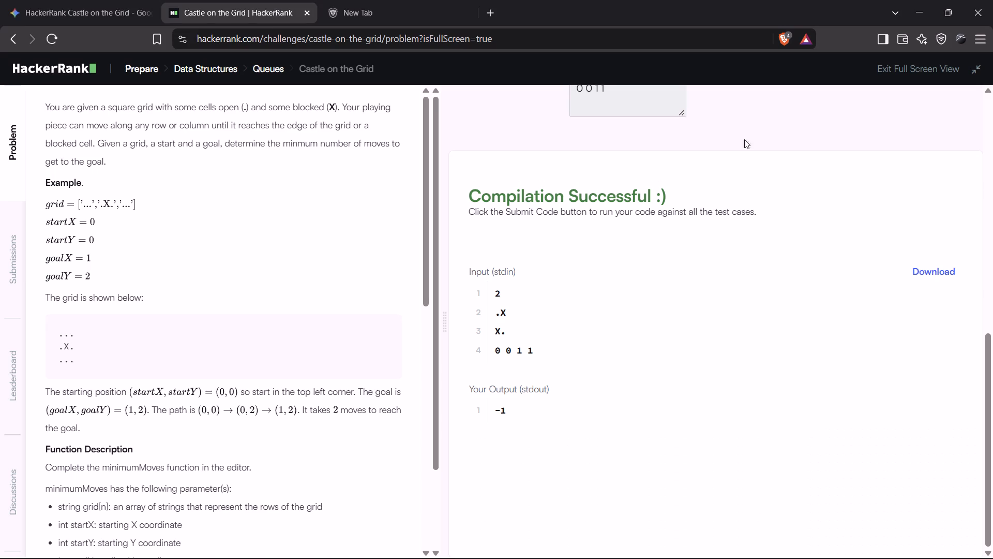
Paste the test case 3 result screenshot below the test case 2 picture in the dsaAssignment Word document and shrink it.
scroll(684, 199, down, 2)
scroll(684, 199, up, 1)
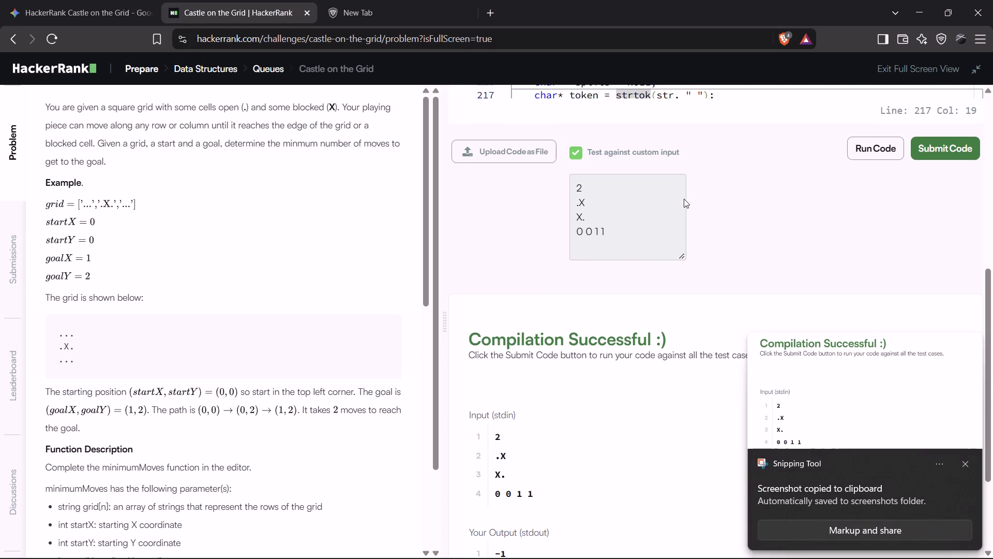
scroll(684, 199, up, 1)
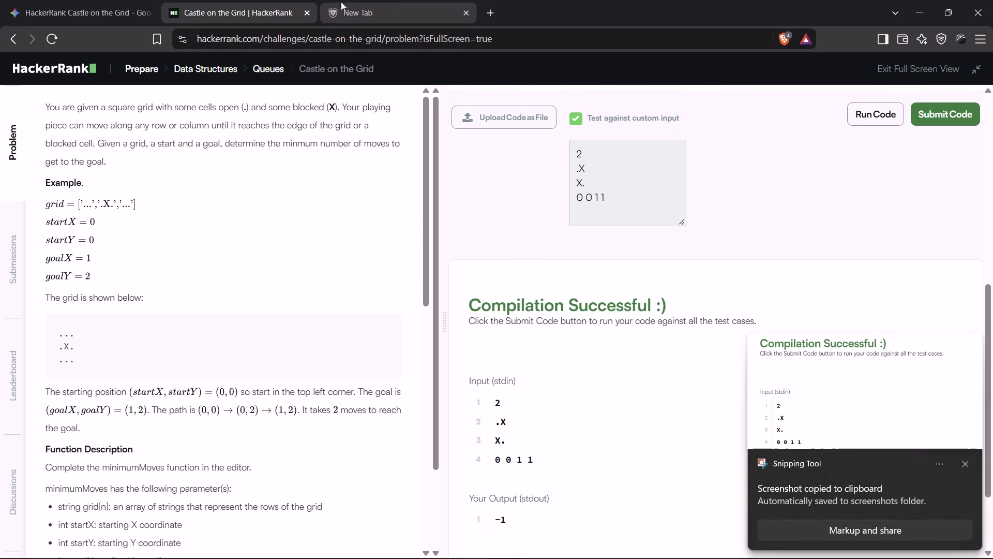
click(620, 543)
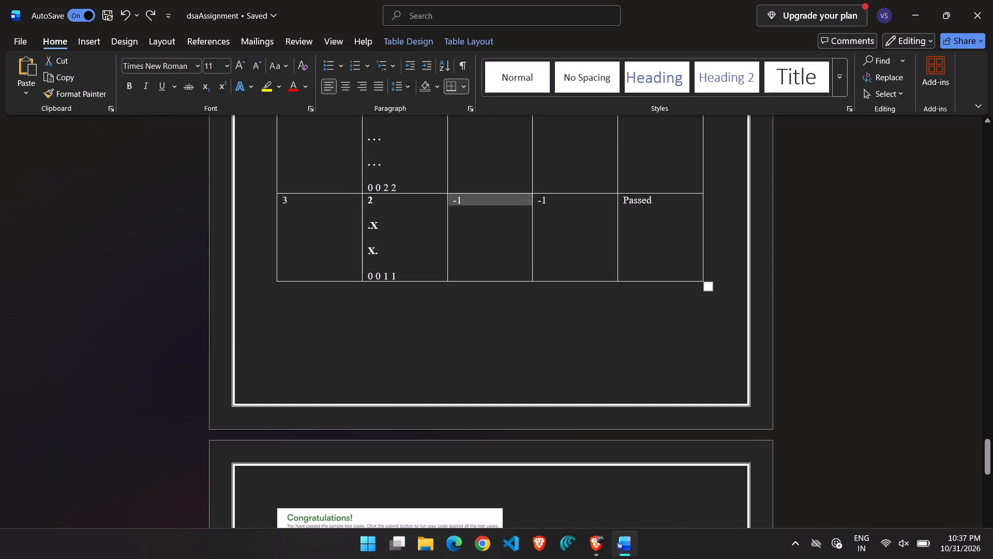
scroll(576, 439, down, 3)
click(550, 404)
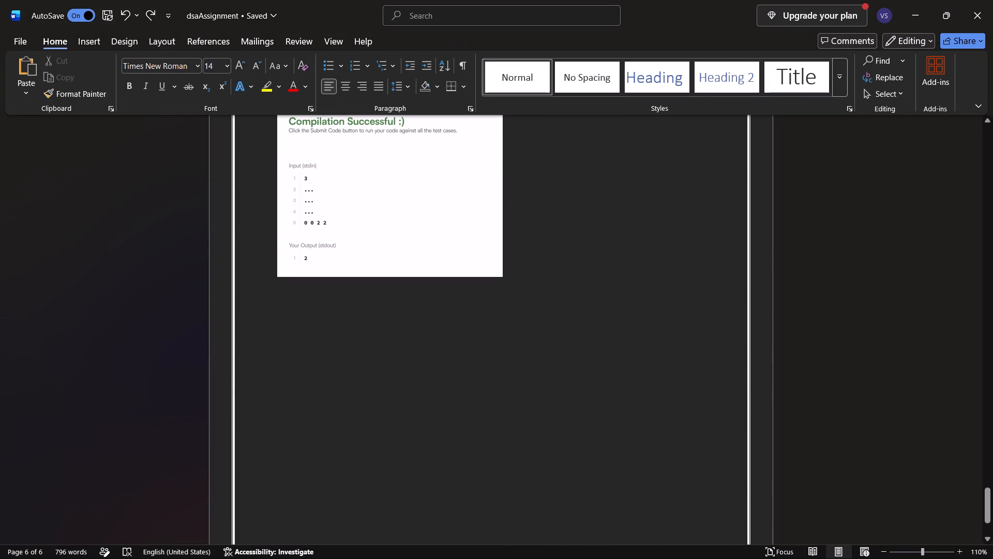
key(ctrl+v)
click(615, 446)
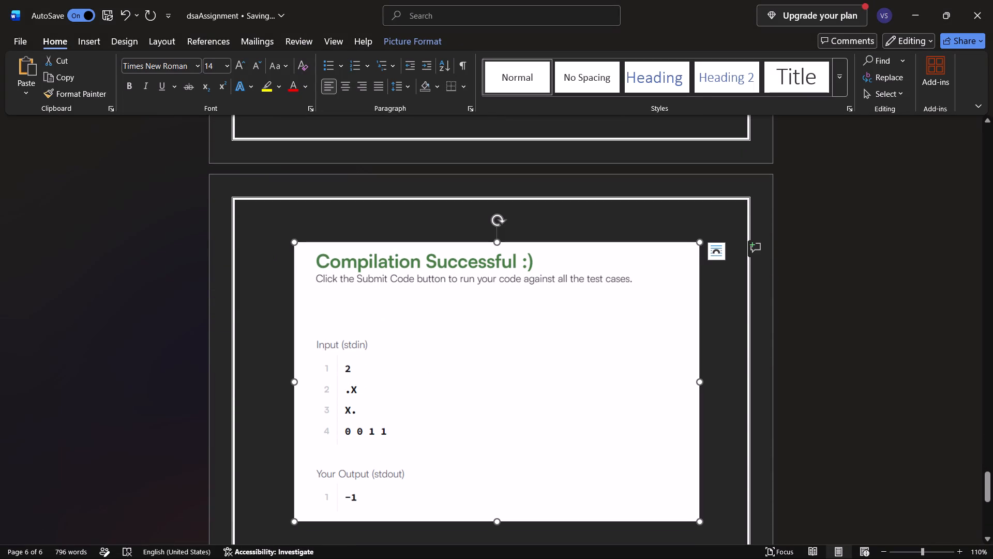
drag(698, 524, 544, 414)
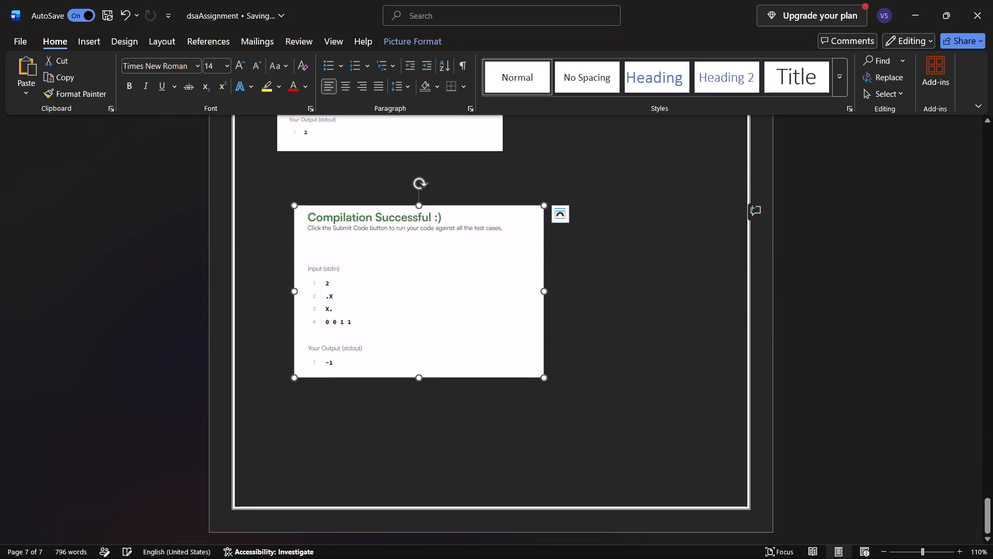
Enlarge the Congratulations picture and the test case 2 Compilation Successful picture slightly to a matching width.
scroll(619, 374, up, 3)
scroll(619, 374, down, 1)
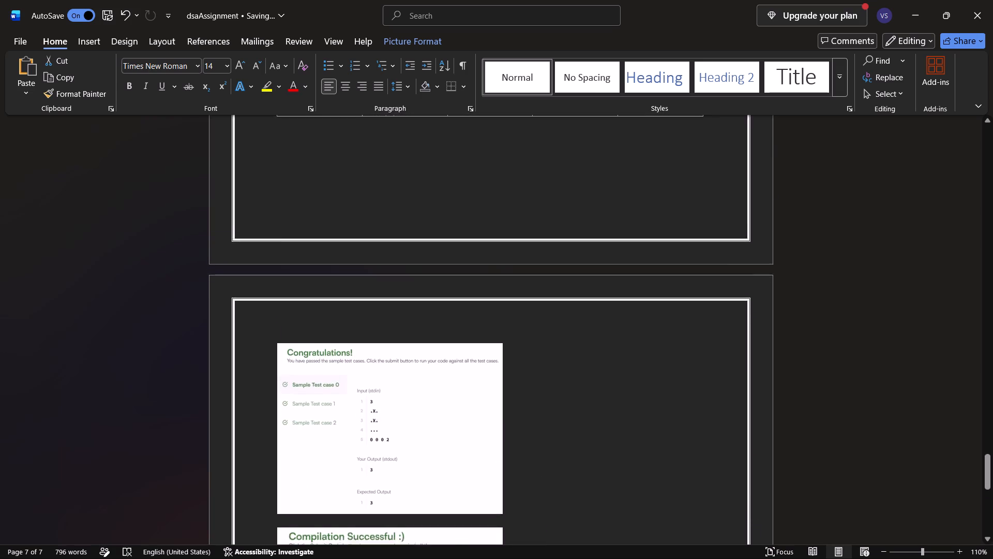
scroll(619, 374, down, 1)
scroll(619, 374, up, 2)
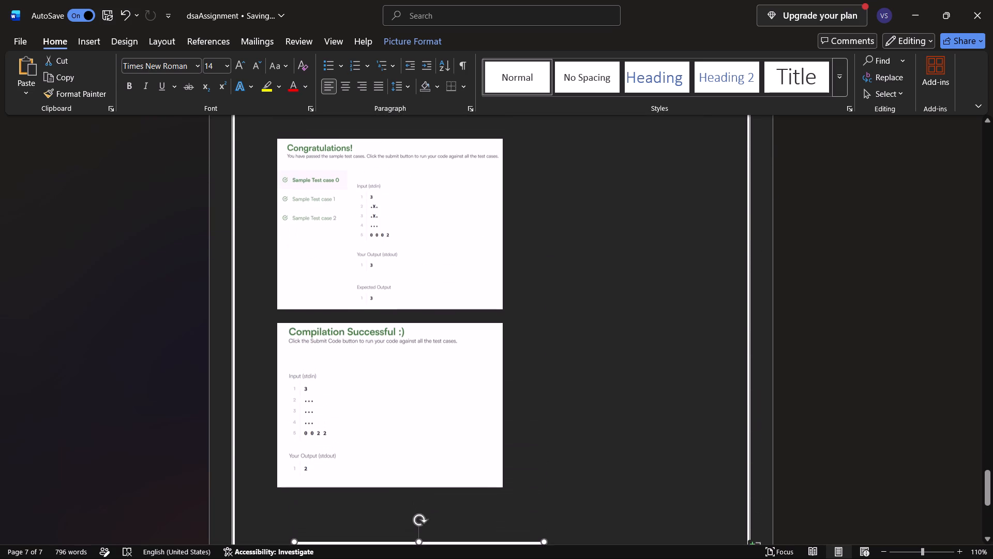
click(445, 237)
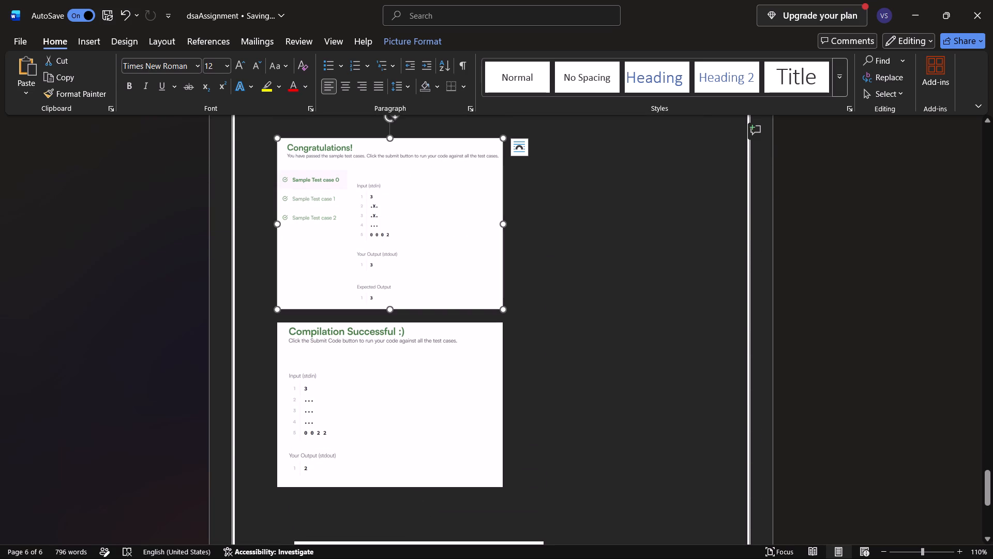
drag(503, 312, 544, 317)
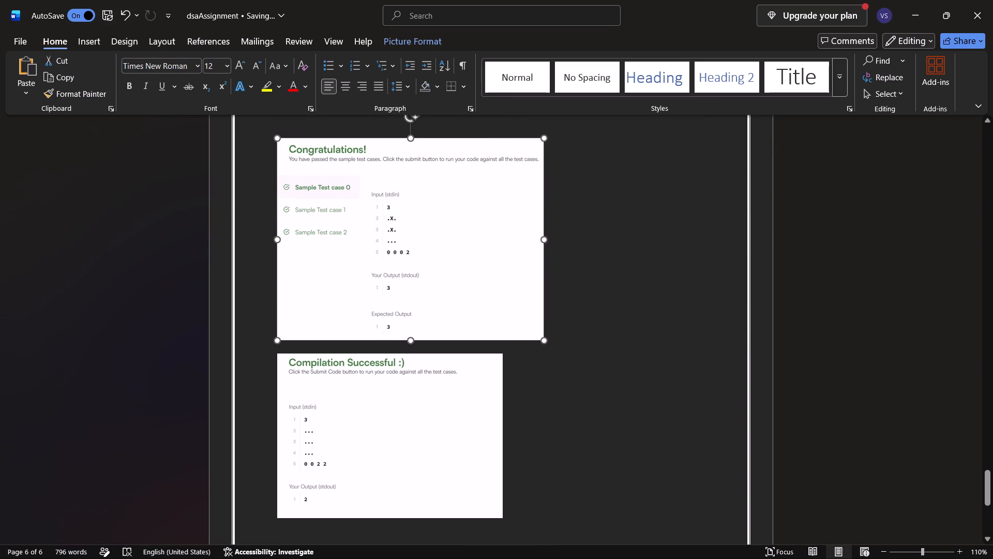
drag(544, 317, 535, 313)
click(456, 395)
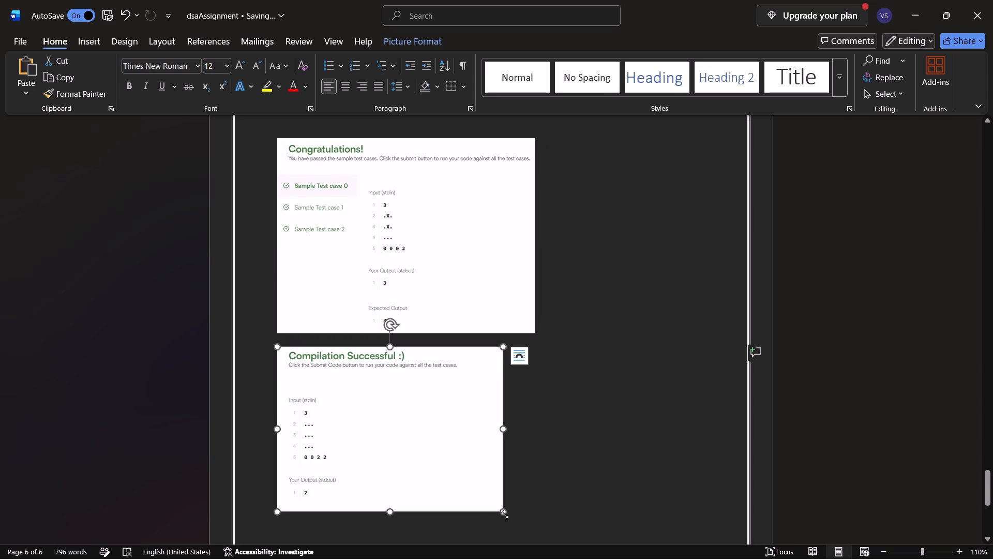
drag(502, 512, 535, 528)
Enlarge the test case 3 result picture proportionally, making it wider than the two pictures above.
scroll(592, 448, down, 2)
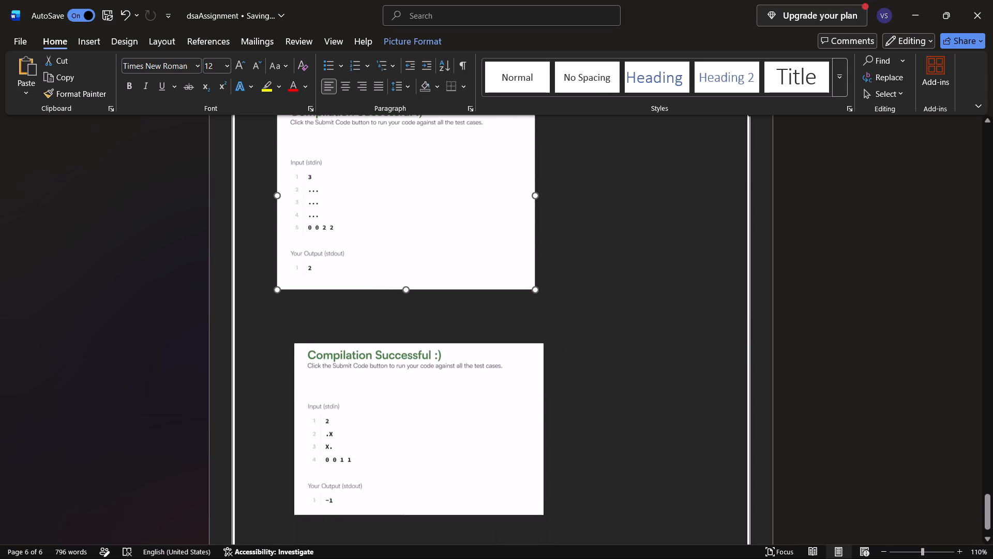
click(515, 414)
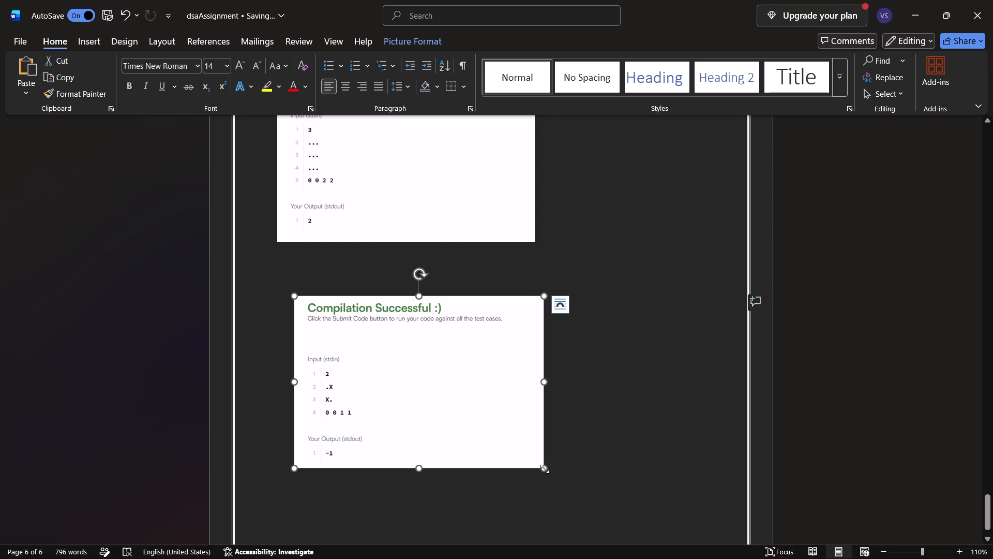
drag(545, 469, 571, 507)
Remove the indent before the test case 3 picture so it lines up with the left edge of the pictures above.
drag(419, 389, 411, 385)
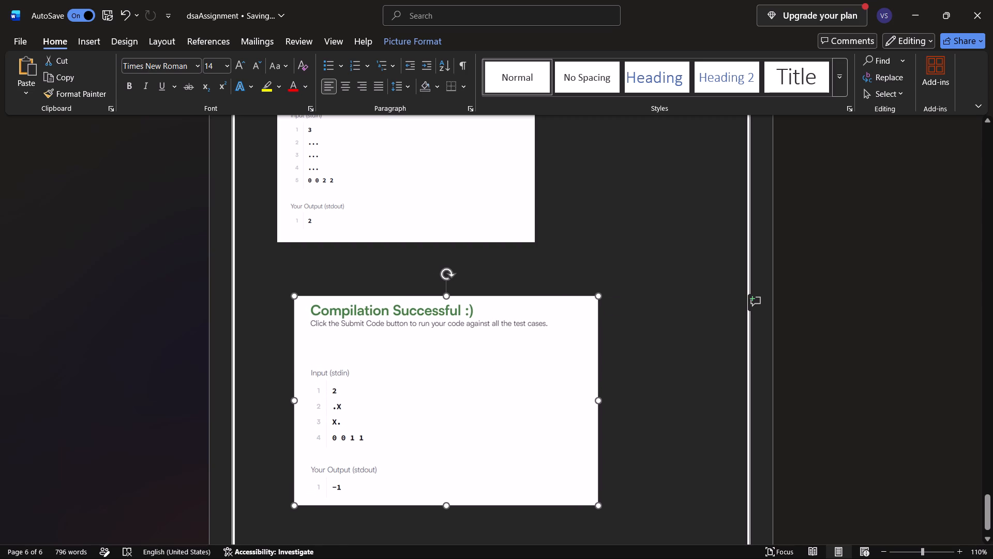
drag(411, 385, 382, 364)
click(277, 391)
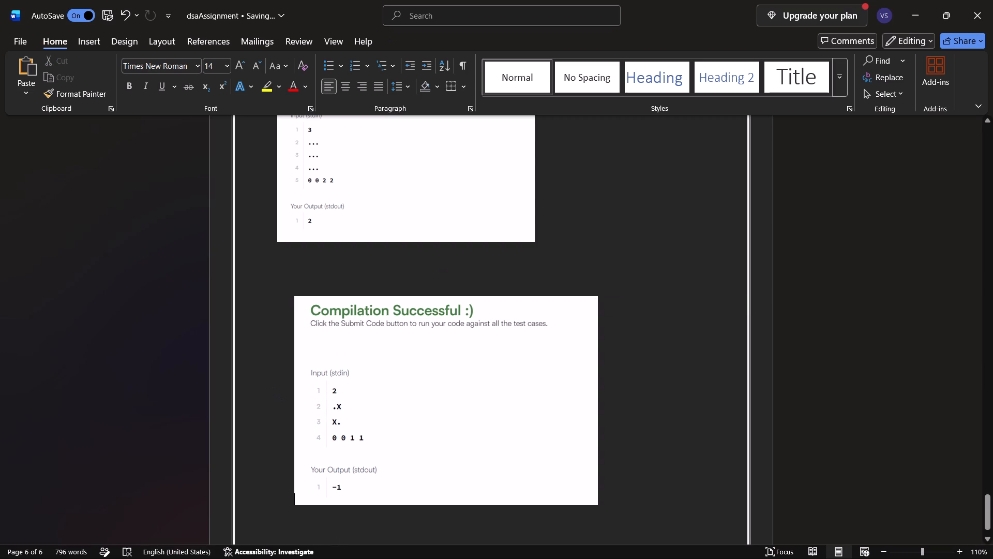
click(285, 405)
key(BackSpace)
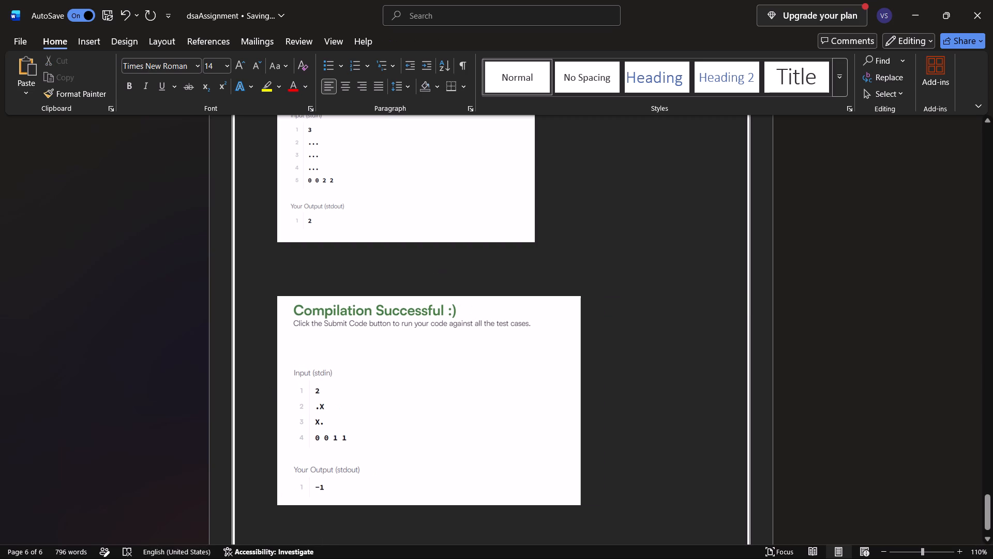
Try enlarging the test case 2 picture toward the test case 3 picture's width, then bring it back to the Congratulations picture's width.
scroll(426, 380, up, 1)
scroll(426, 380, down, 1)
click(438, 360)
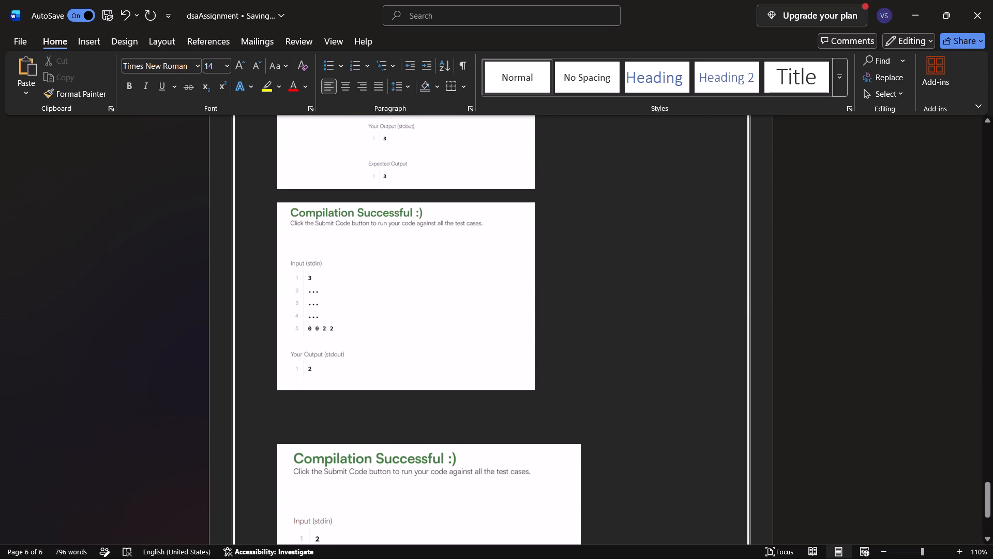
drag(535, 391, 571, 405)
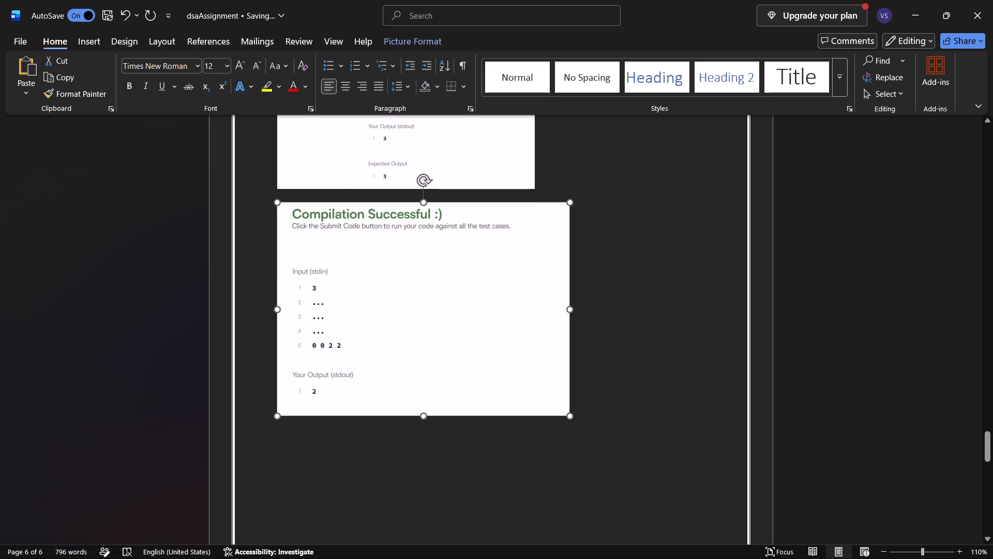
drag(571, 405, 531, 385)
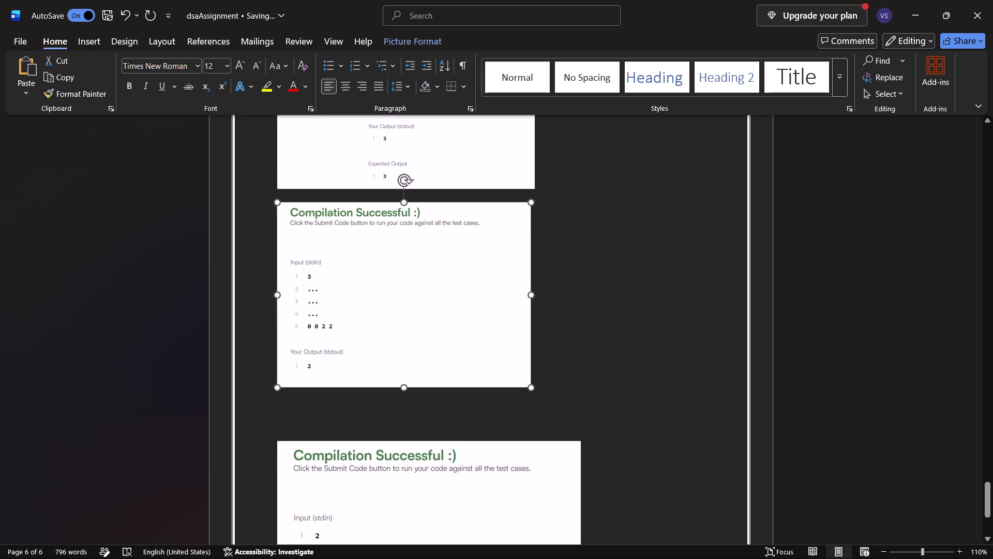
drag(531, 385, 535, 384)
Delete the blank space between the test case 2 and test case 3 result pictures.
click(380, 425)
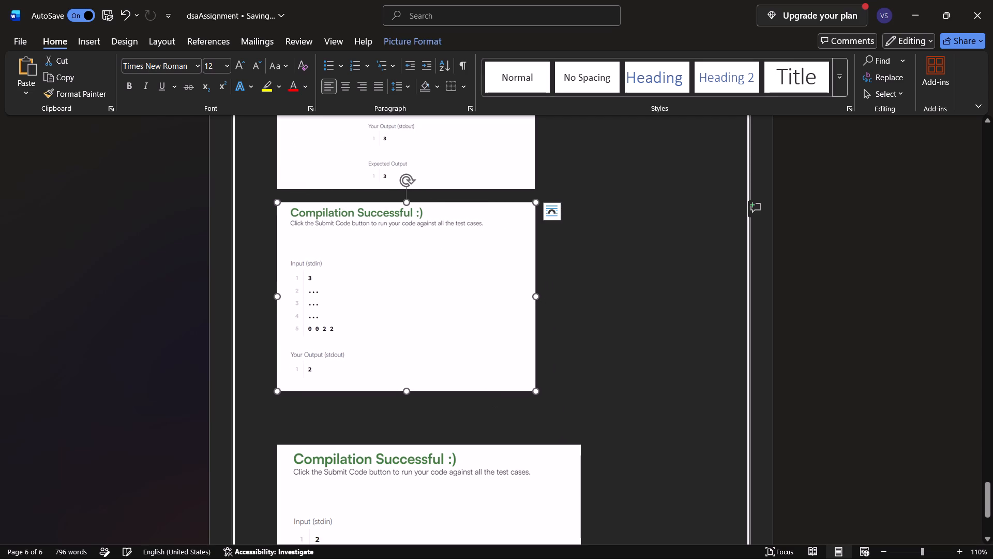
key(BackSpace)
key(BackSpace)
key(BackSpace)
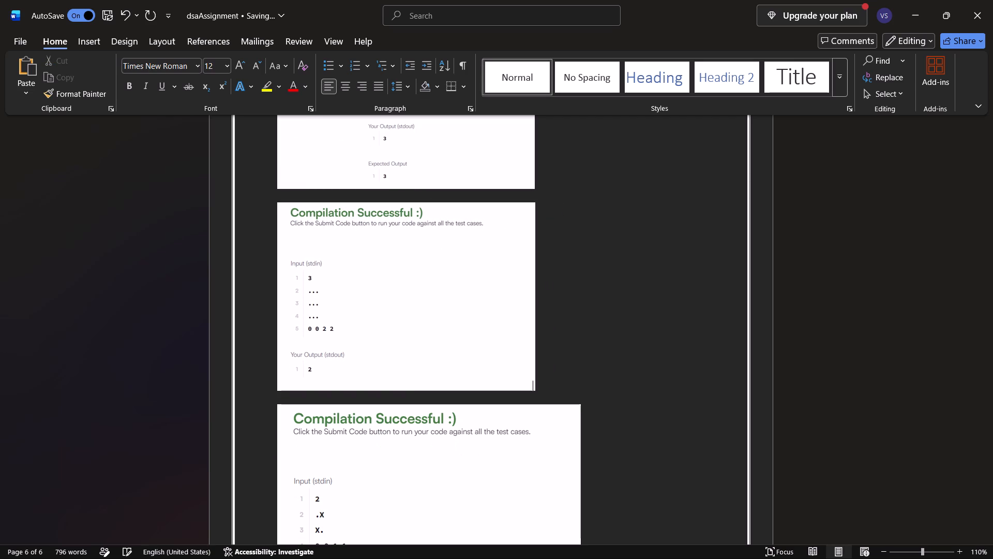
Enlarge the test case 2 picture slightly, and widen the Congratulations picture above it to the same width.
scroll(379, 424, up, 1)
drag(337, 446, 344, 444)
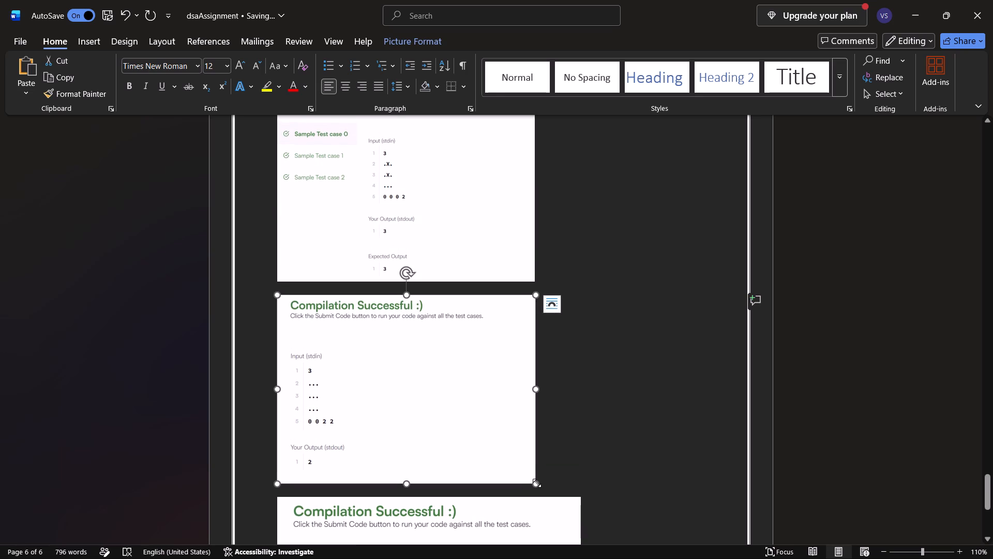
drag(537, 483, 555, 497)
scroll(554, 422, down, 3)
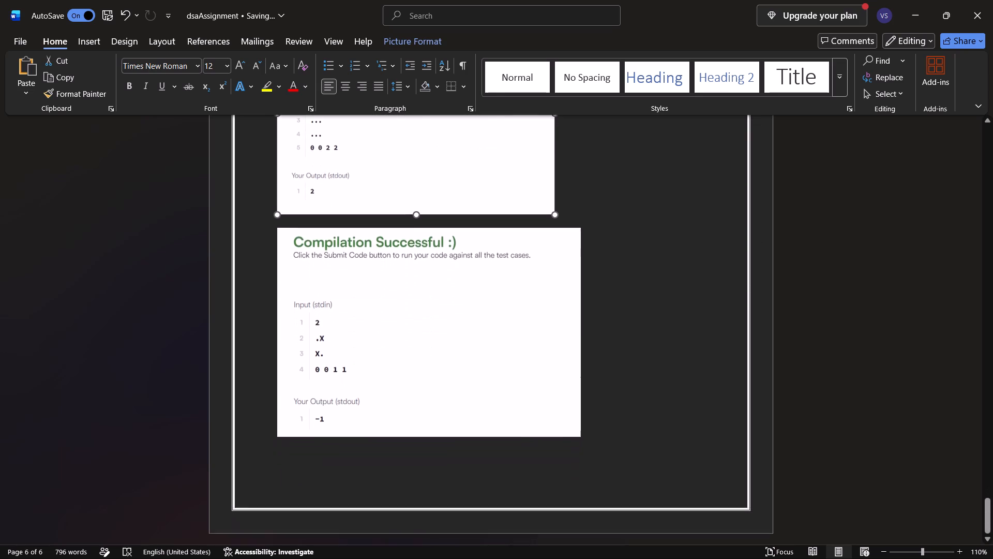
scroll(554, 422, up, 2)
click(470, 319)
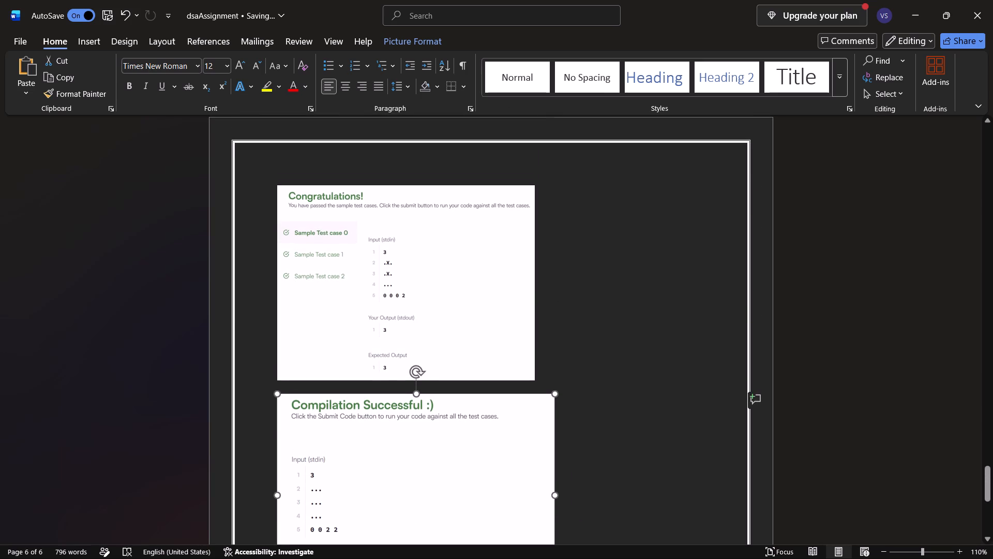
drag(536, 381, 547, 385)
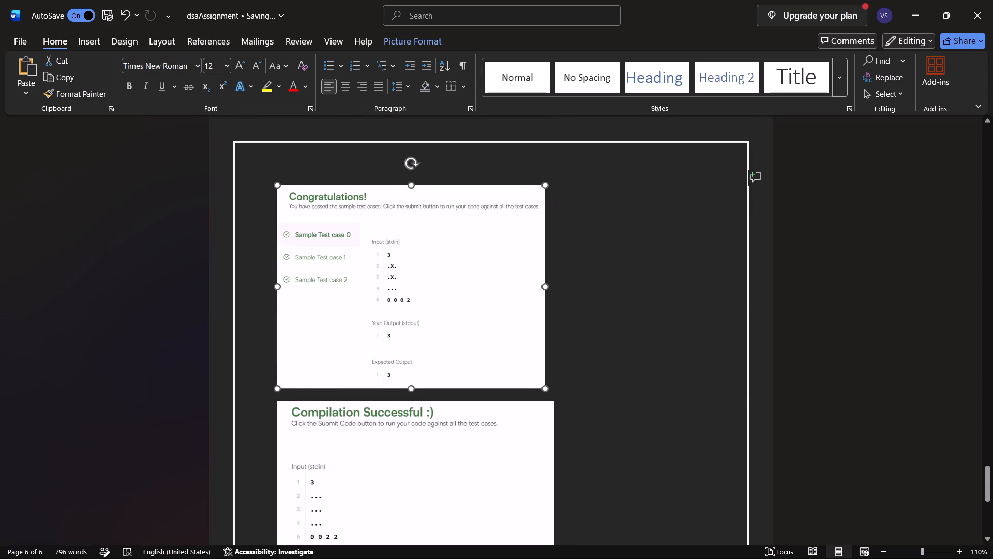
drag(547, 385, 554, 389)
click(604, 406)
Check the layout of the three result pictures and the test case table above them.
scroll(604, 406, down, 1)
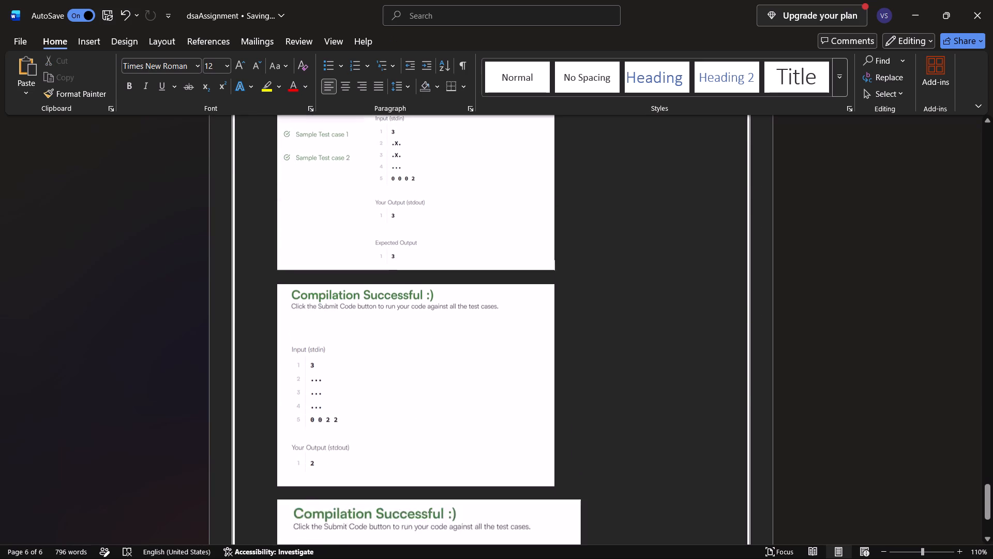
scroll(604, 406, down, 3)
scroll(604, 406, up, 1)
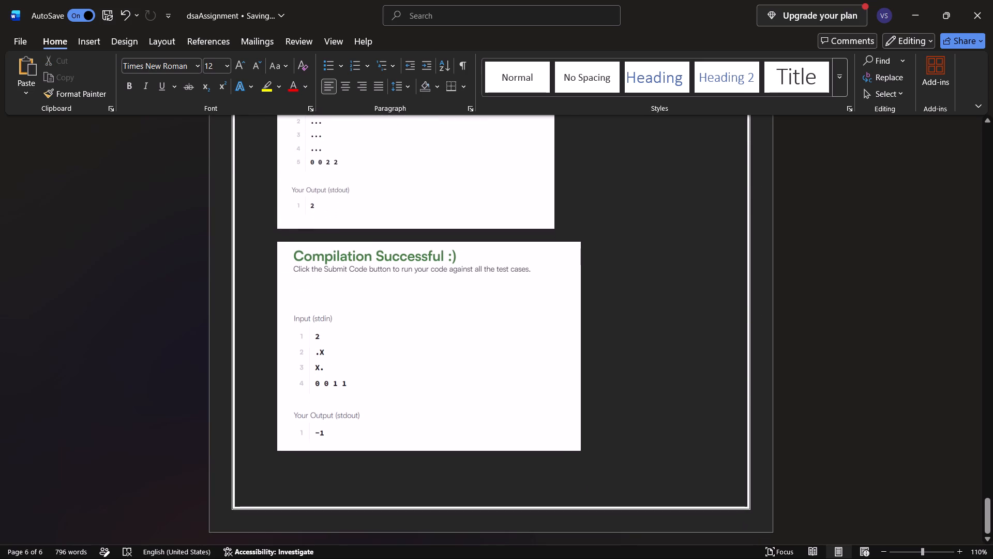
scroll(604, 406, up, 4)
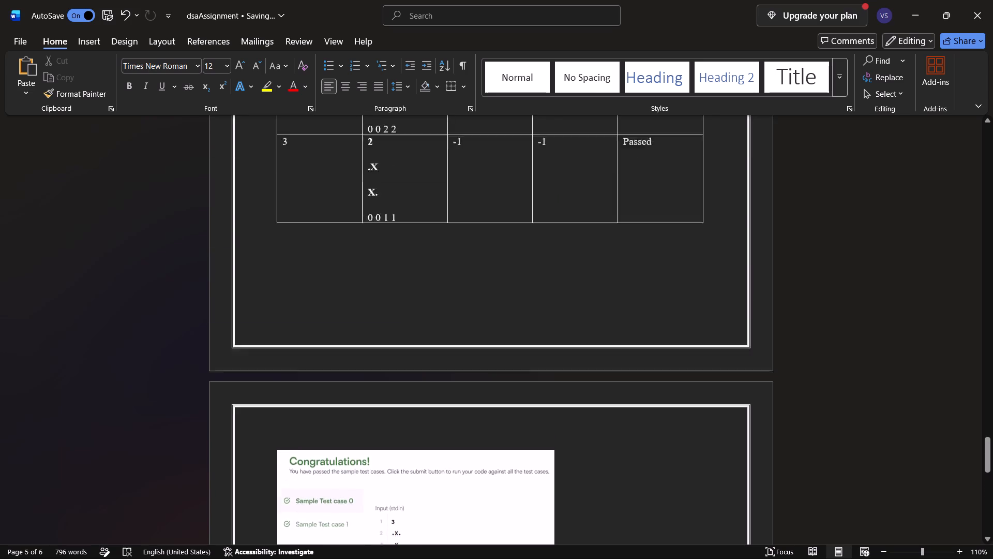
Delete the blank line between the int dy[] declaration and the while loop in the source code, keeping the declaration's semicolon.
scroll(604, 406, up, 2)
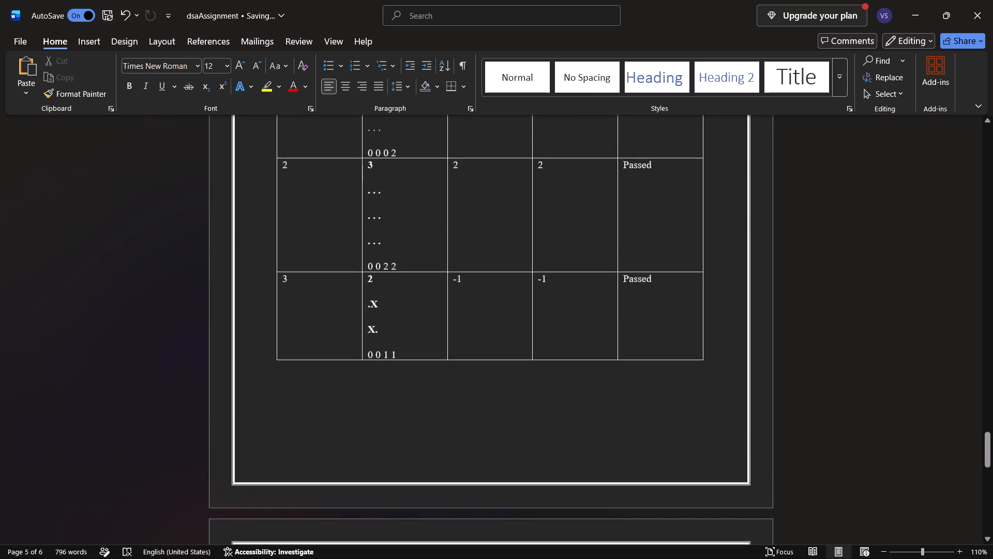
scroll(604, 406, up, 2)
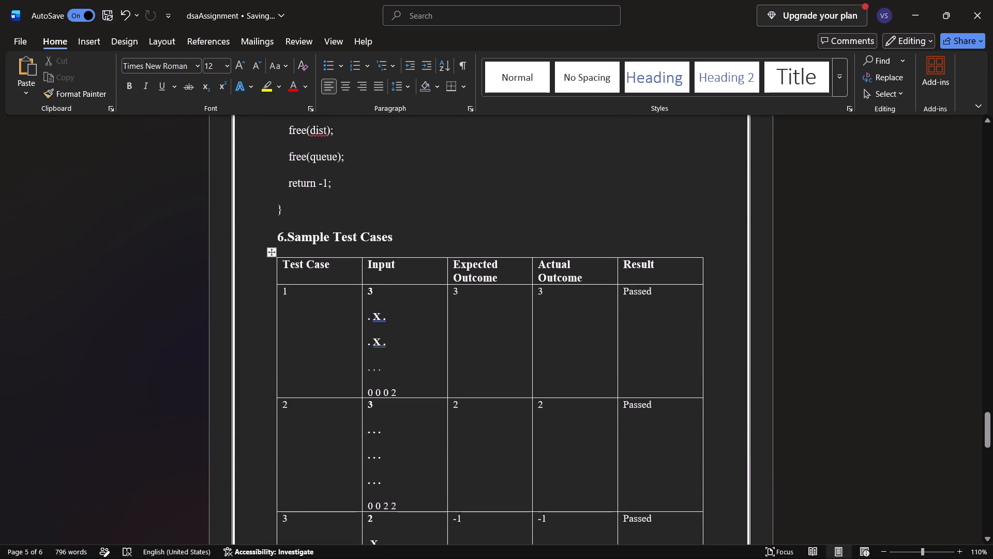
click(304, 225)
scroll(438, 317, up, 2)
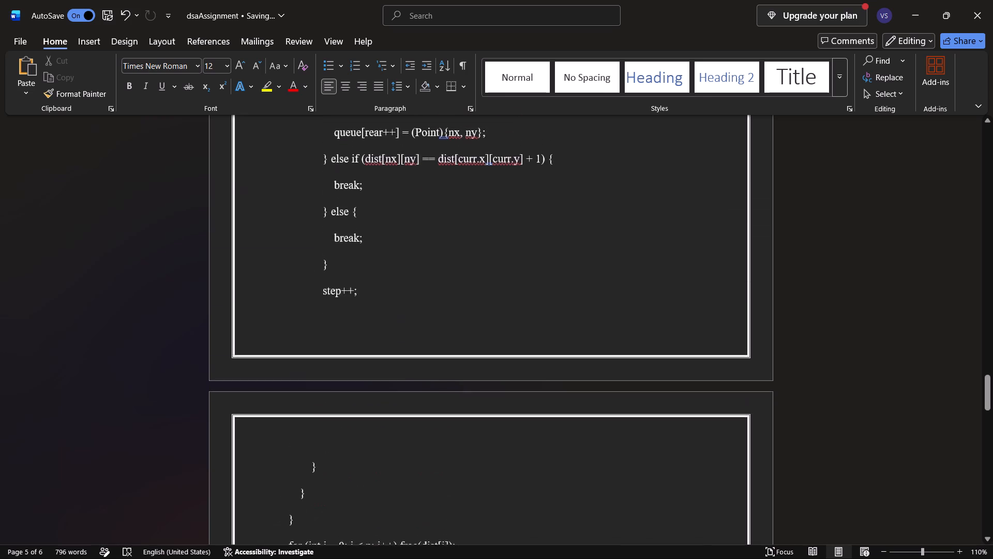
scroll(438, 317, up, 1)
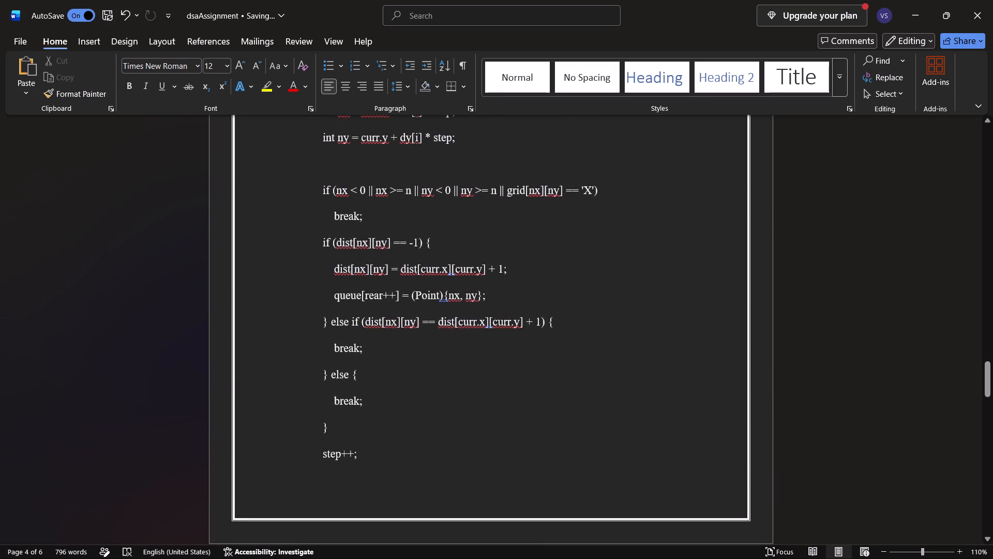
scroll(438, 317, up, 3)
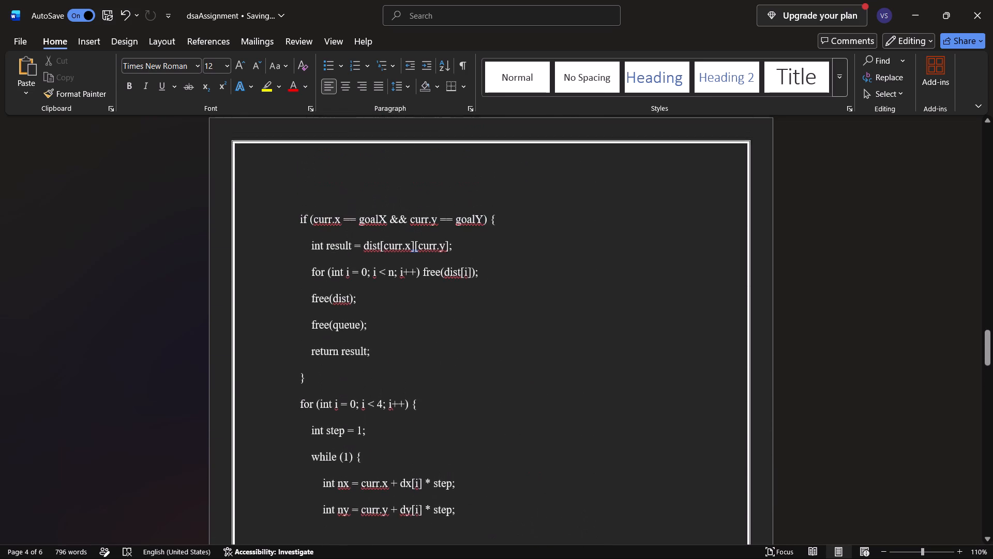
scroll(438, 317, up, 2)
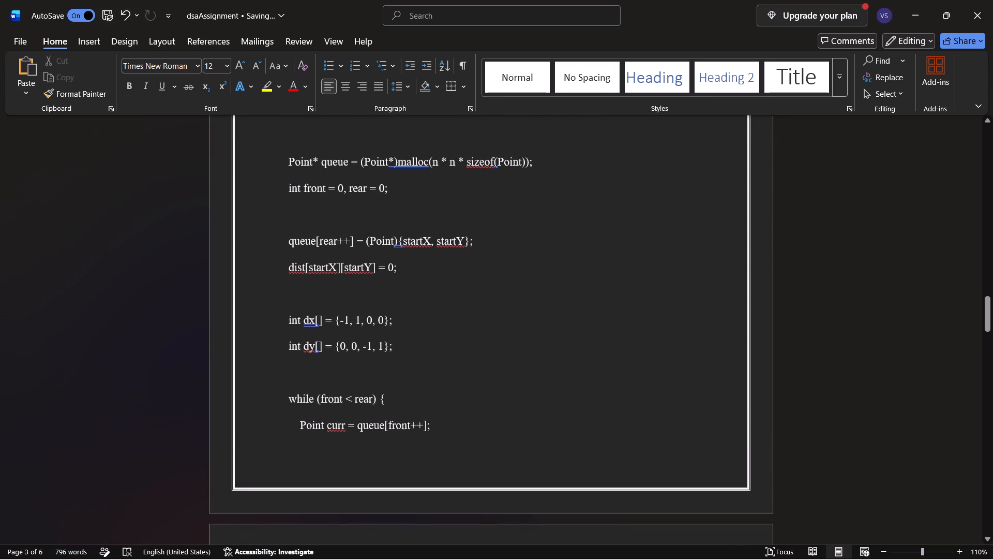
click(314, 370)
key(BackSpace)
key(BackSpace)
key(BackSpace)
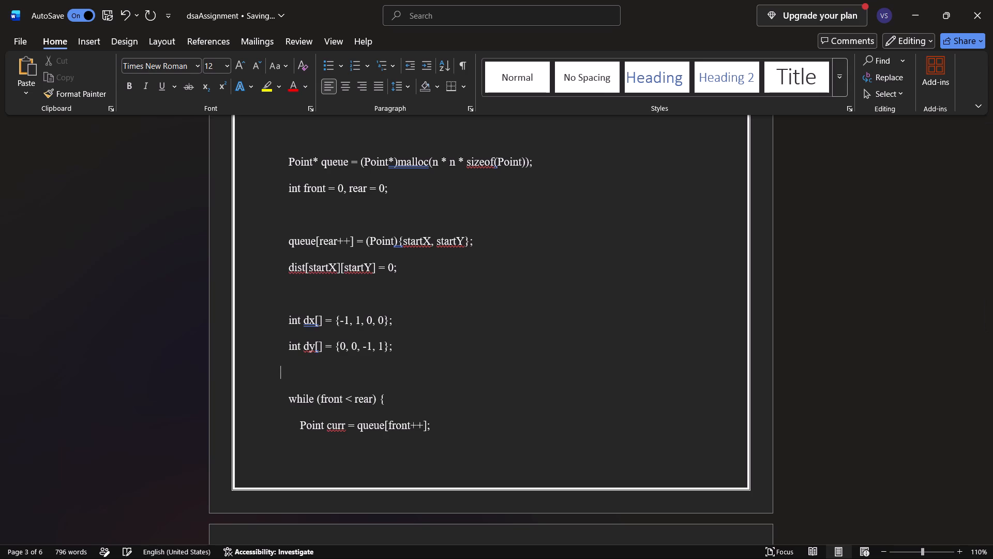
key(BackSpace)
key(BackSpace)
key(BackSpace)
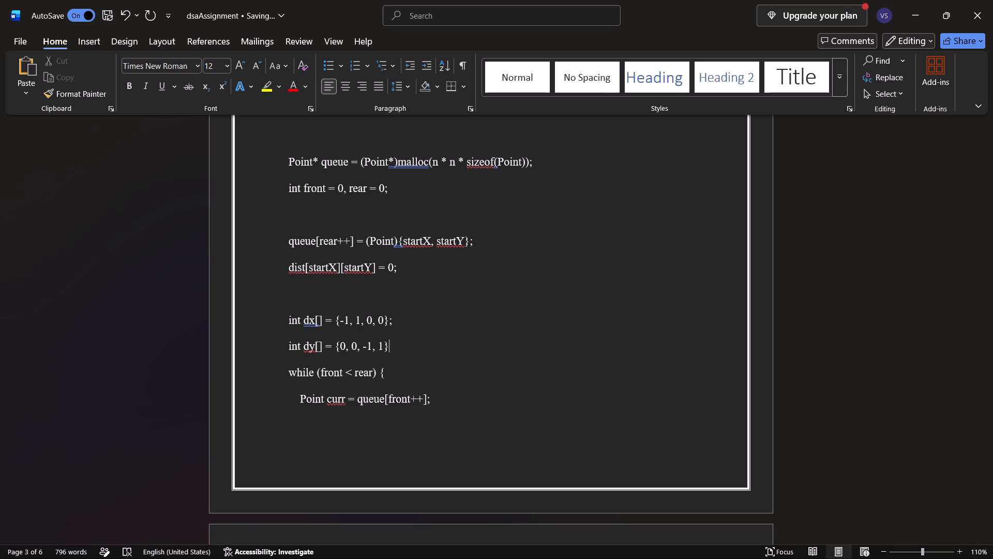
key(semicolon)
Delete the blank line between the int front = 0, rear = 0; line and the queue[rear++] line.
scroll(314, 370, up, 1)
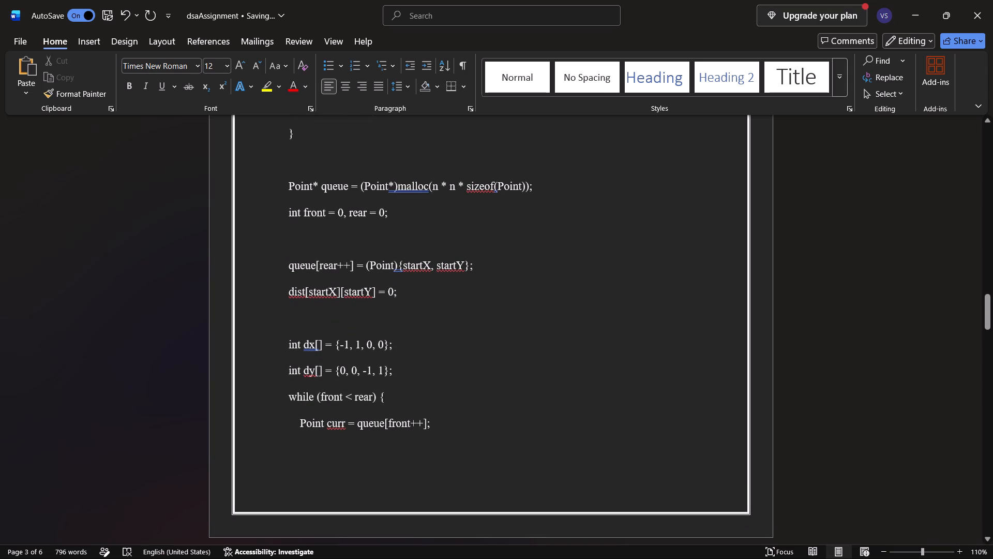
click(332, 245)
key(BackSpace)
key(BackSpace)
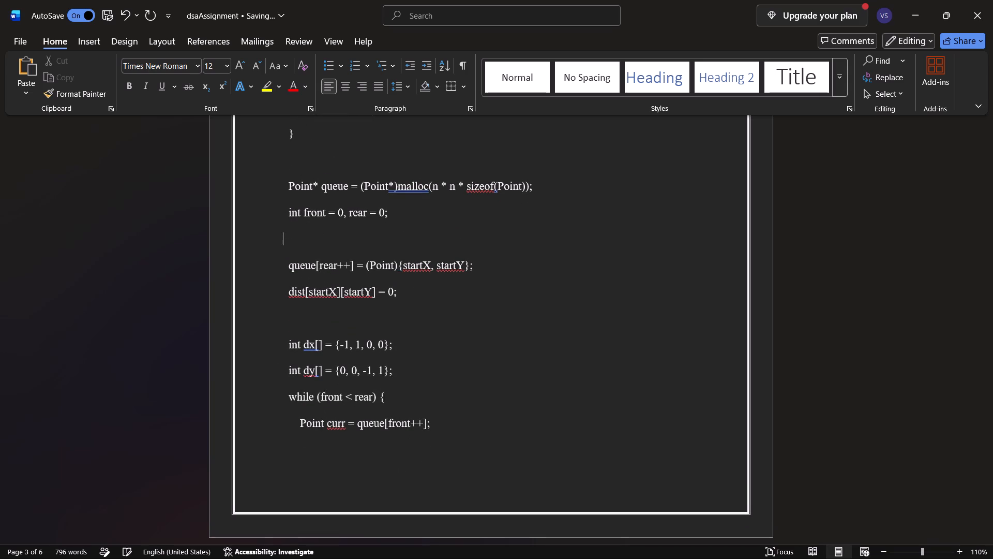
key(BackSpace)
key(BackSpace)
key(BackSpace)
Try to delete the blank line above the Point* queue declaration in the source code.
scroll(332, 245, up, 1)
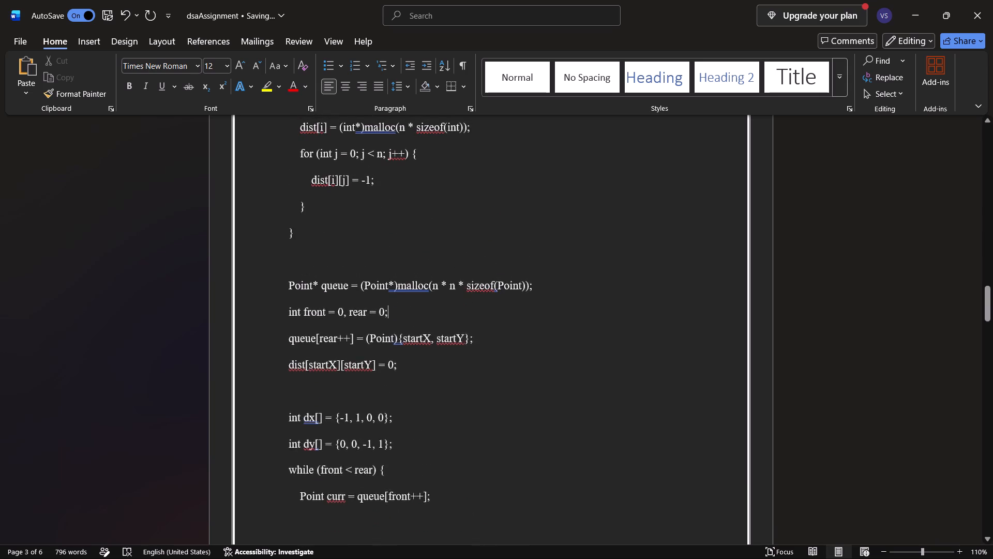
scroll(332, 245, up, 1)
click(310, 306)
key(BackSpace)
key(BackSpace)
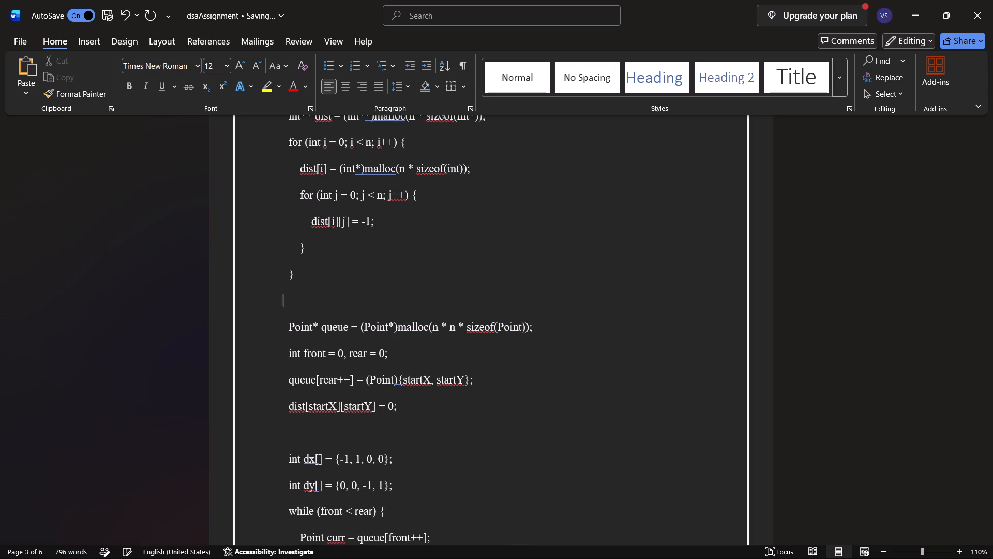
Check the layout of the source code pages and the test case table after removing the blank lines.
scroll(310, 306, up, 1)
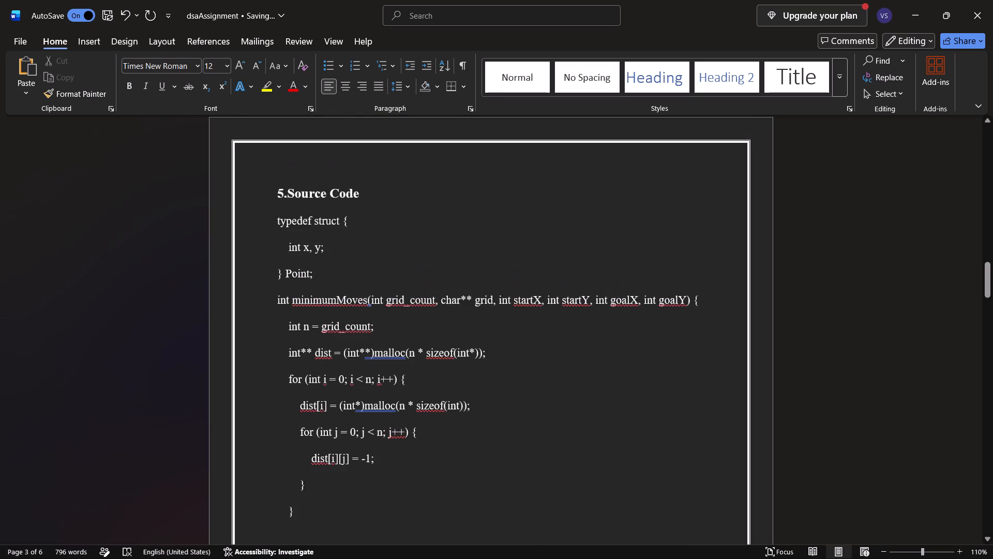
scroll(310, 306, up, 3)
scroll(310, 306, down, 1)
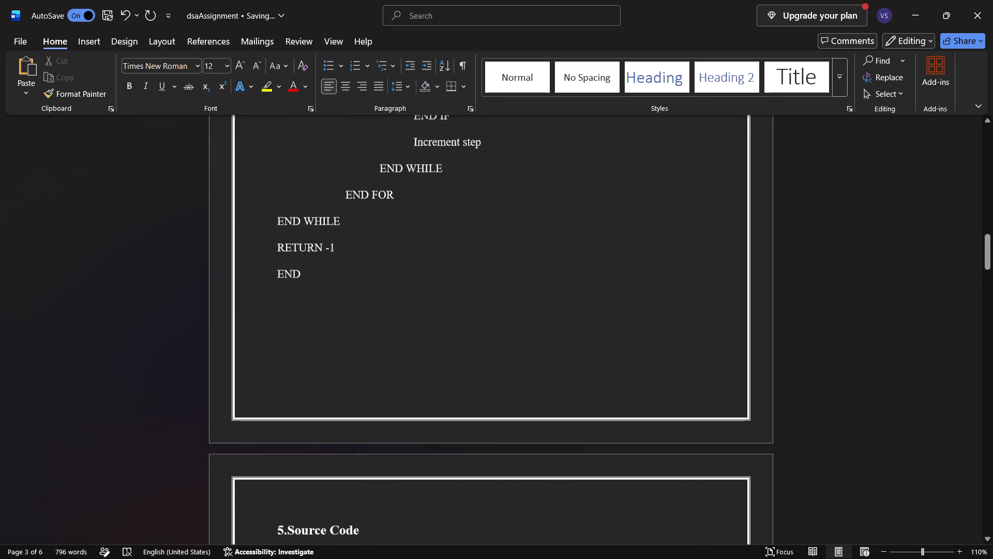
scroll(310, 306, down, 6)
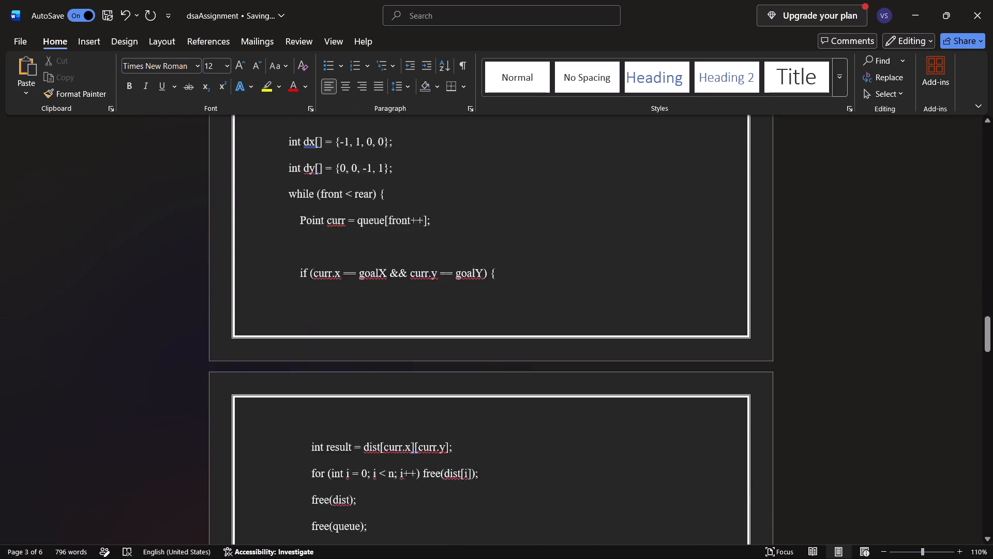
scroll(310, 306, down, 7)
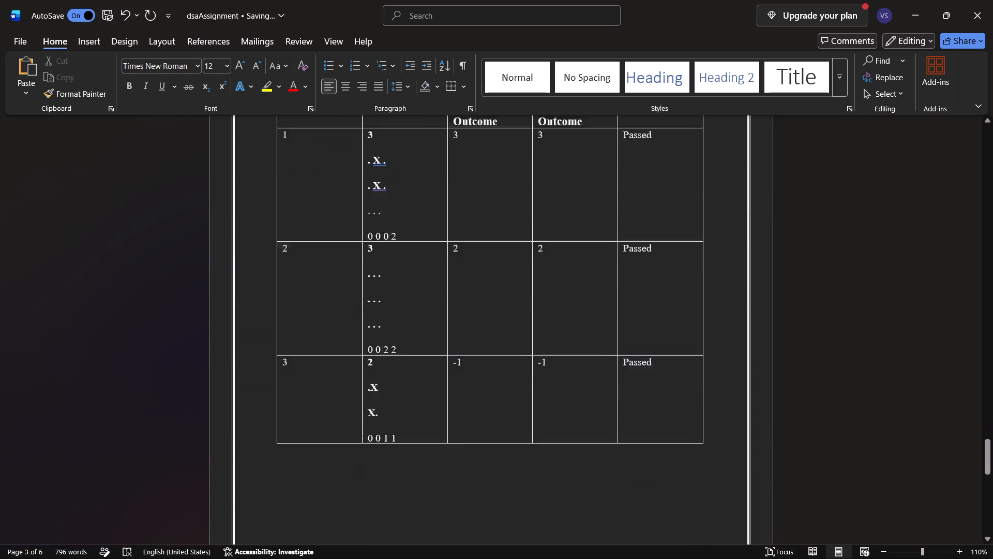
scroll(310, 306, down, 1)
scroll(310, 306, up, 1)
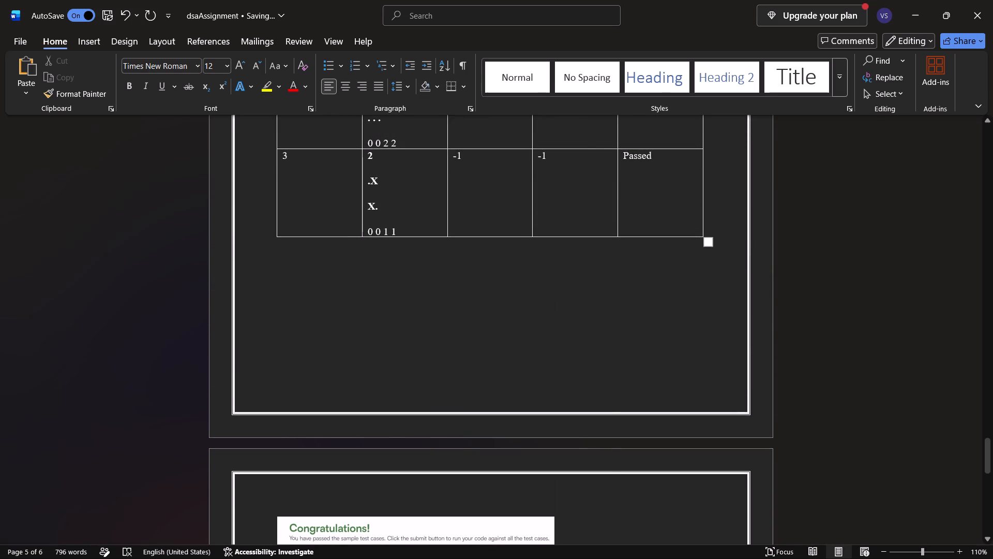
Insert a row below test case 3 in the Sample Test Cases table and number it 4.
right_click(467, 187)
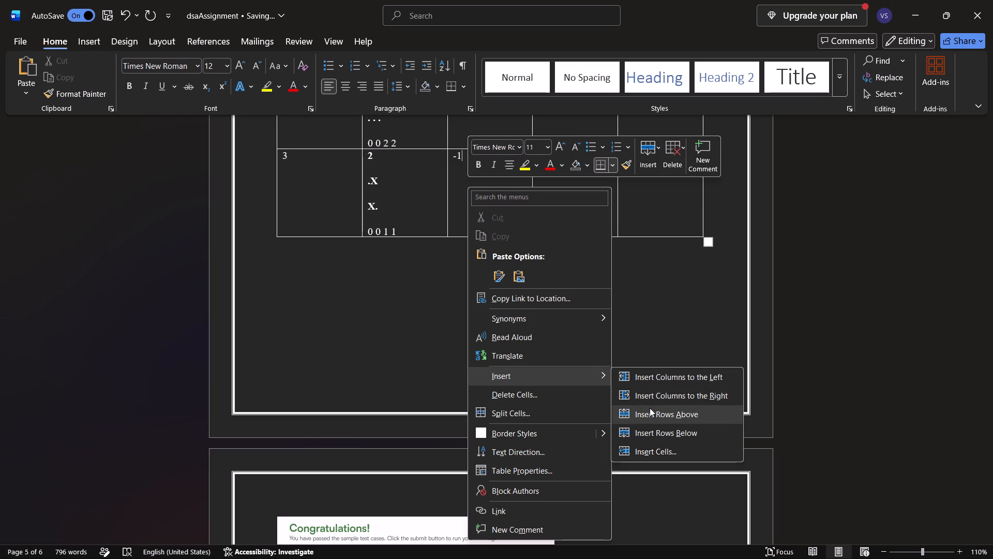
click(649, 429)
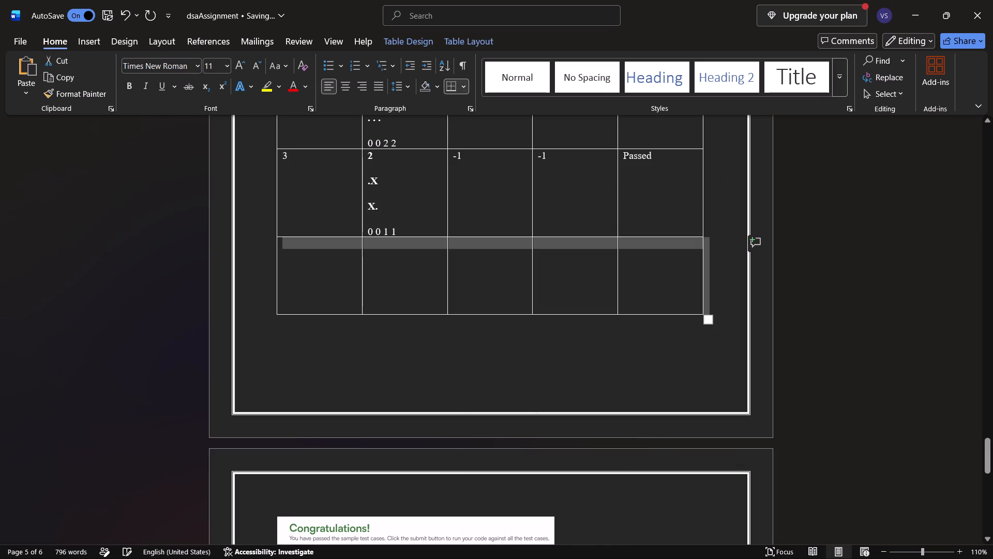
click(395, 295)
click(347, 283)
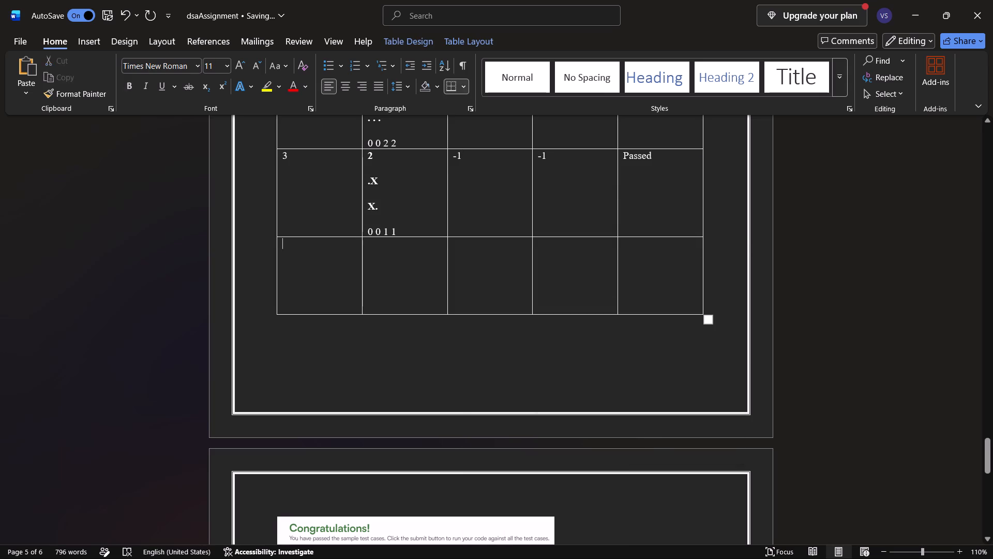
key(4)
click(394, 273)
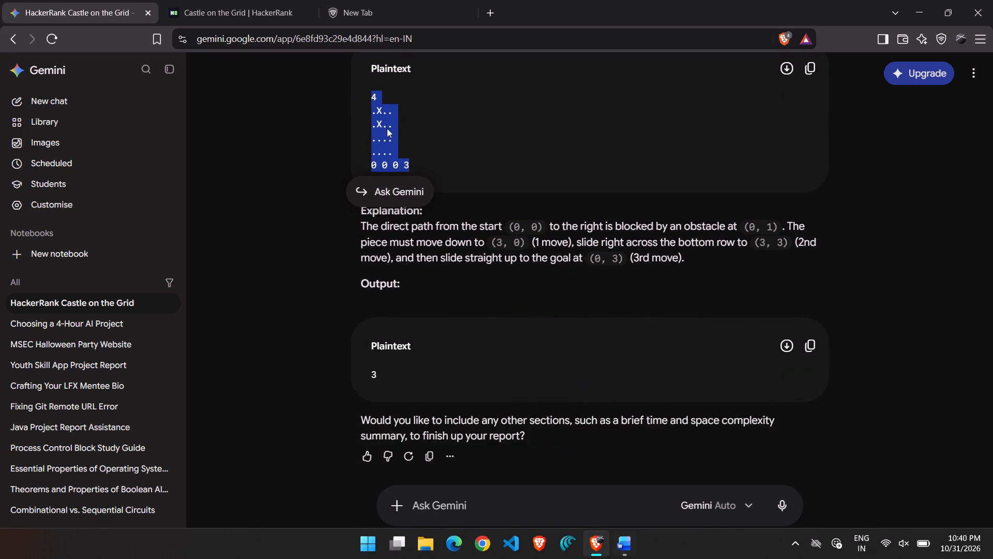
Replace the HackerRank custom input with the copied Test Case 4 input, run the code and view the output.
click(224, 0)
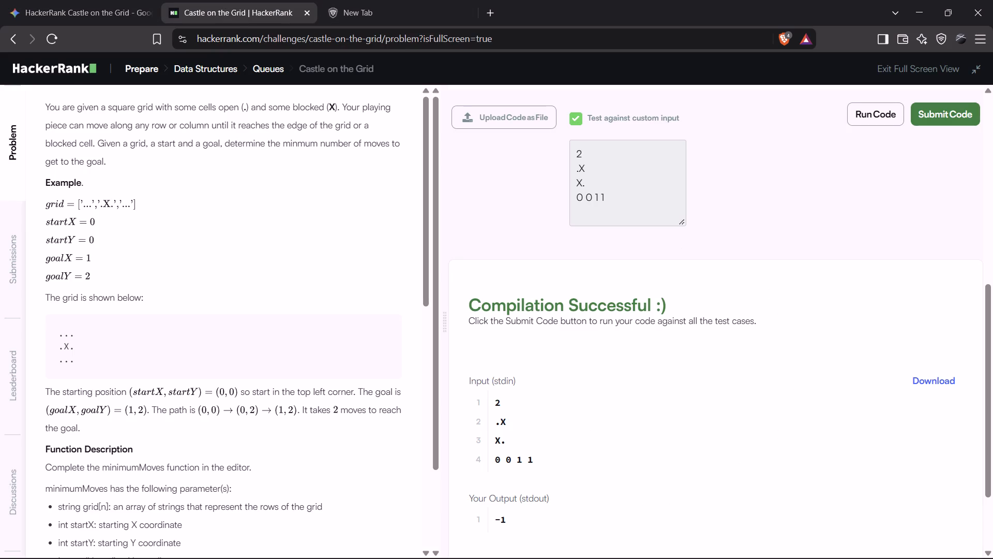
drag(606, 199, 576, 140)
key(ctrl+v)
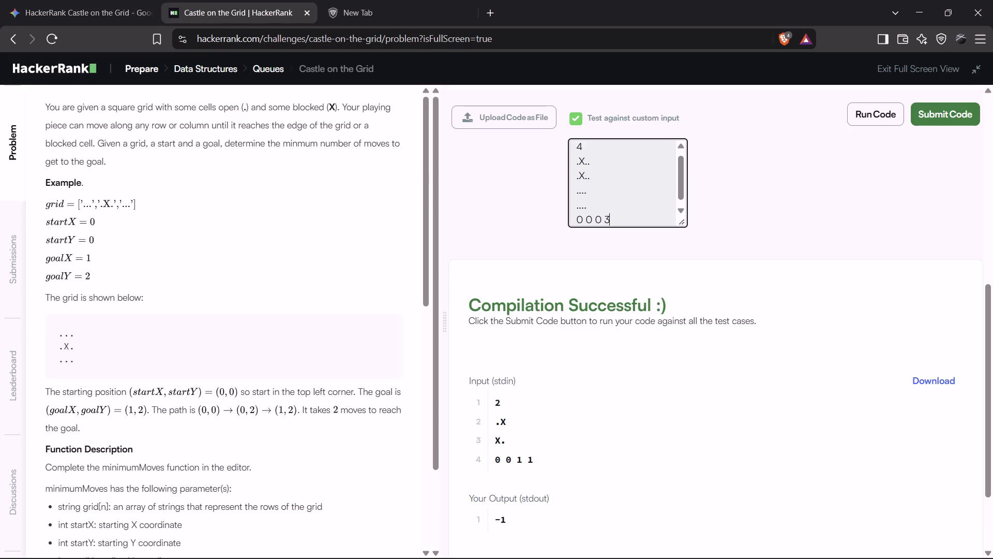
scroll(727, 188, up, 1)
click(870, 137)
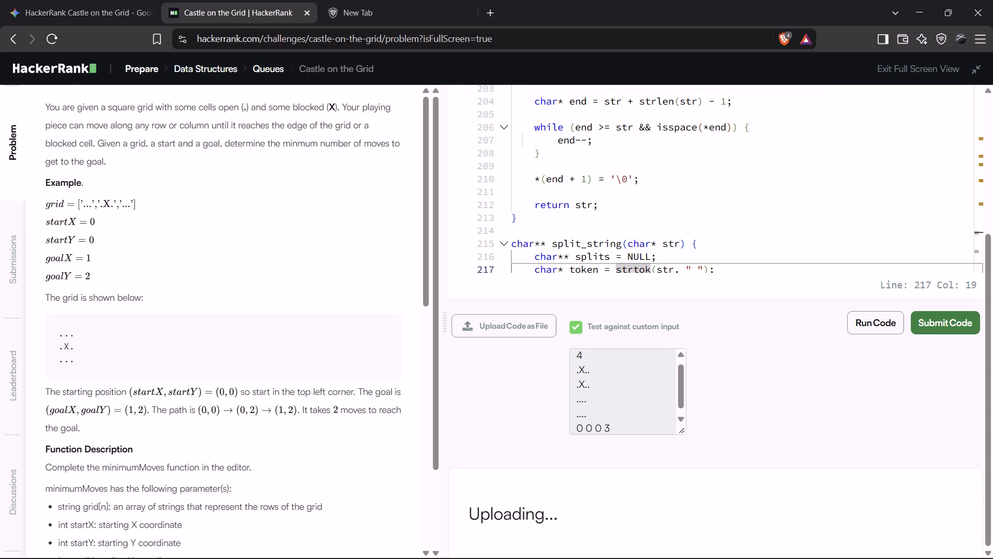
scroll(700, 327, down, 2)
scroll(725, 395, down, 2)
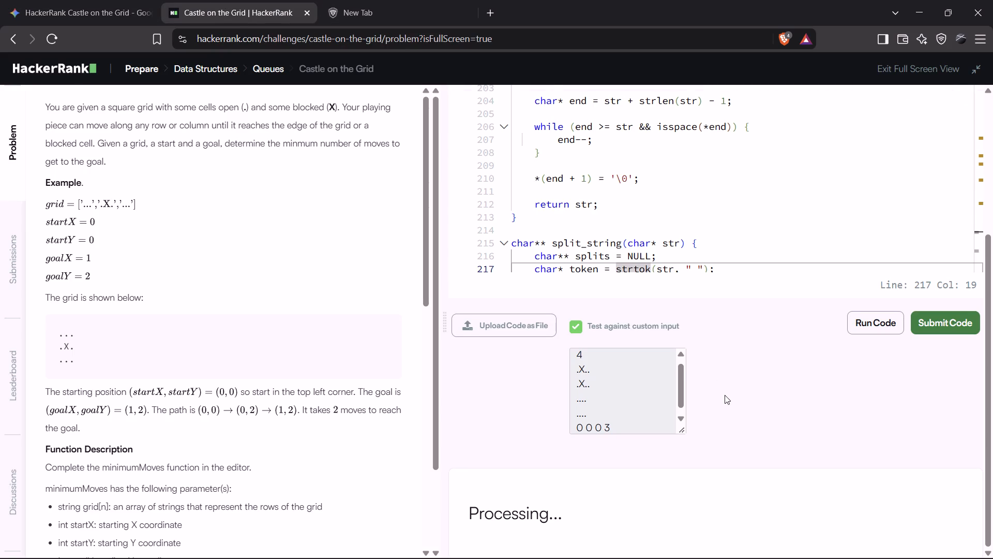
scroll(725, 395, down, 1)
scroll(715, 471, down, 2)
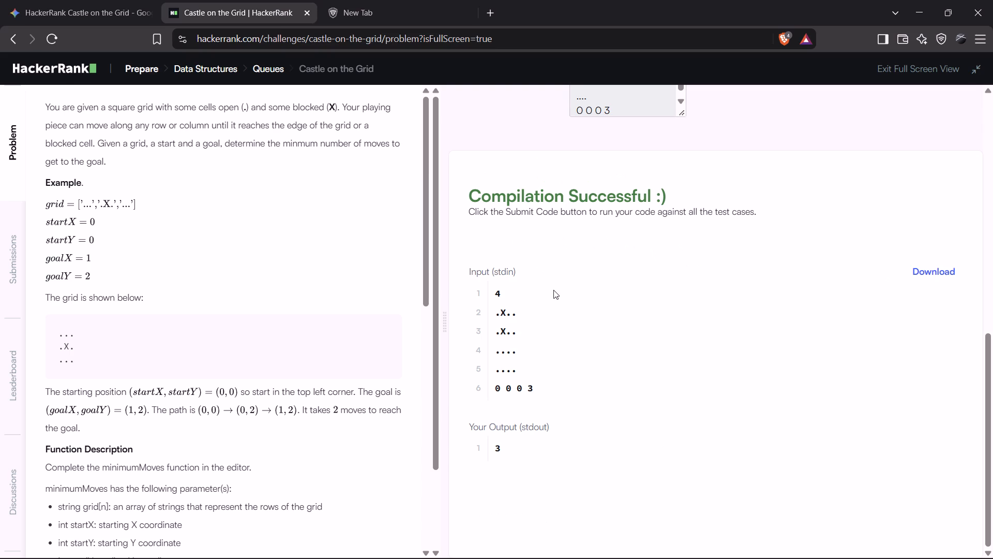
In Word, complete the test case 4 row with the copied input, 3 in both output cells, and the status Passed.
scroll(553, 290, down, 1)
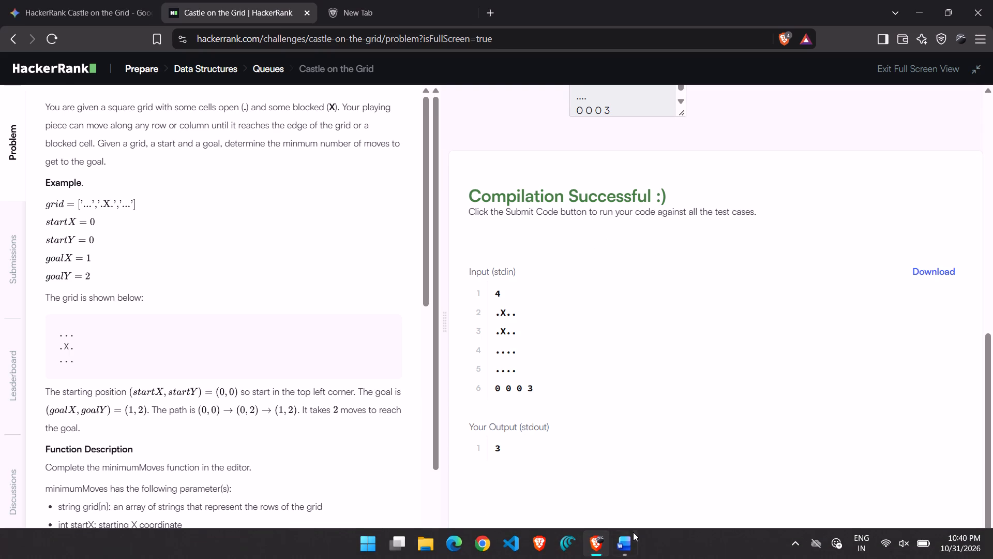
click(631, 535)
key(ctrl+v)
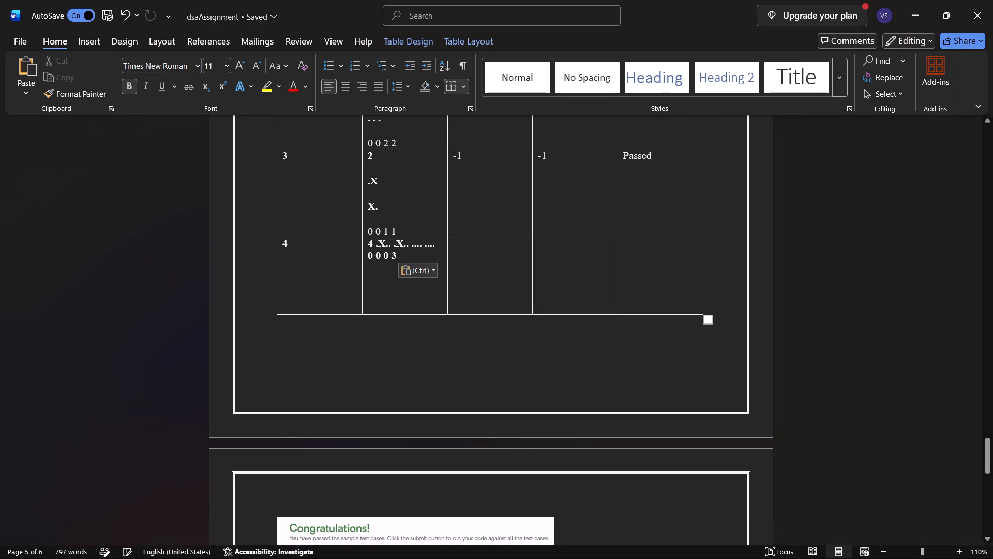
click(469, 274)
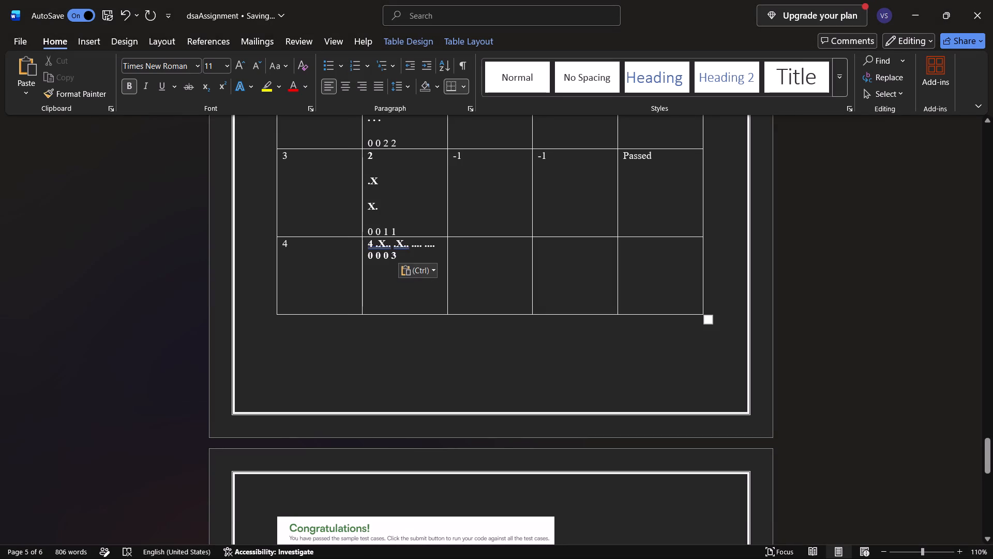
key(3)
key(Right)
key(3)
key(Right)
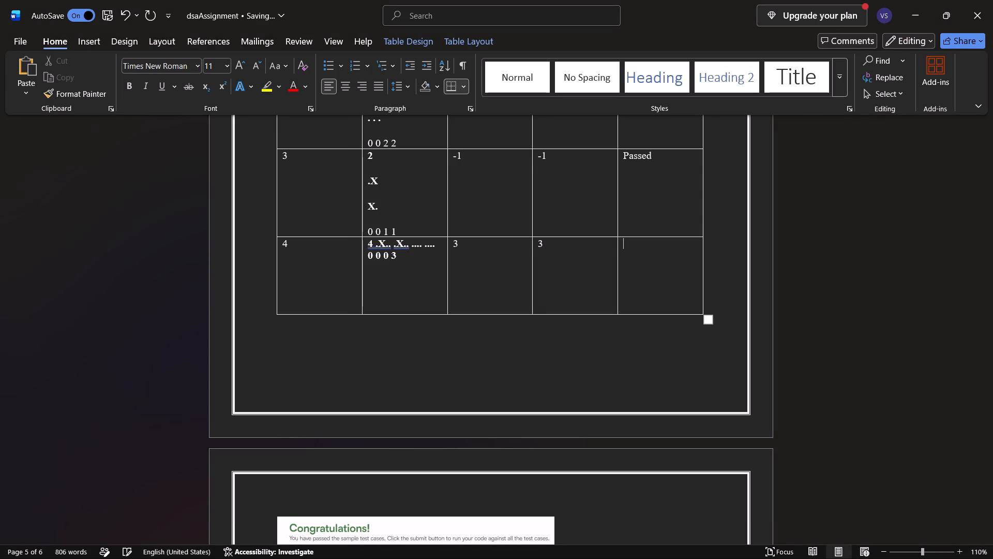
text(assed)
Switch to HackerRank in the browser and snip the test case 4 result, from the Compilation Successful heading down to the output.
scroll(467, 285, down, 3)
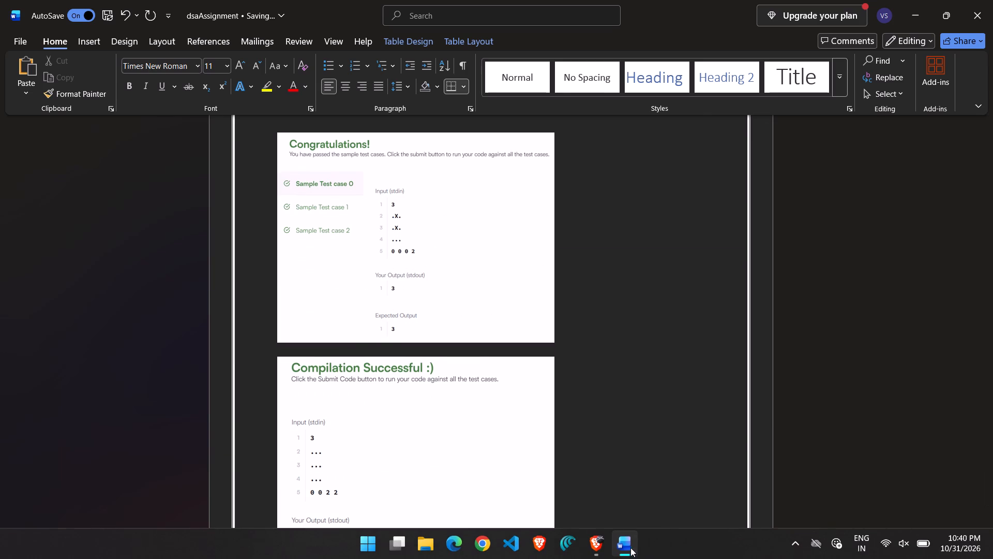
click(598, 545)
click(640, 360)
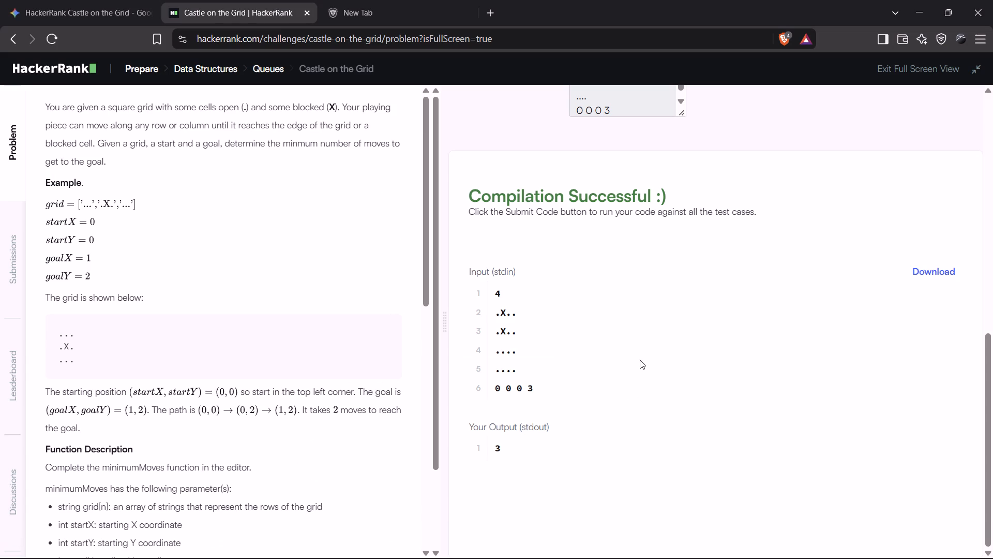
key(Print)
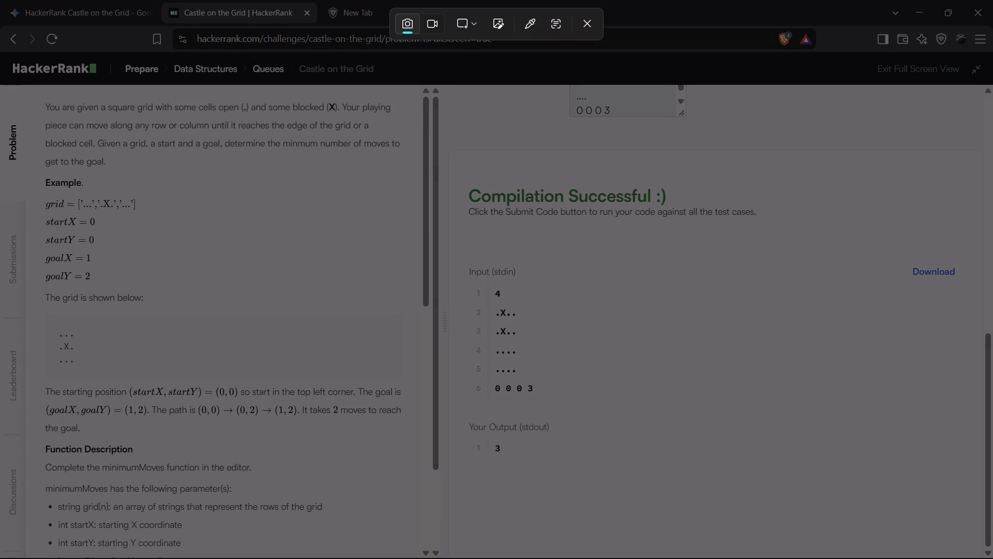
drag(449, 180, 746, 490)
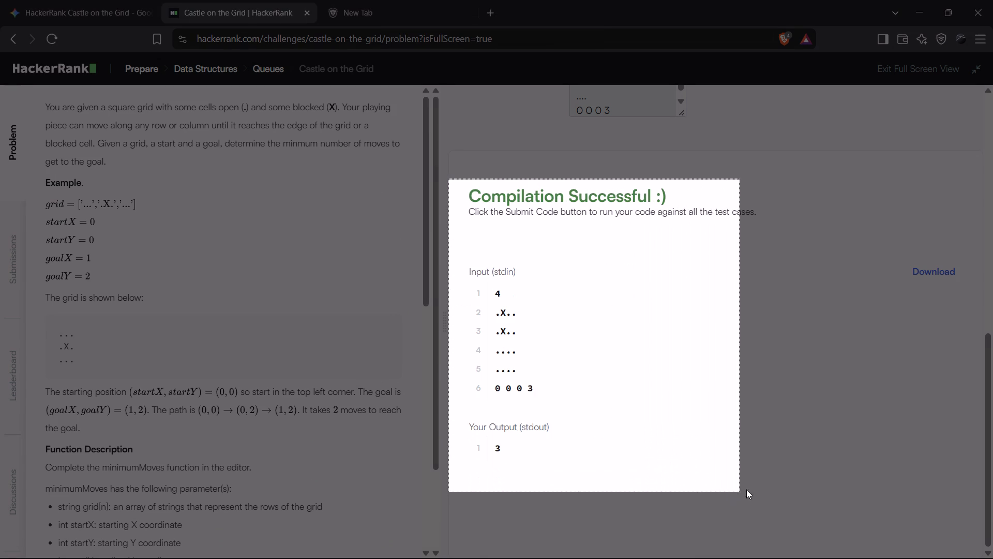
drag(746, 490, 833, 467)
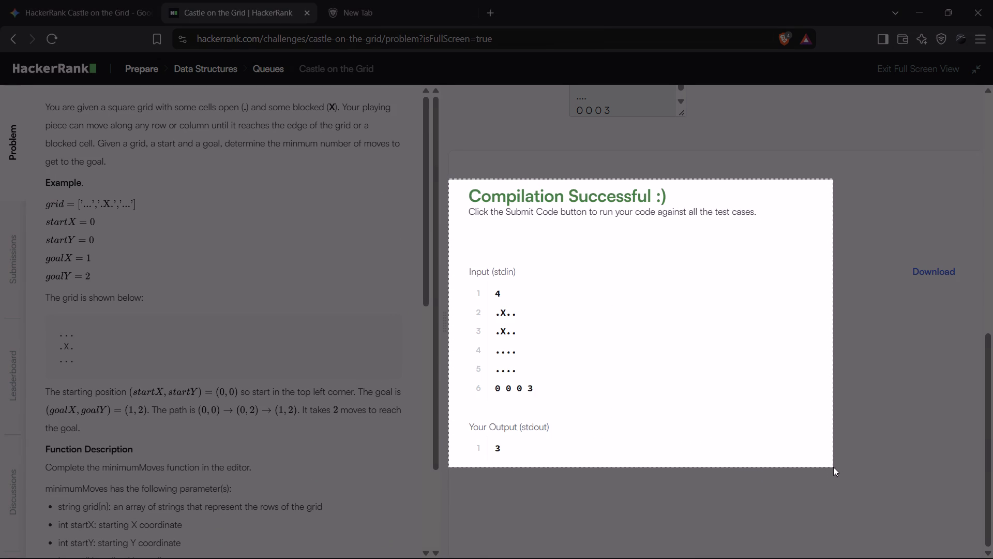
drag(833, 467, 844, 469)
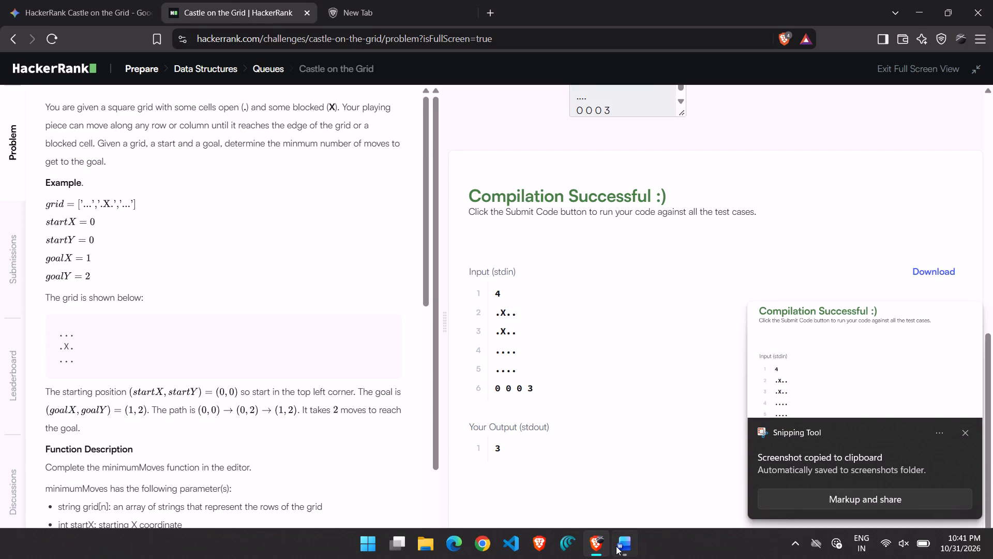
Paste the snip into the Word report below the test case 3 screenshot and shrink it to about 3.96" by 2.9".
click(616, 546)
scroll(567, 417, down, 3)
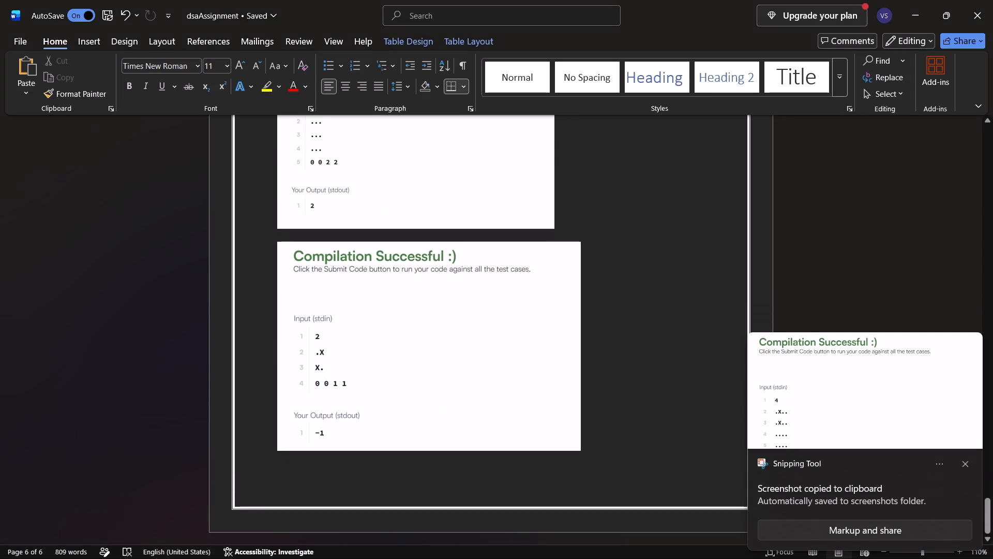
click(459, 476)
key(ctrl+v)
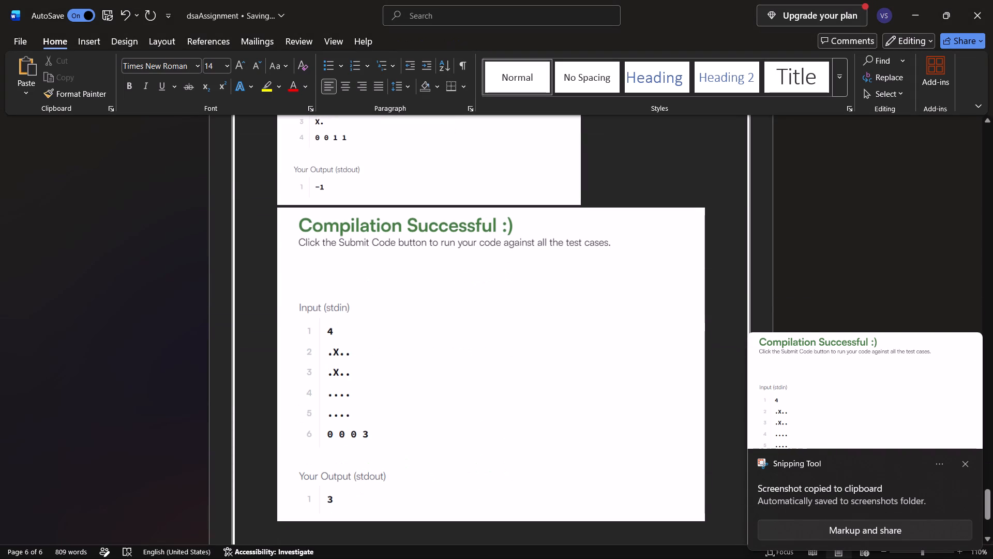
click(543, 391)
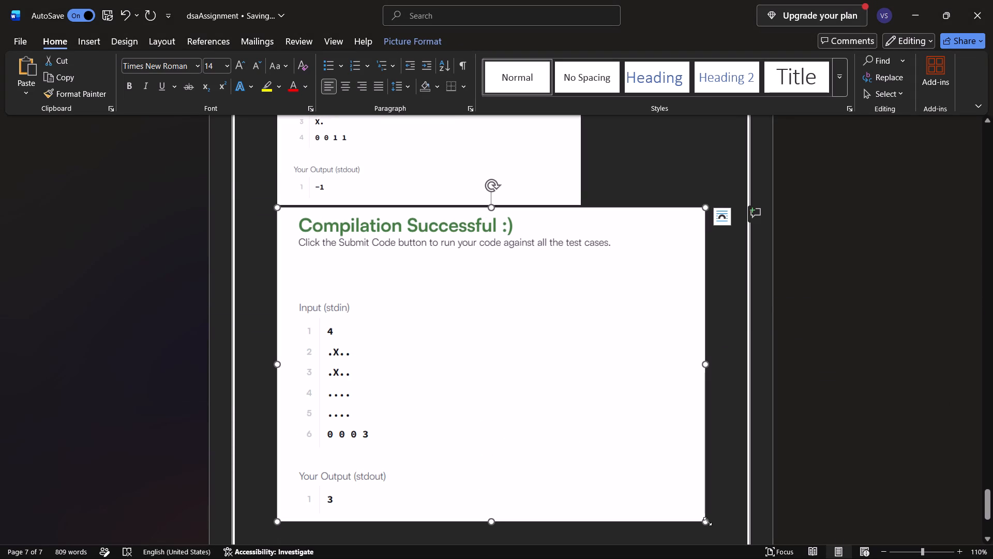
drag(708, 521, 551, 425)
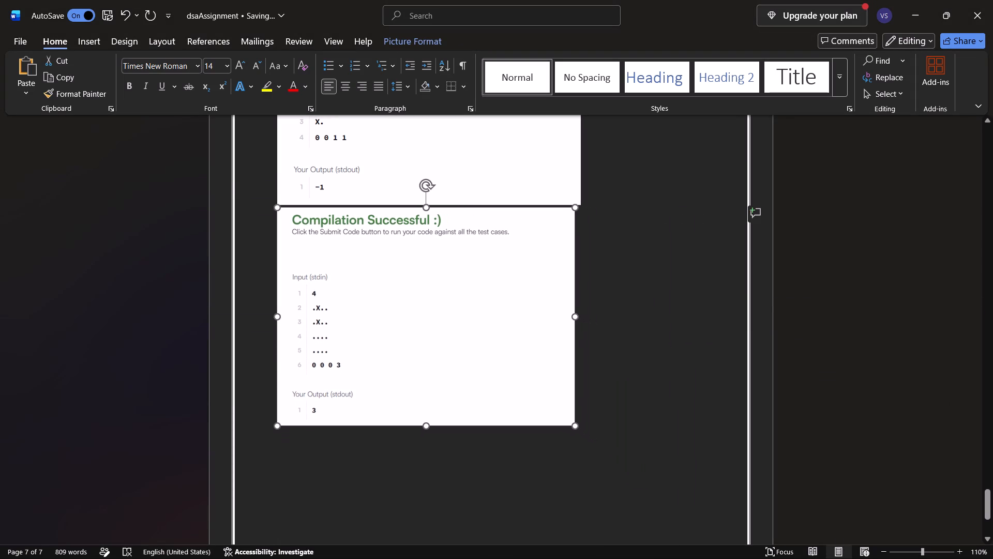
drag(551, 425, 557, 431)
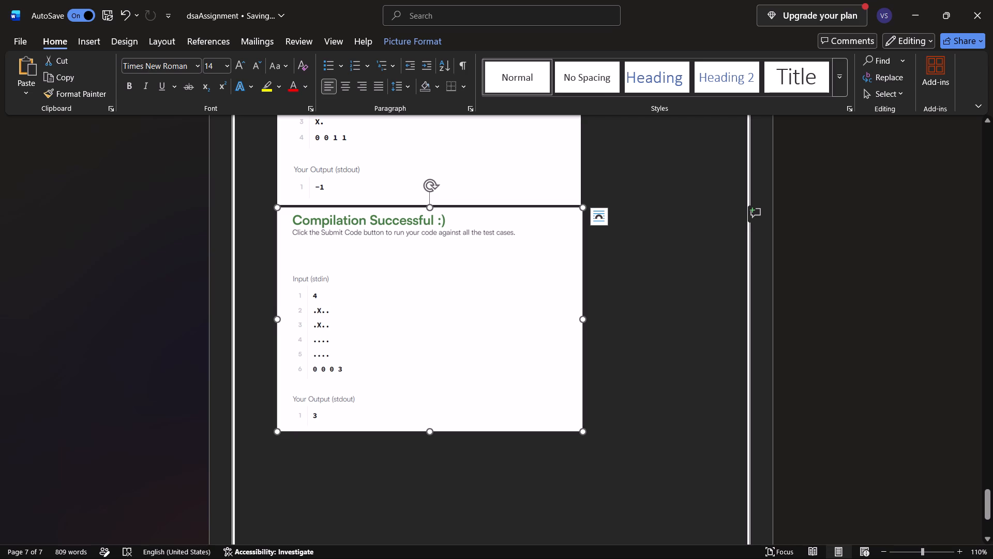
drag(584, 431, 538, 405)
Crop the empty right side of the test case 2 result screenshot (input ending 0 0 2 2) to about 3.39" wide.
scroll(538, 405, up, 2)
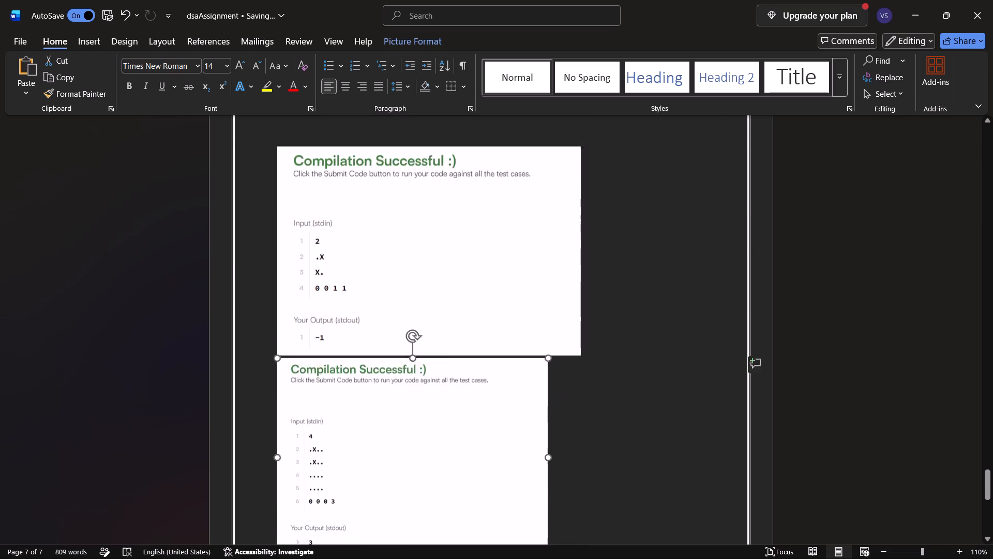
scroll(538, 405, up, 4)
click(485, 362)
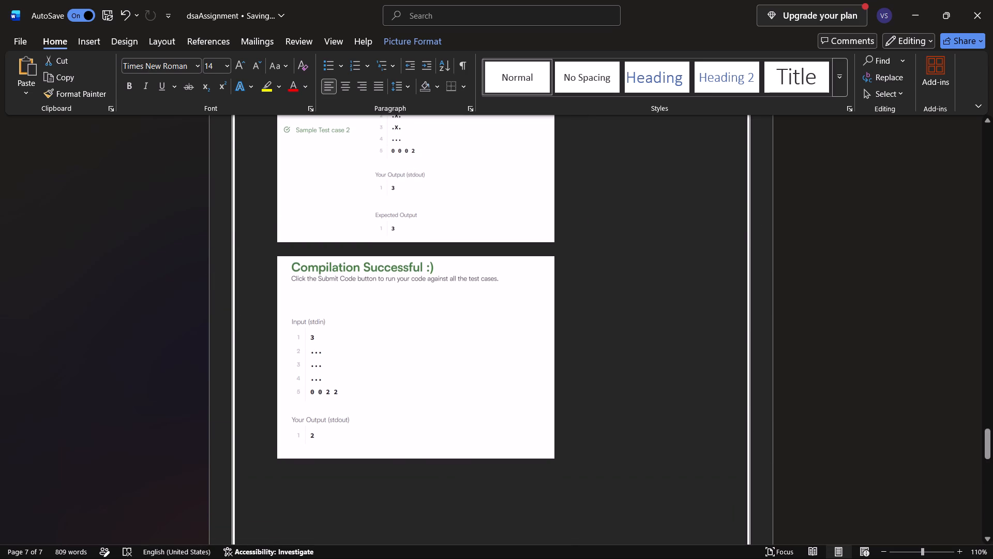
scroll(529, 255, up, 1)
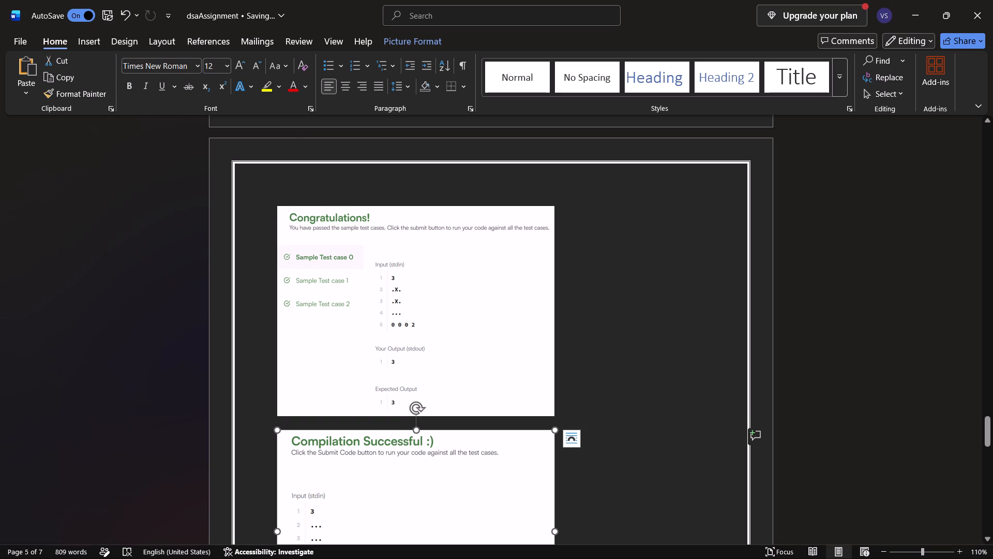
scroll(620, 358, down, 1)
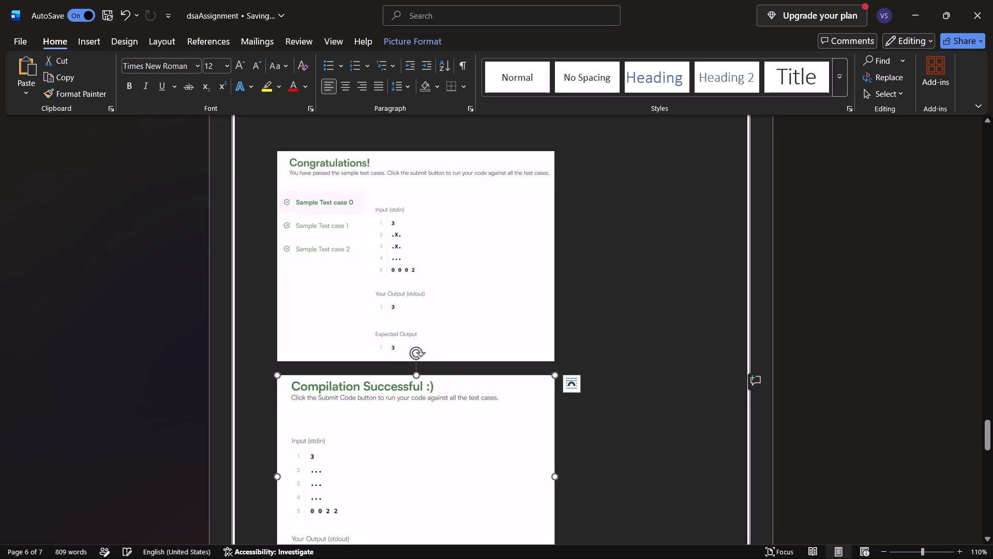
scroll(547, 396, down, 1)
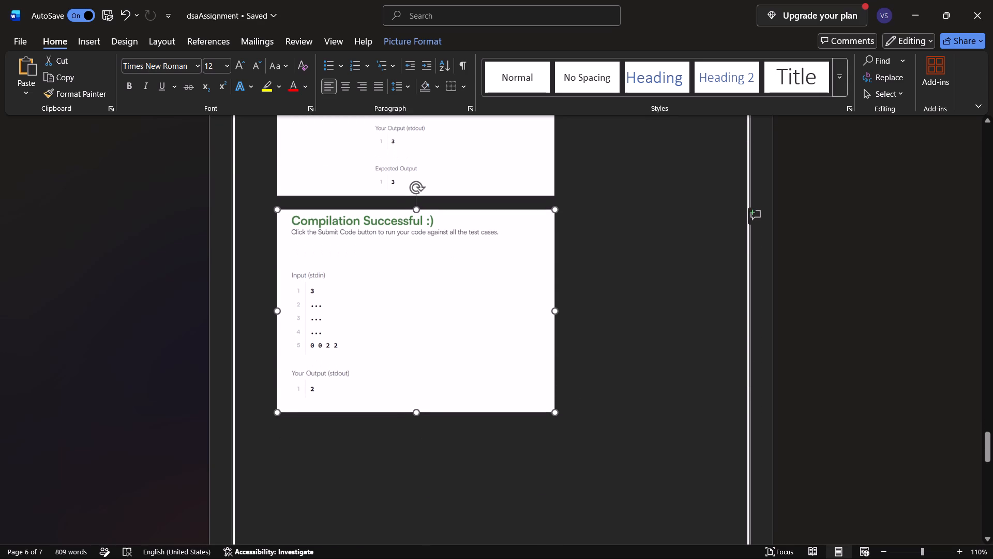
click(431, 32)
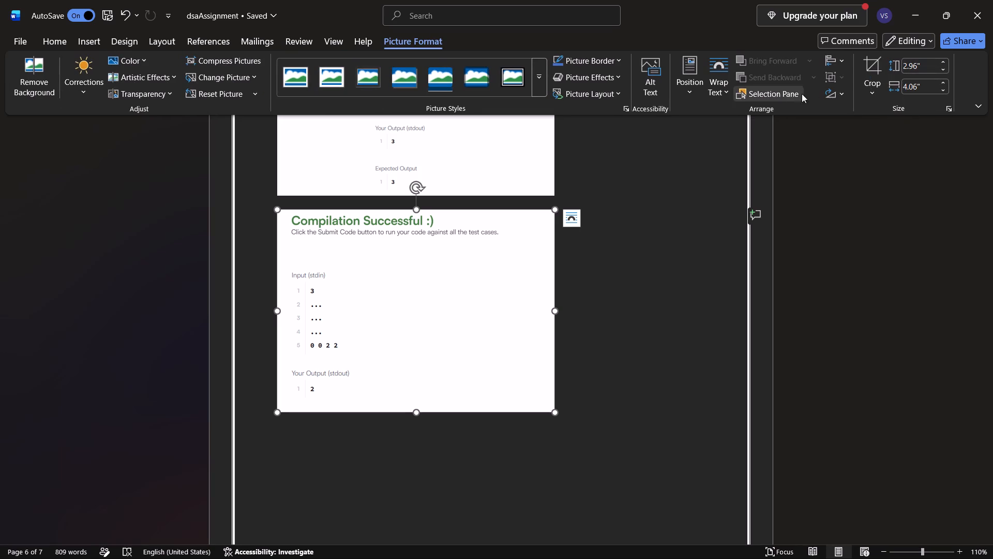
click(870, 78)
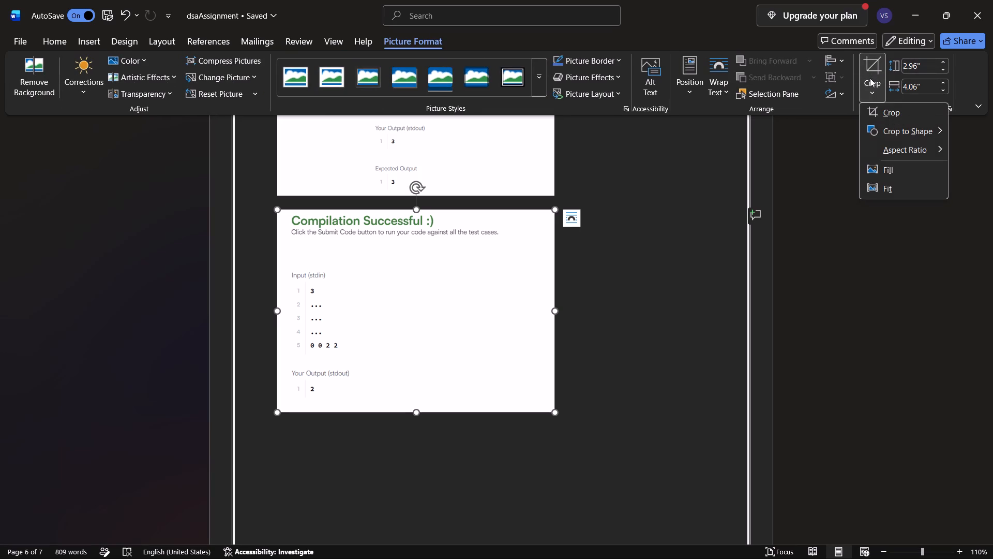
click(881, 114)
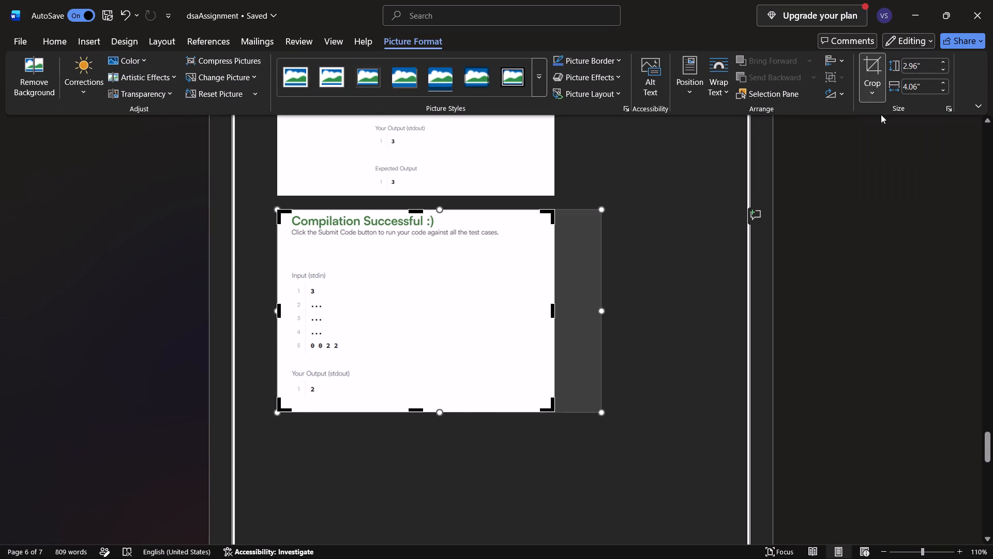
click(550, 310)
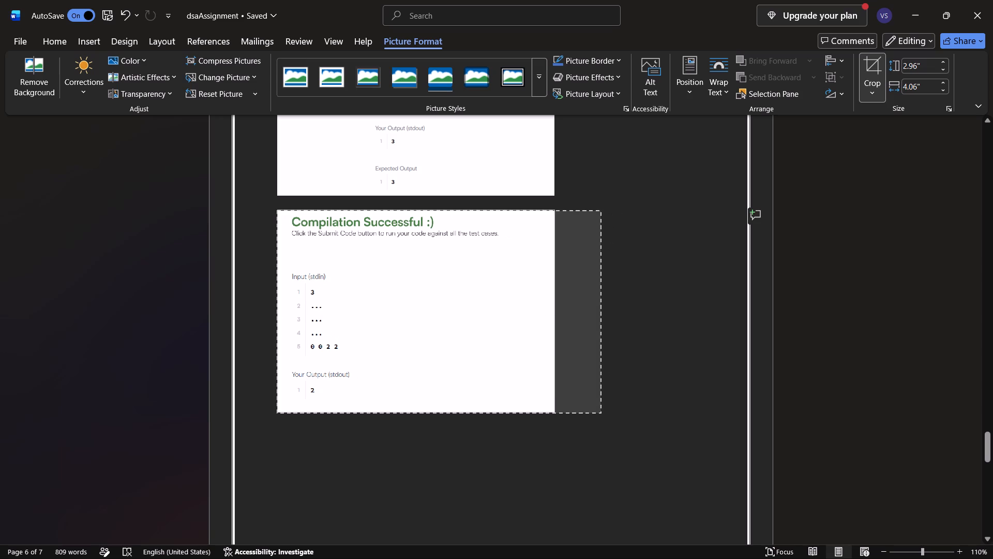
drag(552, 313, 514, 311)
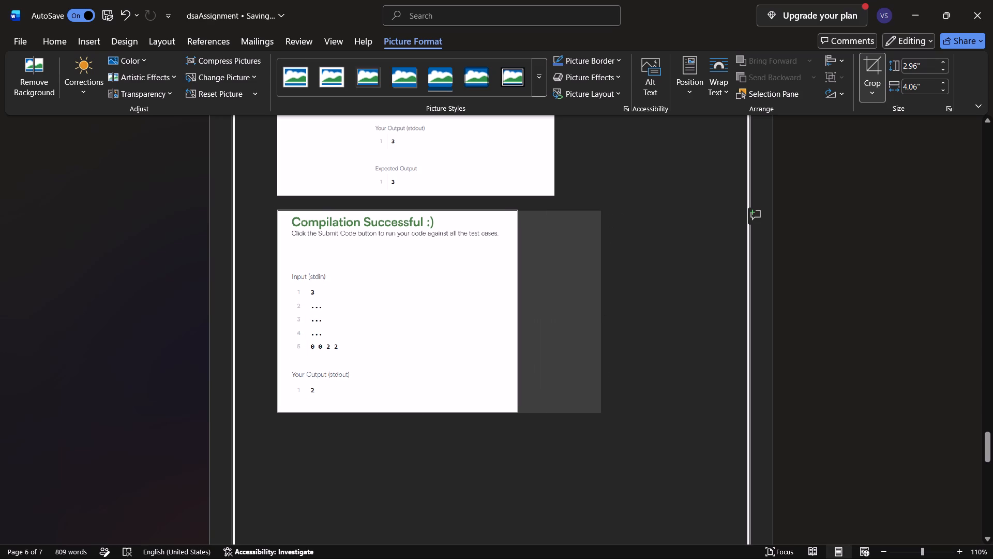
drag(514, 311, 509, 310)
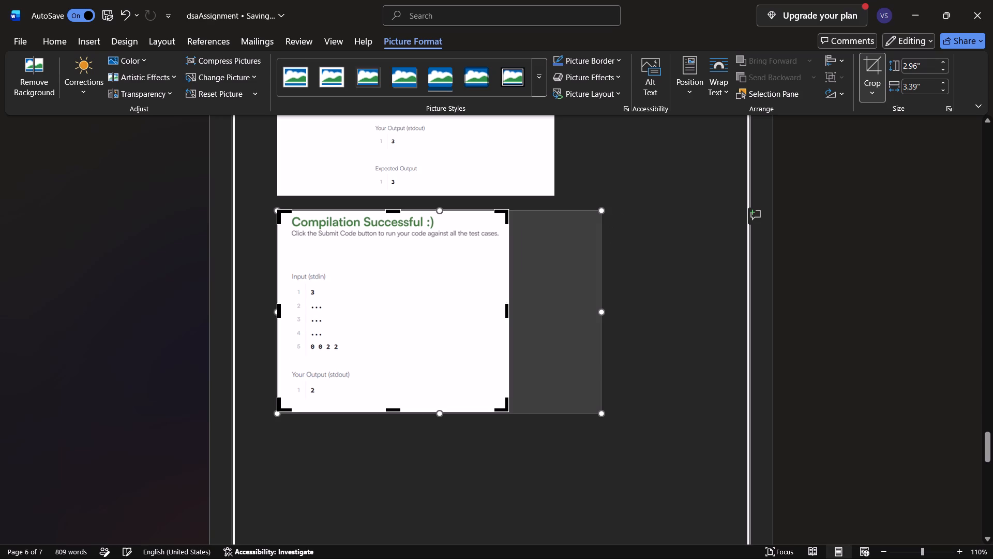
click(554, 308)
click(585, 458)
Crop the empty right side of the test case 3 result screenshot (input ending 0 0 1 1) to about 3.85" wide.
scroll(585, 458, down, 4)
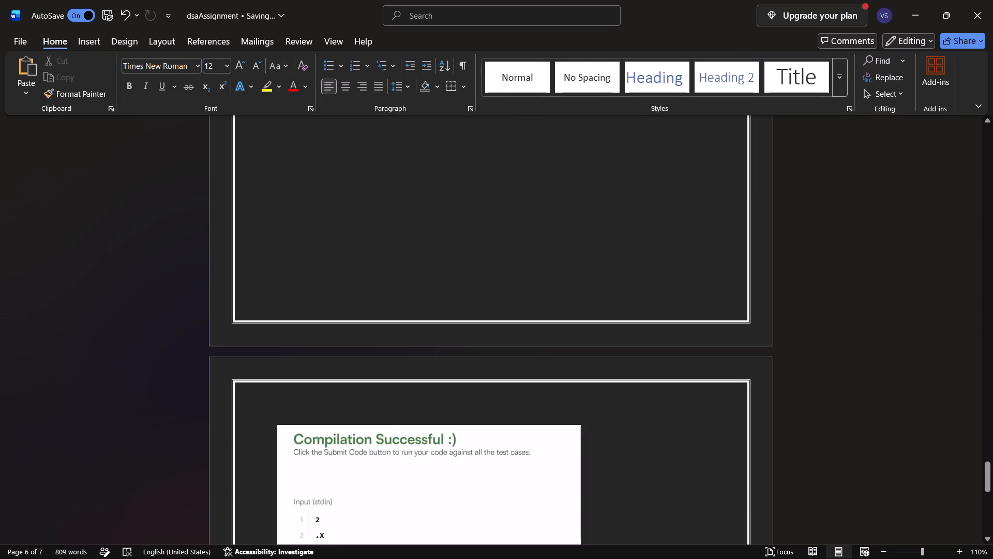
click(535, 451)
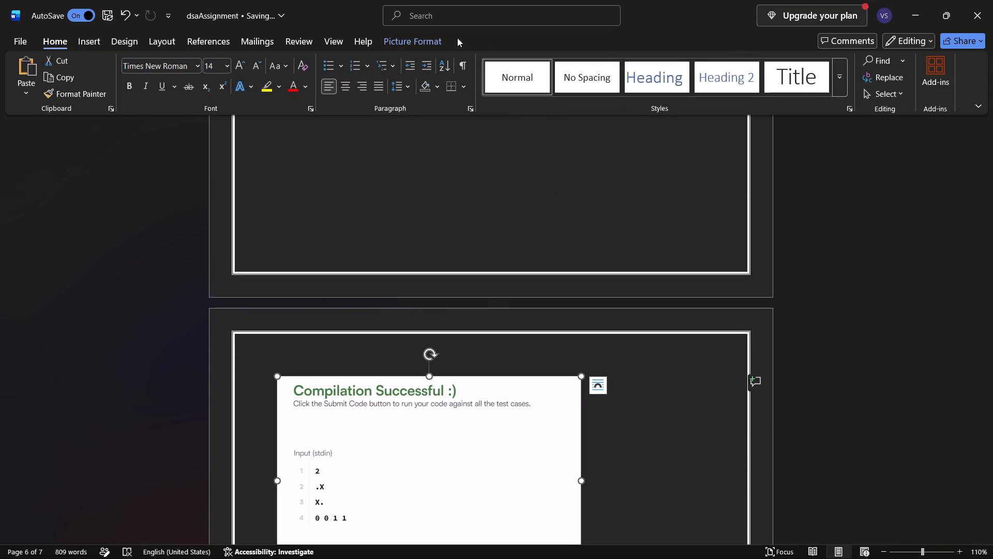
click(434, 38)
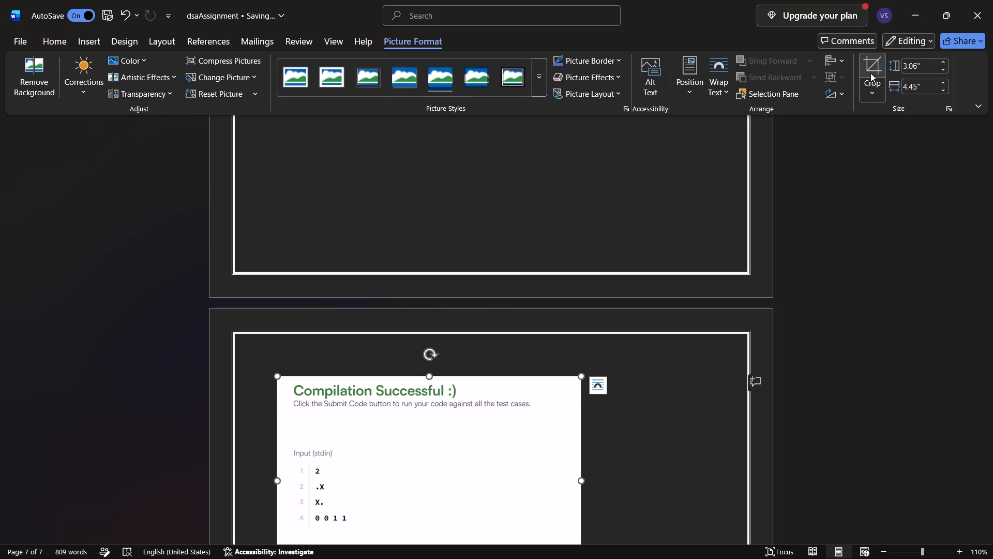
click(870, 73)
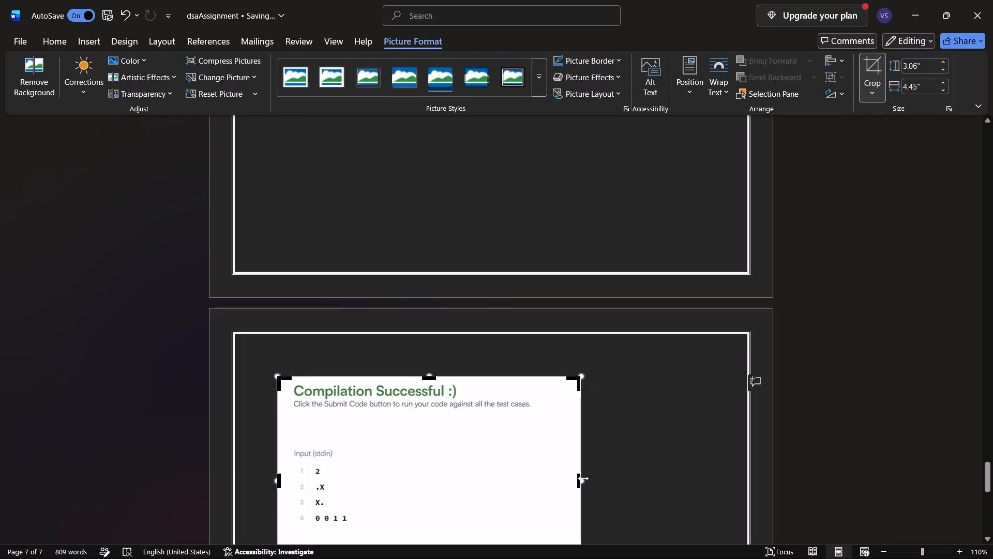
drag(580, 480, 539, 476)
Crop the empty right side of the test case 4 result screenshot (input ending 0 0 0 3) to match the test case 3 screenshot's width.
scroll(539, 476, down, 3)
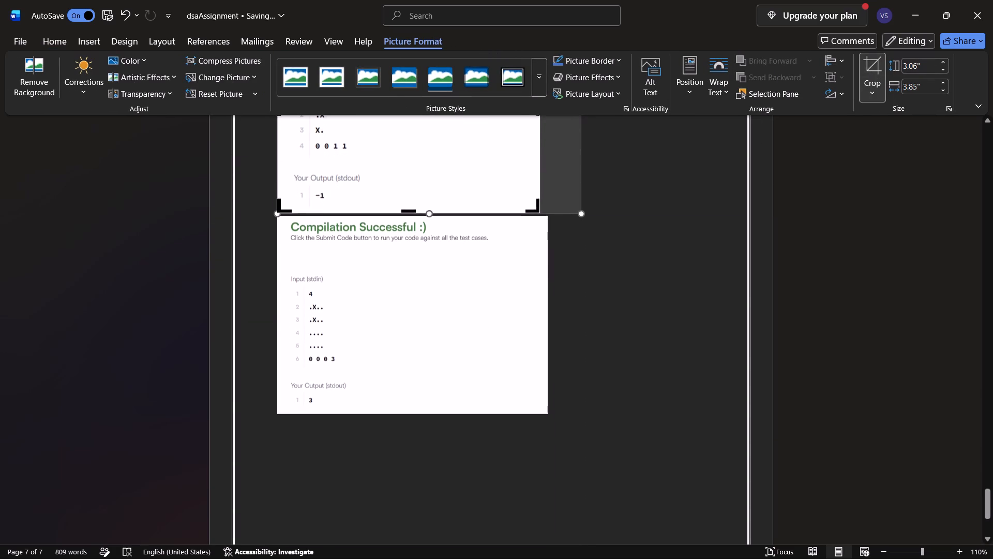
click(517, 385)
click(882, 61)
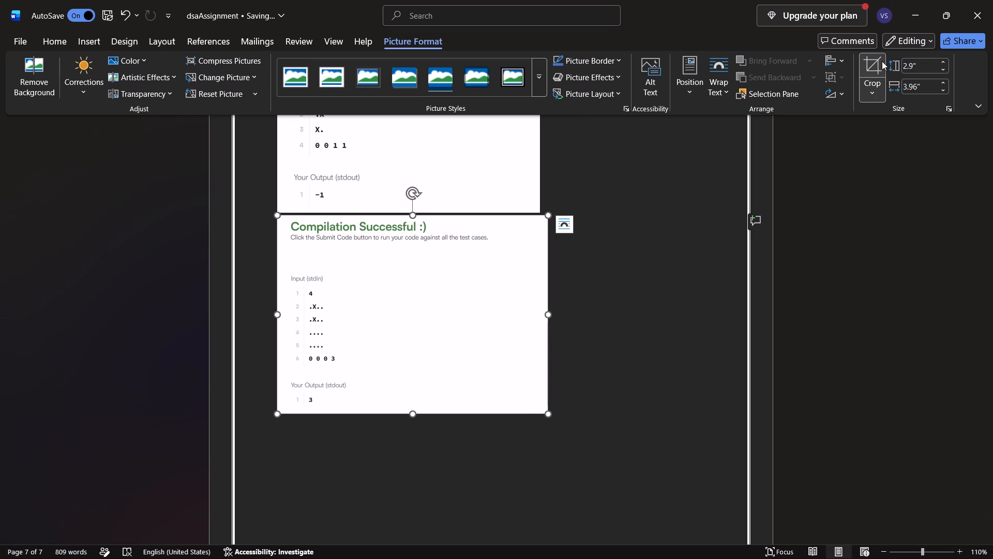
click(878, 64)
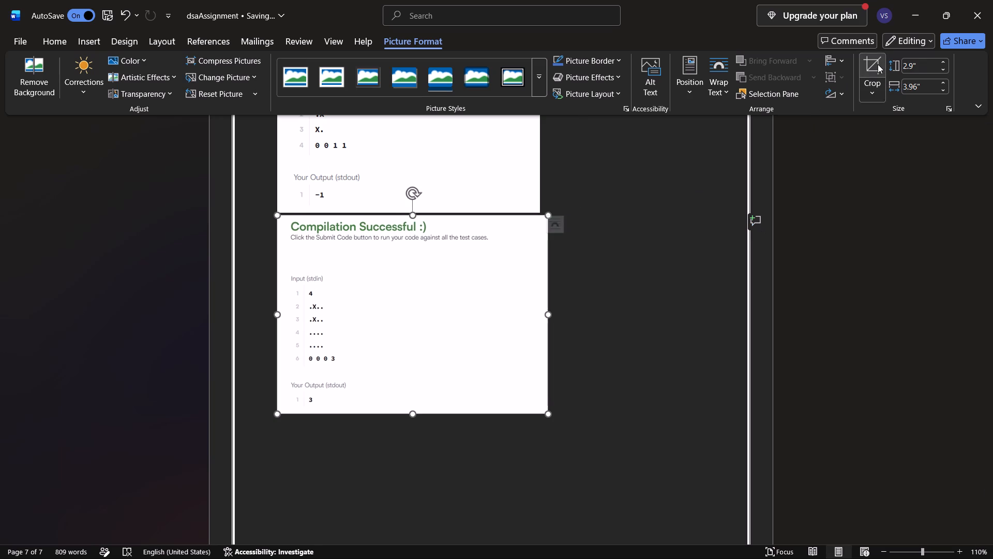
click(869, 93)
click(868, 104)
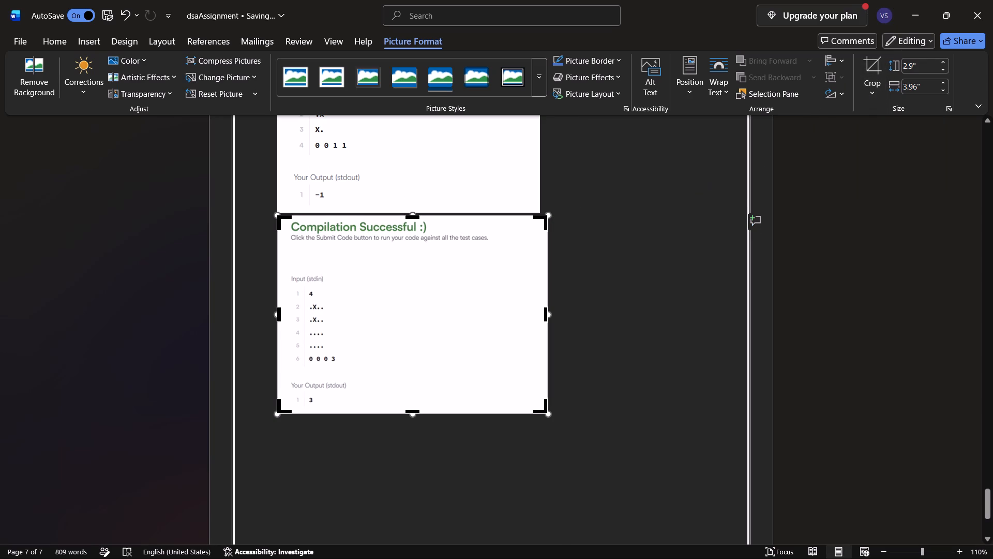
drag(544, 317, 539, 320)
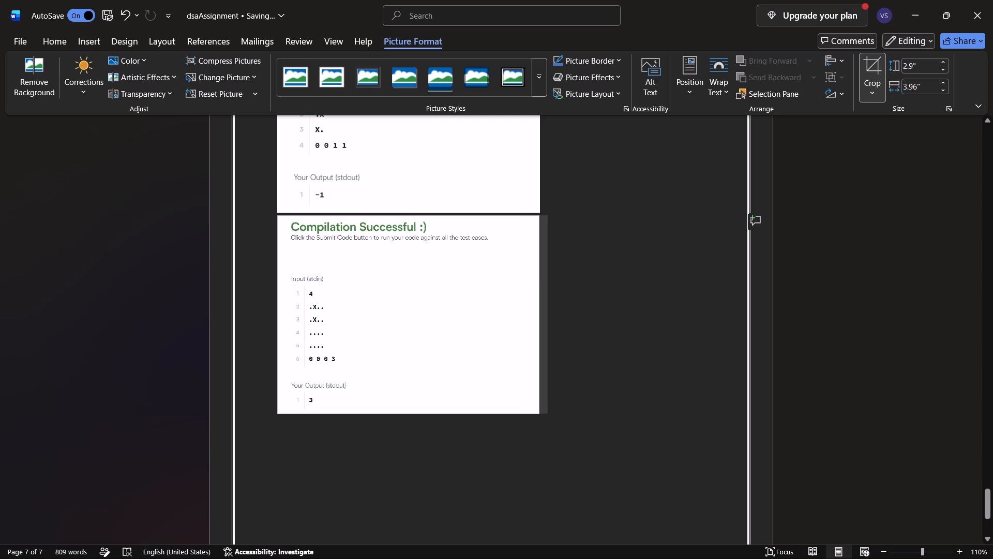
drag(539, 320, 539, 320)
click(603, 293)
Shrink the test case 1 result screenshot (Congratulations!) proportionally to about the width of the test case 2 screenshot below it.
scroll(603, 293, up, 1)
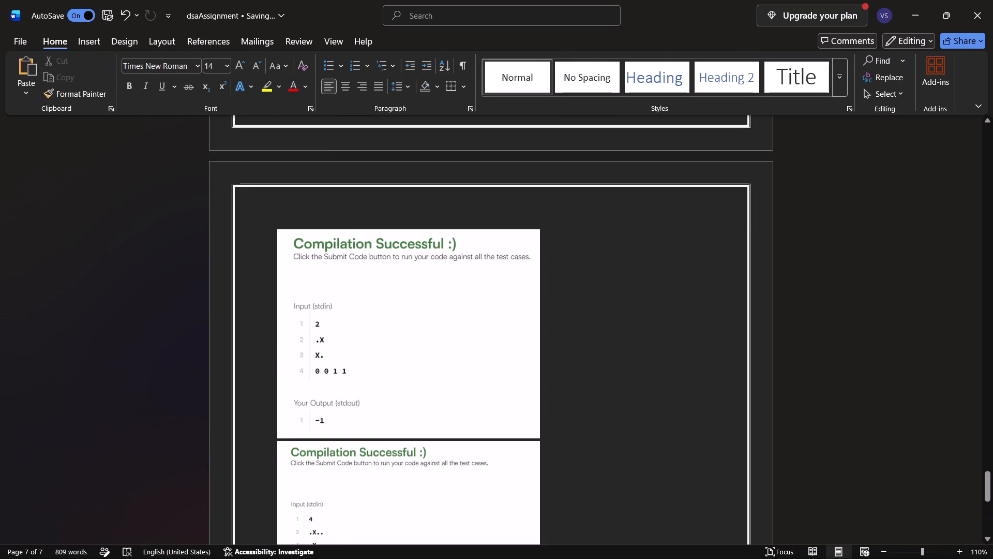
scroll(603, 293, up, 4)
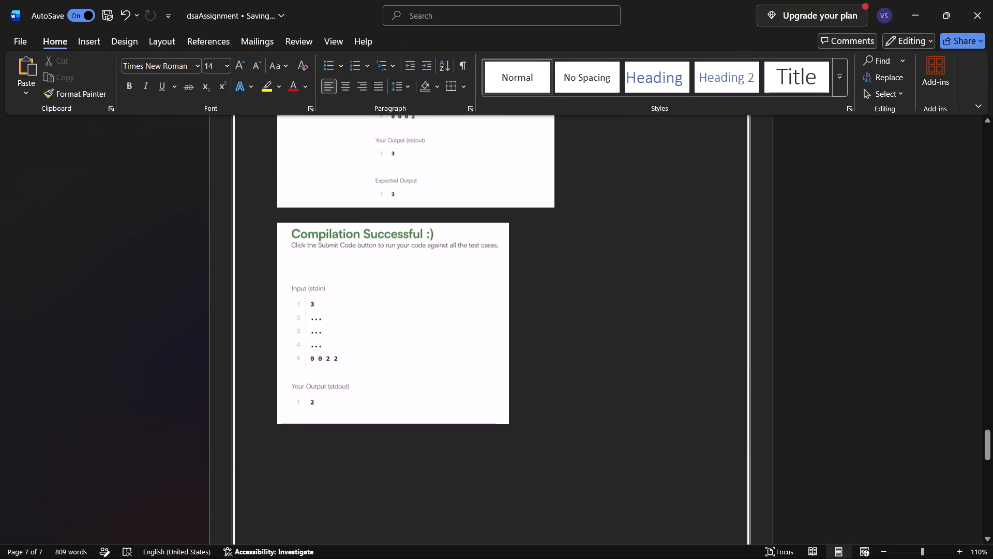
scroll(594, 325, up, 1)
scroll(501, 319, down, 2)
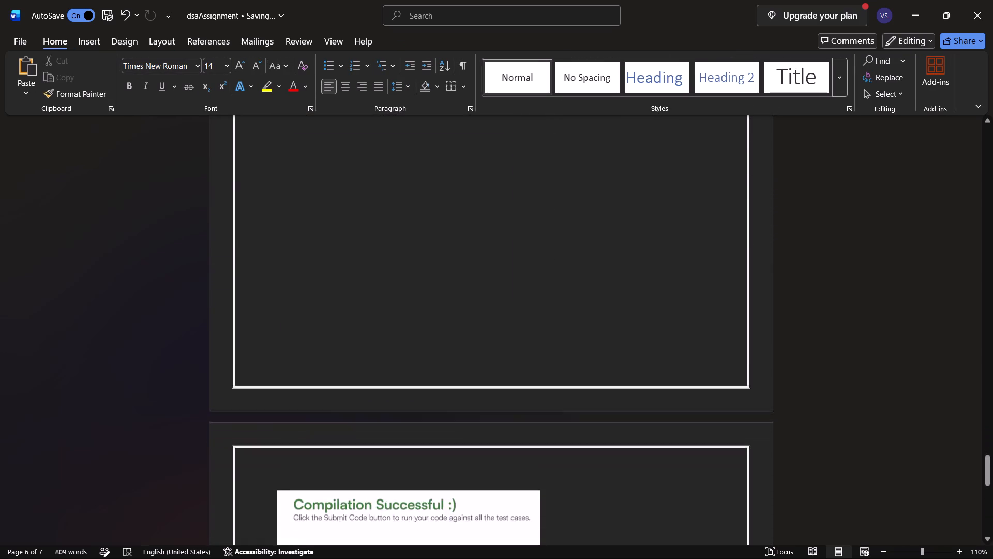
scroll(501, 319, down, 3)
scroll(462, 341, down, 2)
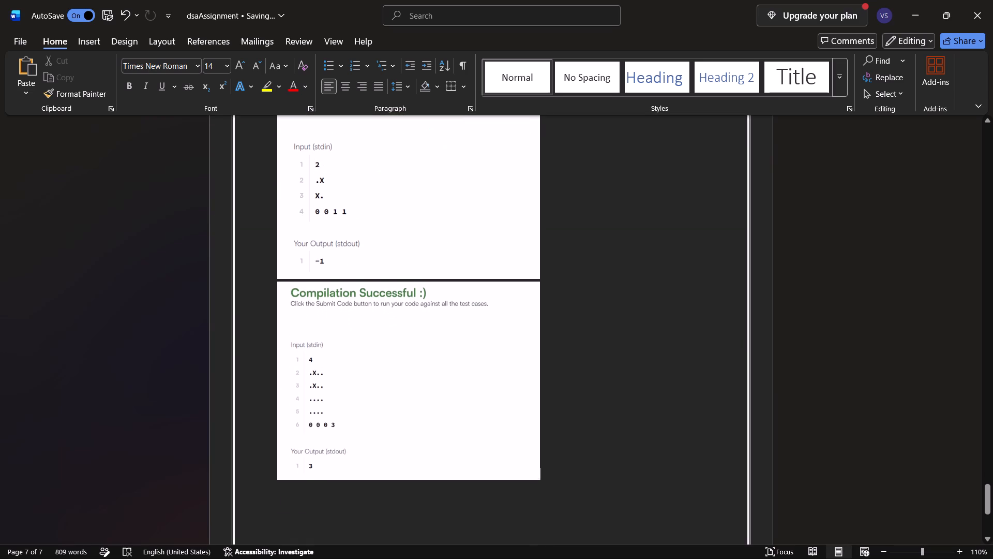
scroll(462, 341, down, 5)
scroll(462, 341, up, 1)
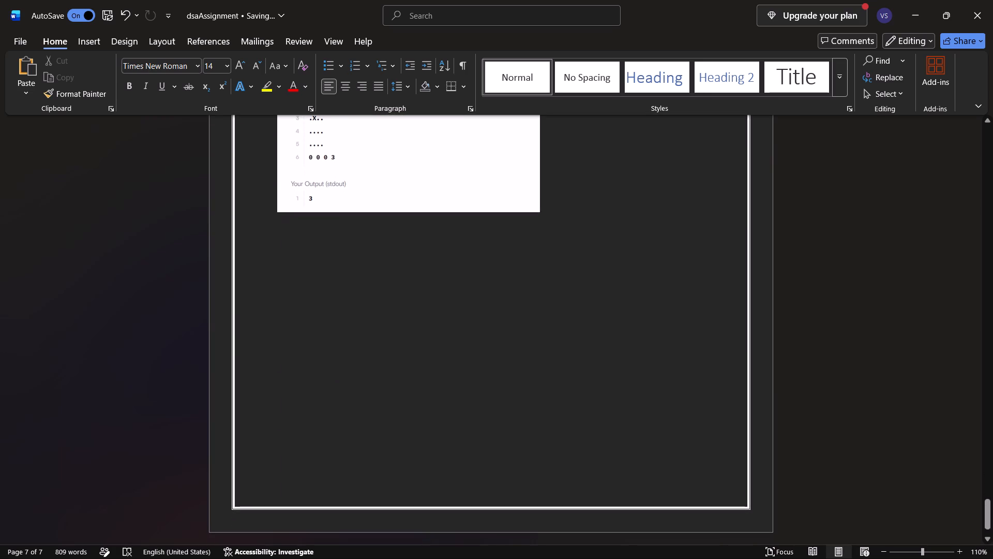
scroll(462, 341, up, 4)
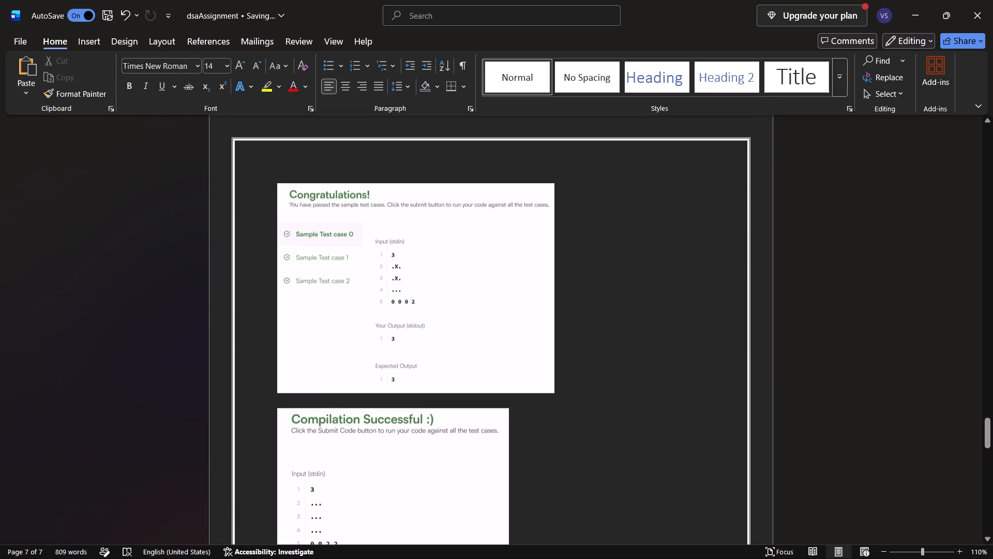
click(469, 333)
drag(555, 393, 528, 375)
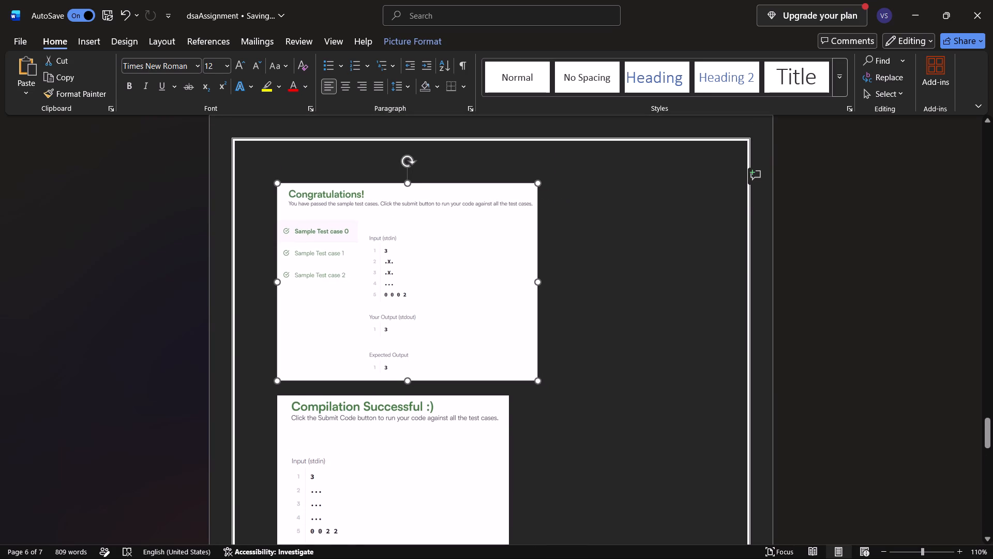
drag(528, 375, 506, 360)
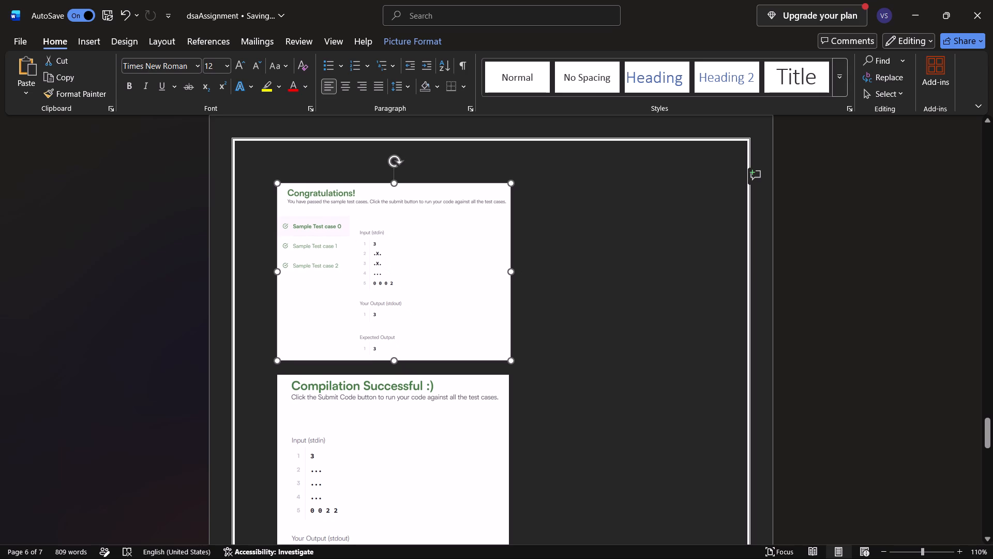
click(584, 336)
Move the test case 3 result screenshot (input ending 0 0 1 1) from page 7 to page 6, below the test case 2 screenshot.
scroll(584, 336, down, 4)
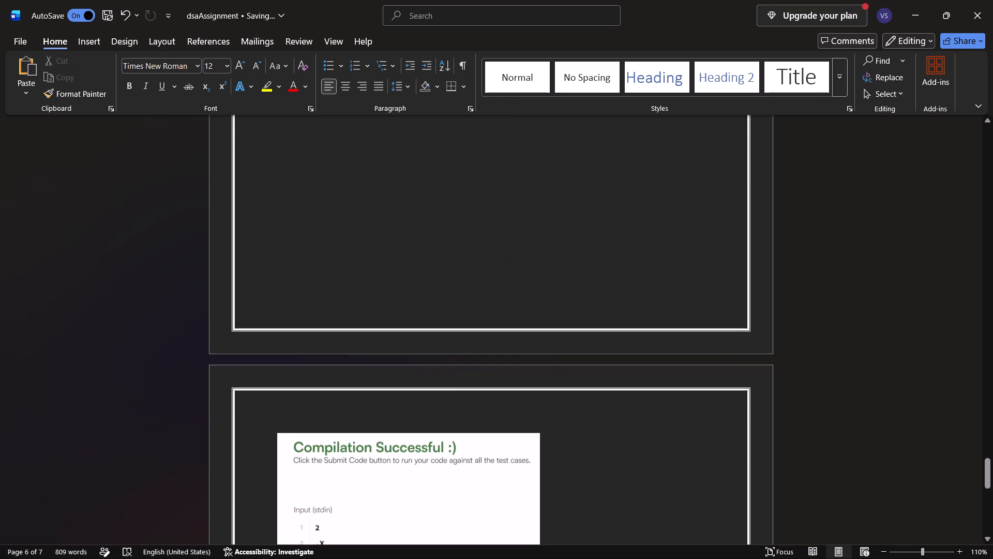
scroll(549, 431, down, 1)
click(500, 430)
drag(470, 424, 494, 286)
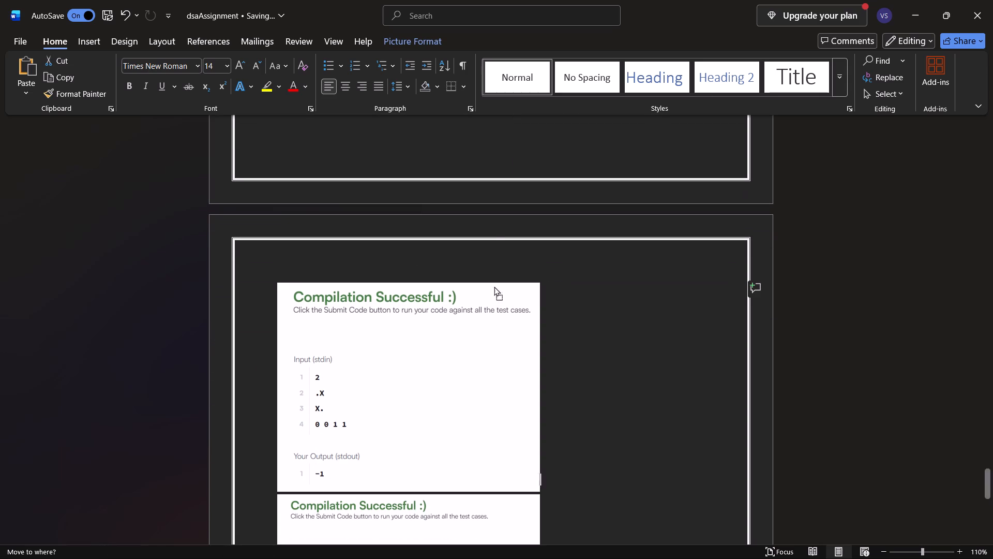
drag(494, 286, 488, 164)
In test case 4's Input cell, break the text so the 4 and the two .X.. rows each stand on their own line.
scroll(523, 341, up, 1)
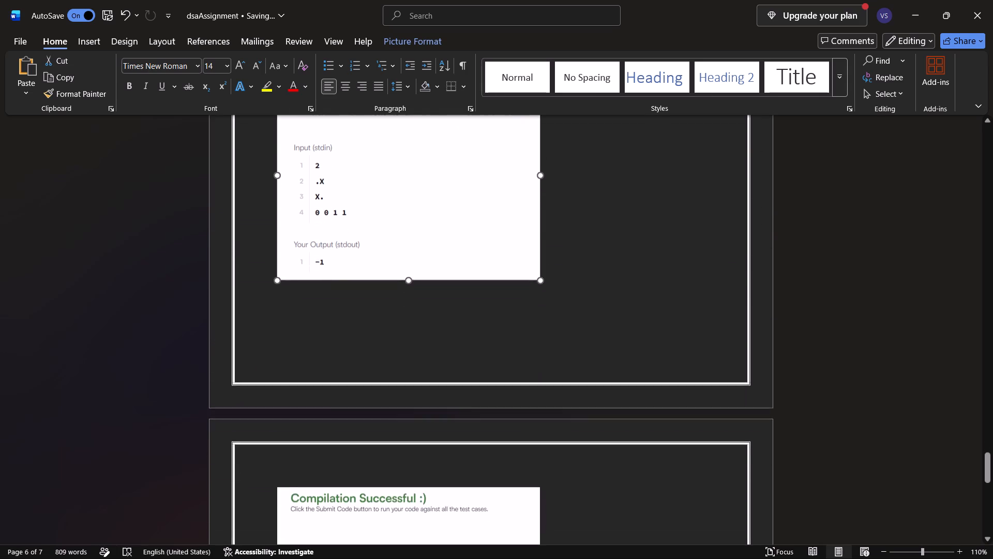
scroll(523, 341, up, 4)
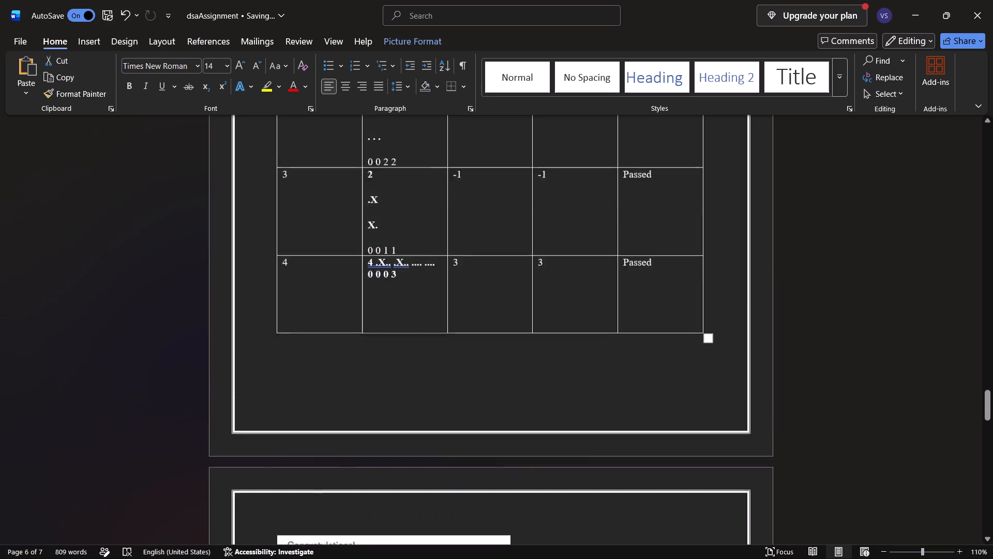
scroll(523, 341, up, 2)
scroll(431, 454, down, 1)
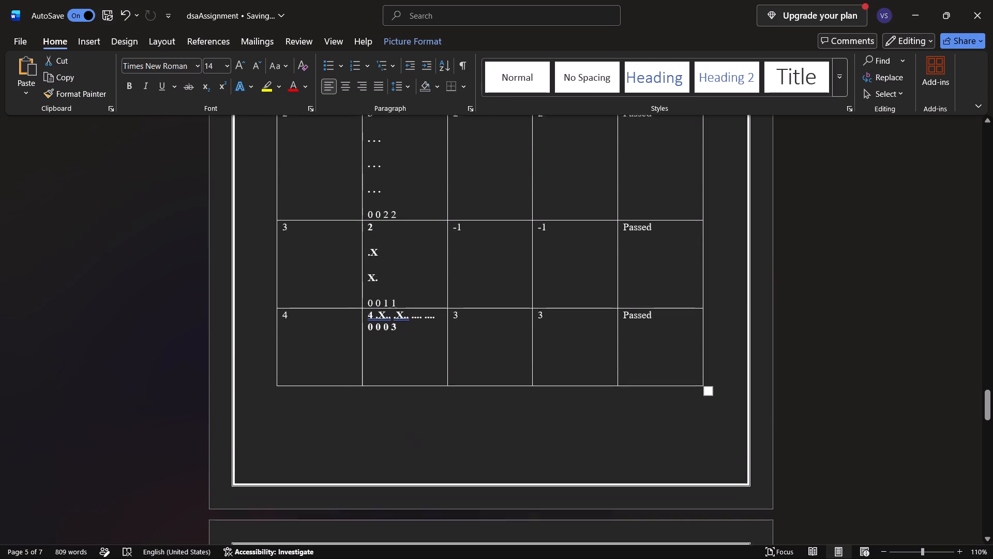
click(374, 301)
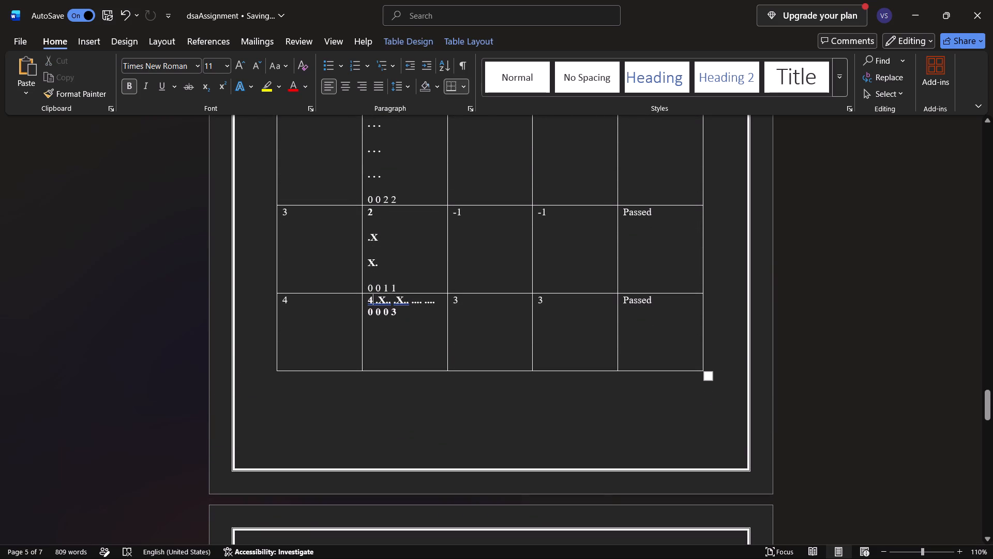
key(Return)
key(Right)
key(Right)
key(Right)
key(Right)
key(Right)
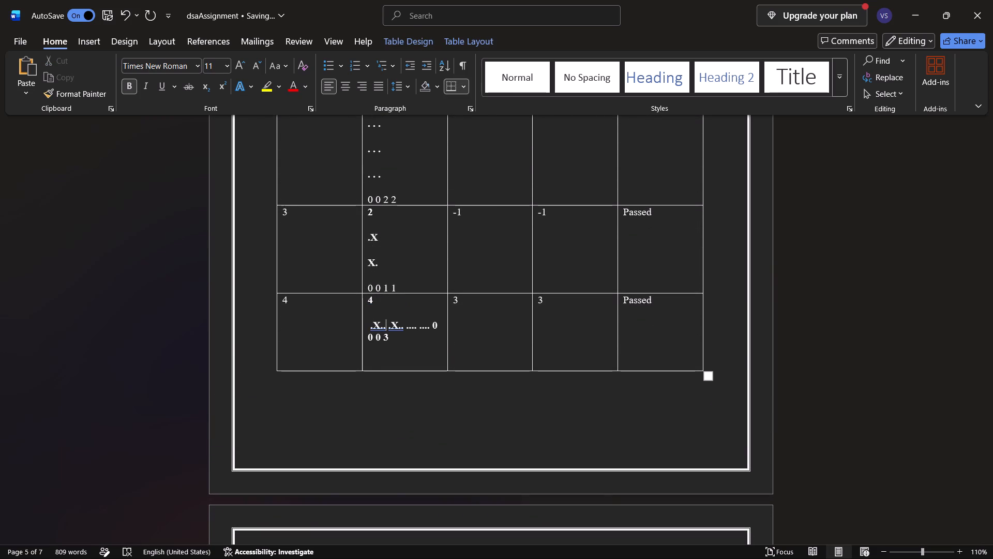
key(Return)
key(Right)
key(Right)
key(Right)
key(Right)
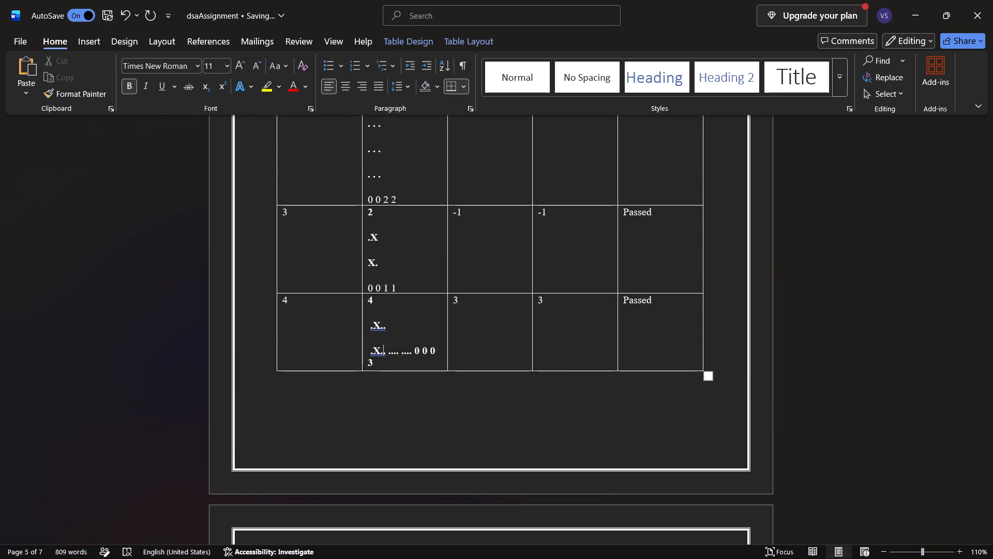
key(Right)
key(Return)
Put each of the two .... rows and the closing 0 0 0 3 of test case 4's input on its own line.
key(Right)
key(Right)
key(Right)
key(Right)
key(Right)
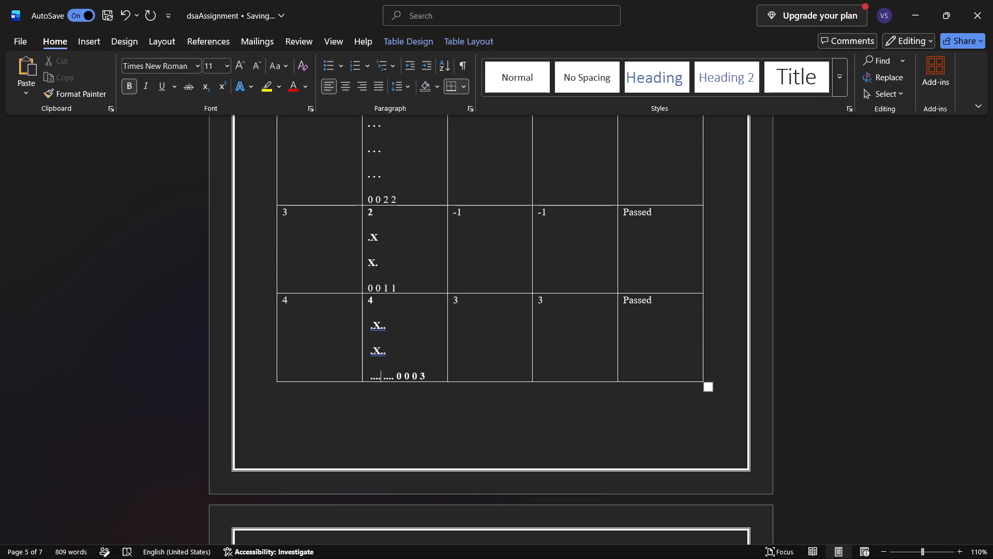
key(Return)
key(Right)
key(Right)
key(Right)
key(Right)
key(Right)
key(Return)
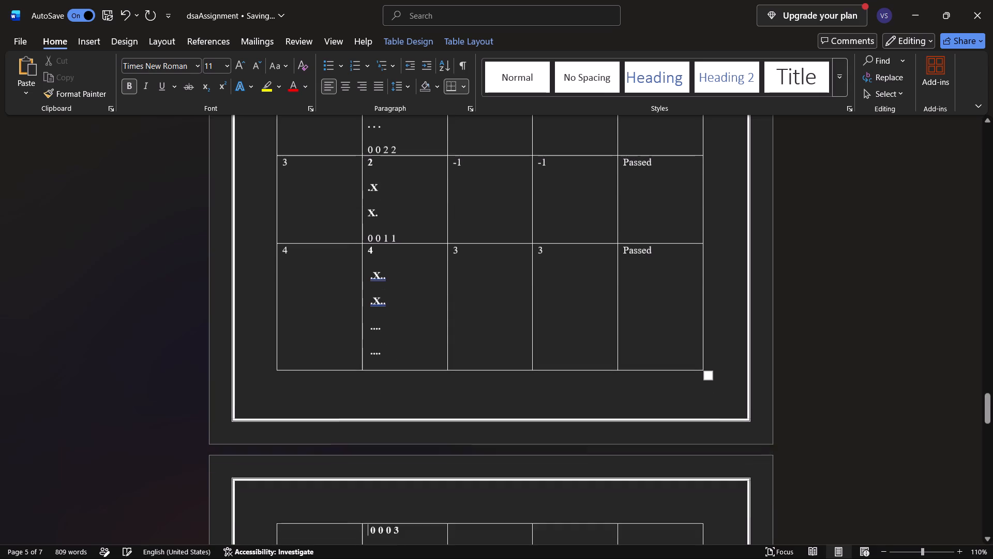
Remove the leading space from the first grid row of test case 4's input and space its characters out as . X . .
scroll(399, 303, up, 2)
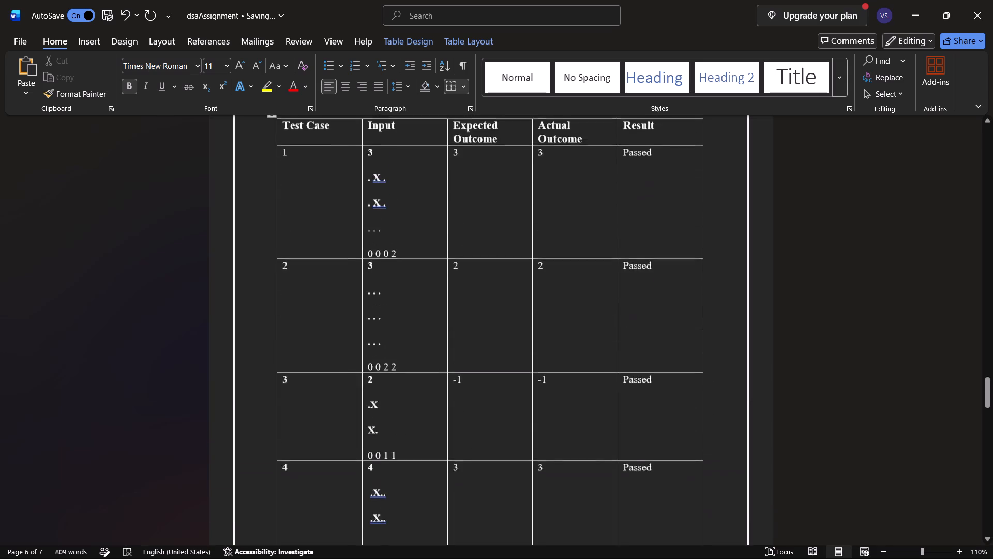
scroll(399, 303, down, 1)
scroll(387, 440, down, 1)
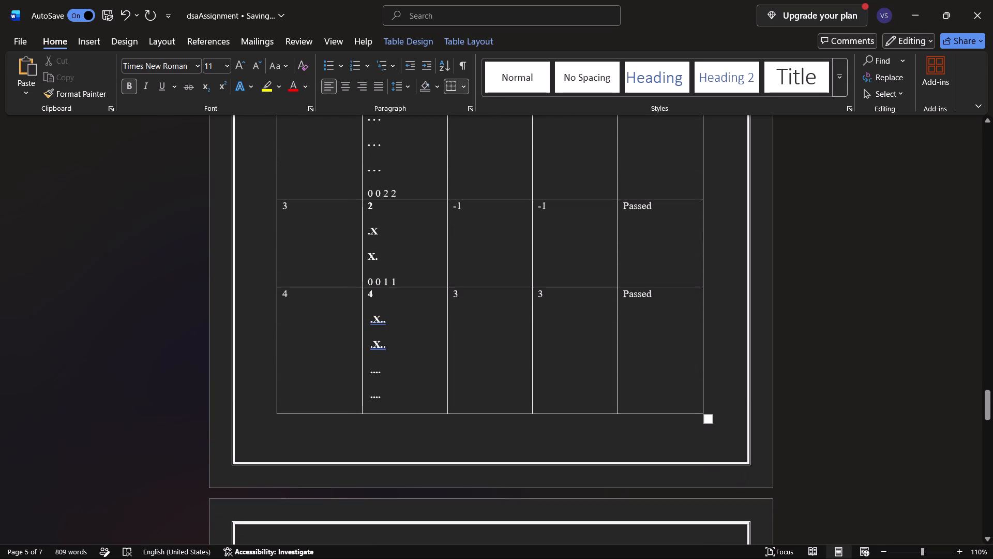
scroll(382, 331, up, 1)
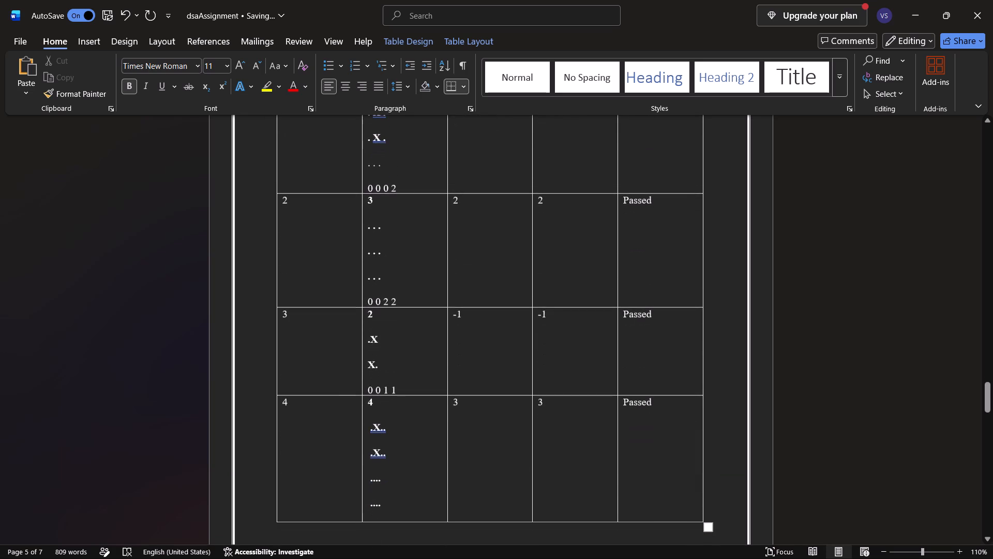
click(377, 426)
key(Left)
key(Left)
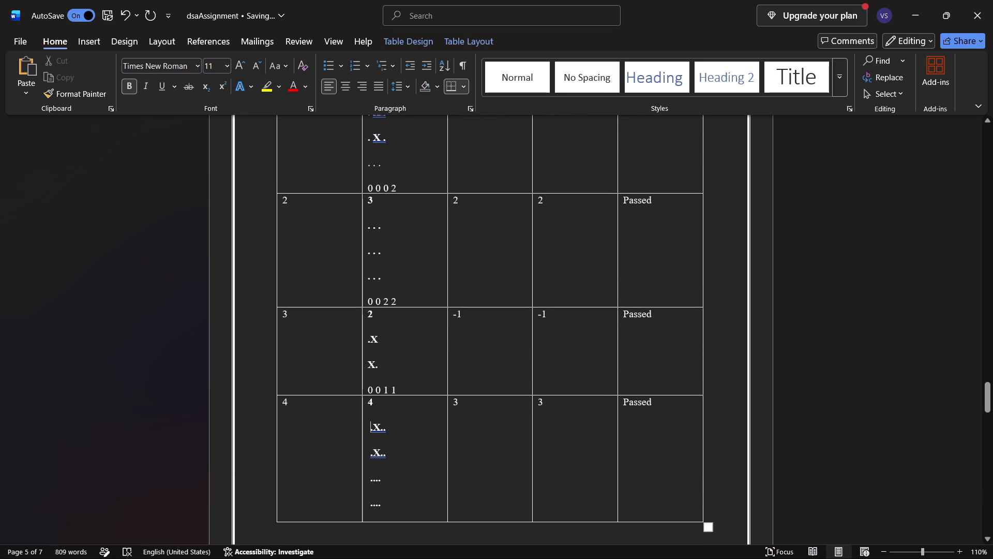
key(BackSpace)
key(Right)
key(space)
key(Right)
key(space)
key(Right)
key(Right)
key(space)
key(Left)
key(Left)
key(space)
key(Down)
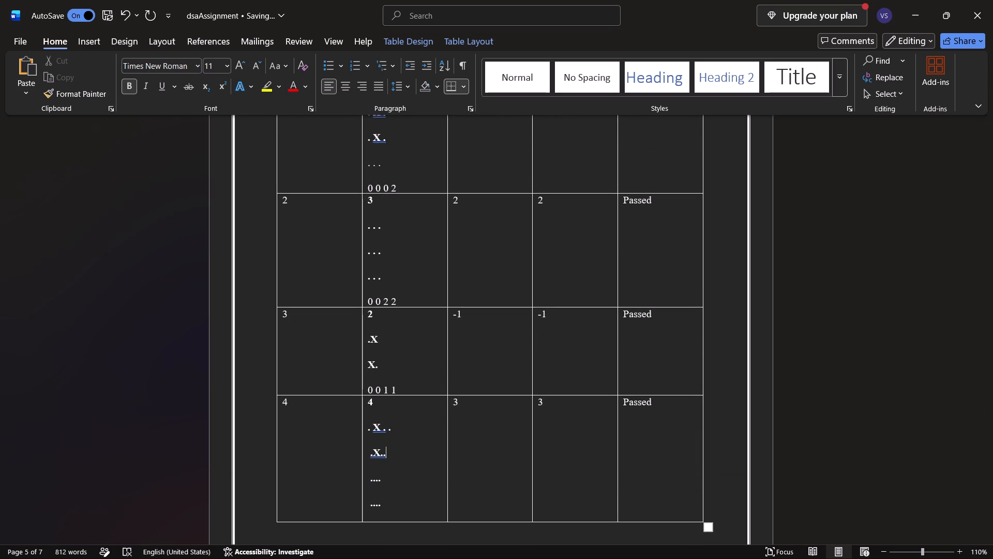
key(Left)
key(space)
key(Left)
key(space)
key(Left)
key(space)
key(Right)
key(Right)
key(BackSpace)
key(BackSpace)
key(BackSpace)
Remove the leading space from the second grid row of test case 4's input and space its characters out as . X . .
key(Left)
key(Left)
key(Left)
key(BackSpace)
key(Right)
key(space)
key(Right)
key(space)
key(Right)
key(space)
key(Right)
Remove the leading space from the third grid row of test case 4's input and space its dots out as . . . .
key(Down)
key(Left)
key(space)
key(Left)
key(space)
key(Left)
key(Right)
key(BackSpace)
key(Left)
key(Left)
key(Left)
key(BackSpace)
key(Right)
key(space)
key(Right)
key(space)
key(Right)
Remove the leading space from the fourth grid row of test case 4's input and space its dots out as . . . .
key(Down)
key(Left)
key(Left)
key(Left)
key(Left)
key(BackSpace)
key(Right)
key(space)
key(Right)
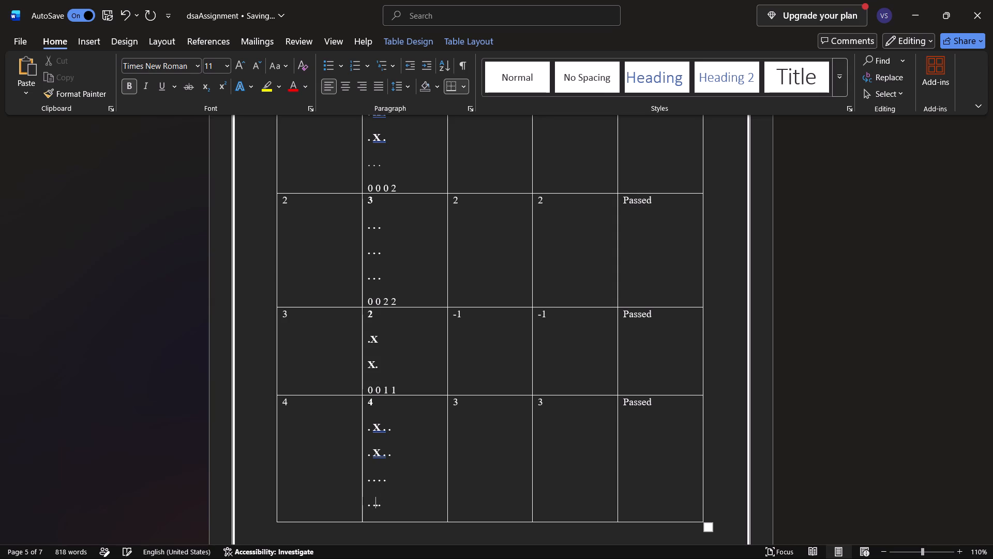
key(Right)
key(space)
key(Right)
key(Left)
key(Left)
key(Left)
key(space)
key(Right)
key(Right)
key(Right)
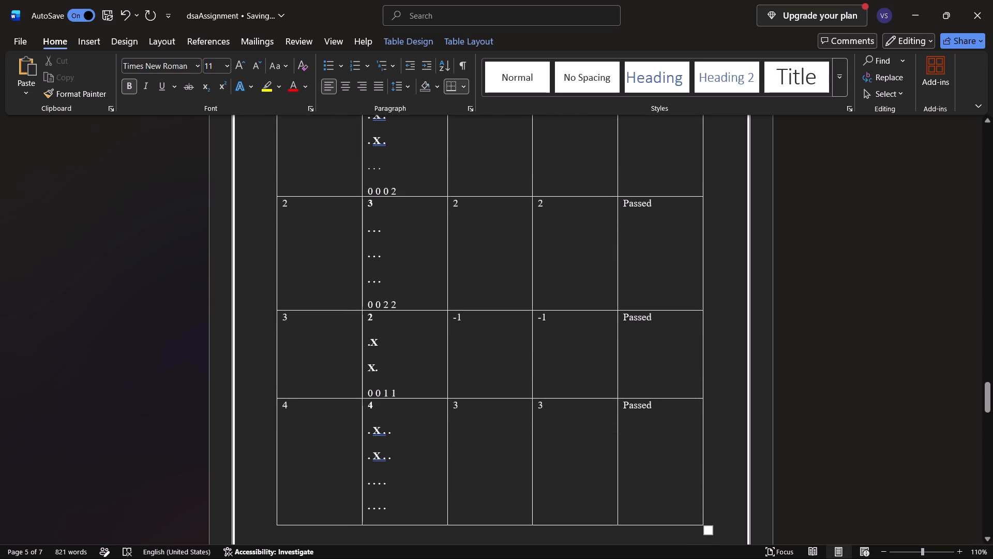
Set the font size of the Expected Outcome, Actual Outcome and Result entries for all four test cases to 12.
scroll(518, 373, down, 1)
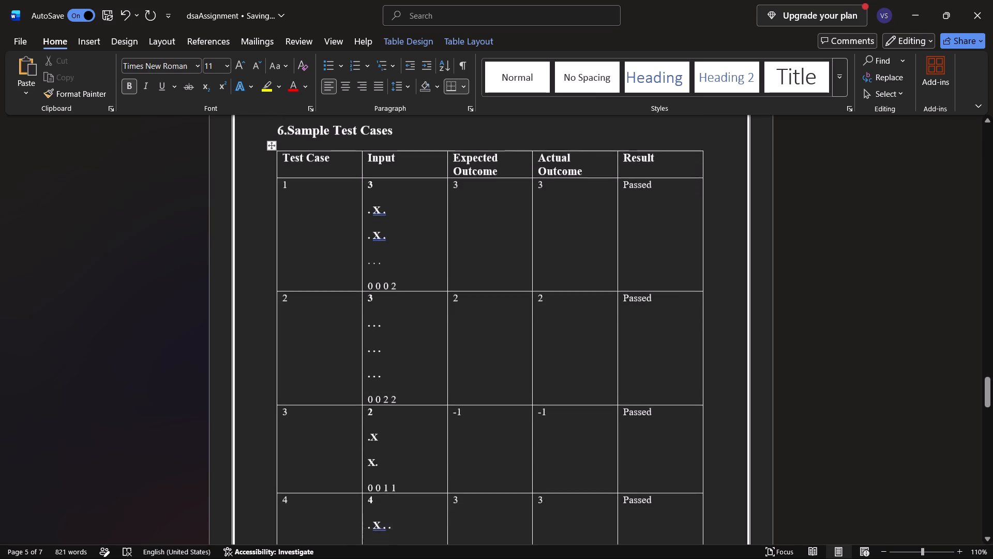
scroll(518, 373, down, 1)
scroll(506, 375, up, 1)
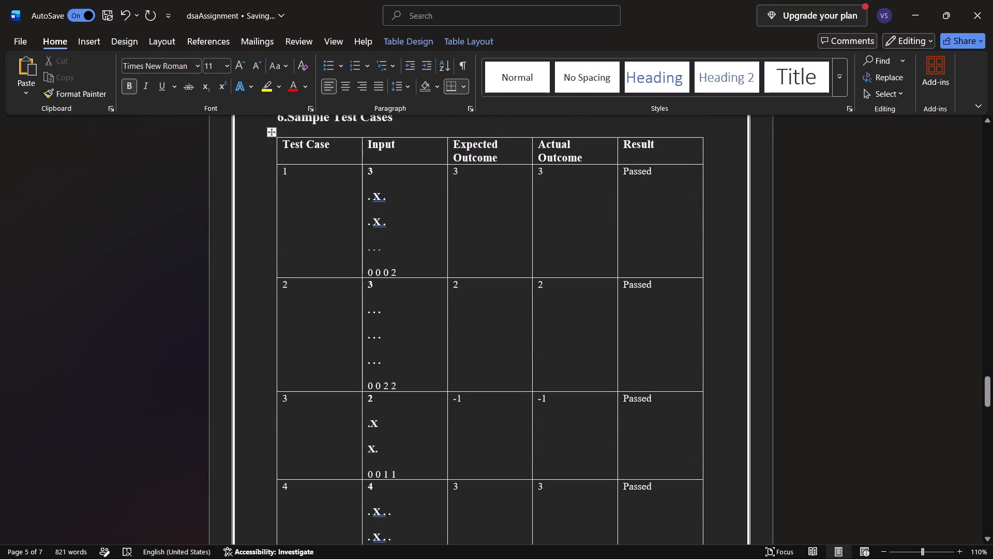
drag(453, 169, 640, 529)
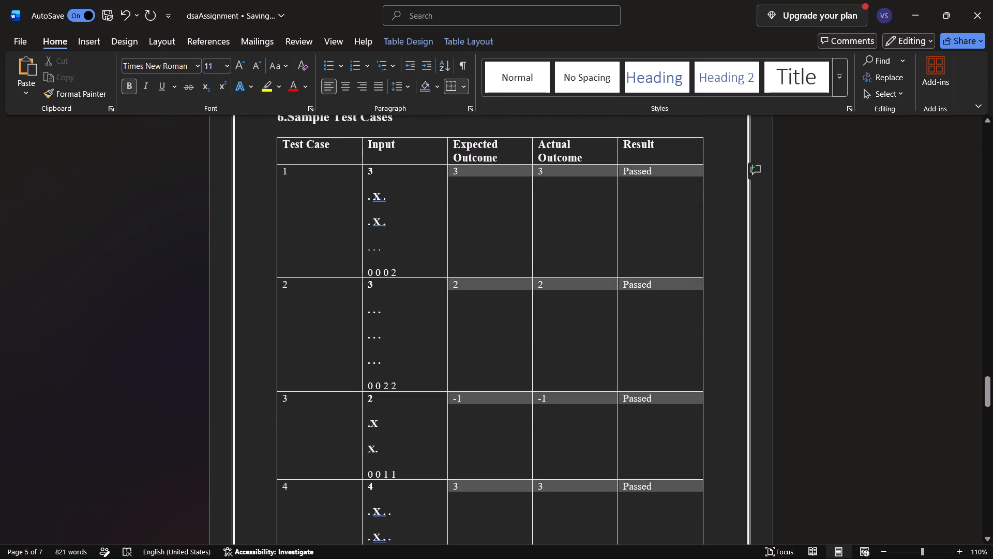
drag(640, 529, 640, 540)
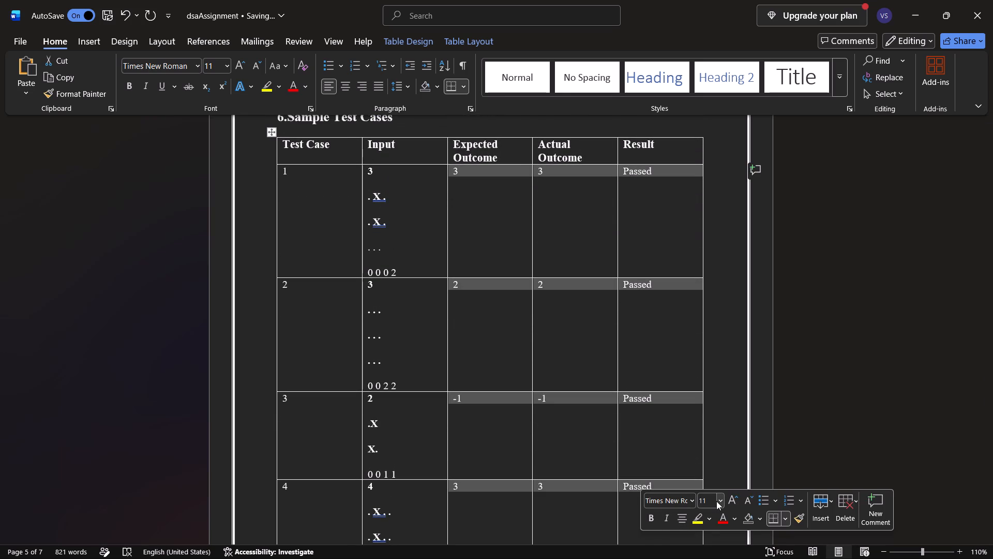
click(716, 501)
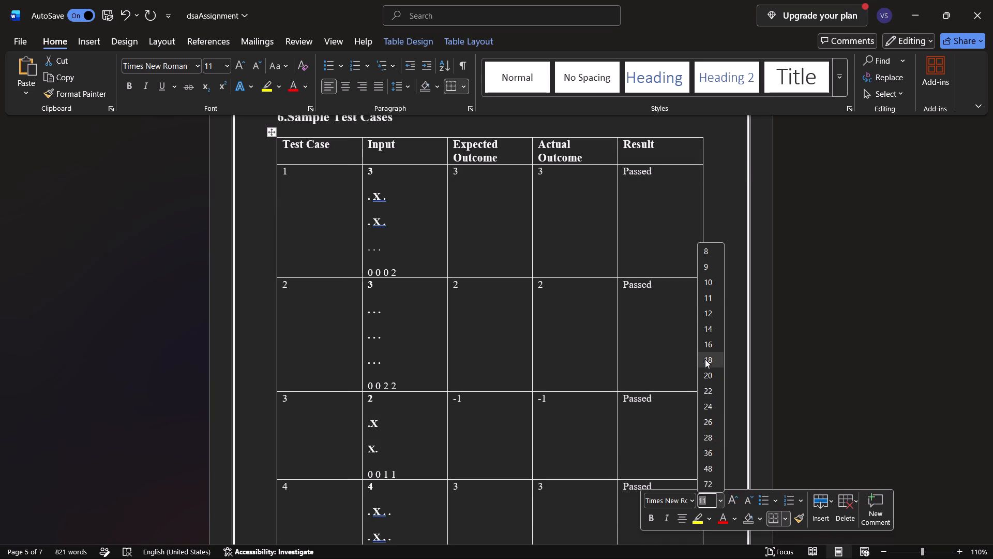
click(708, 314)
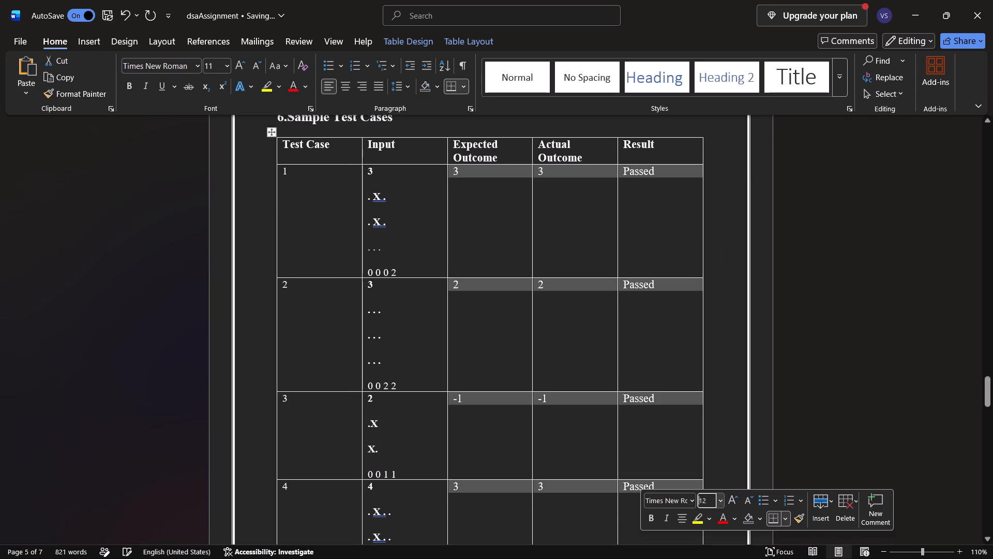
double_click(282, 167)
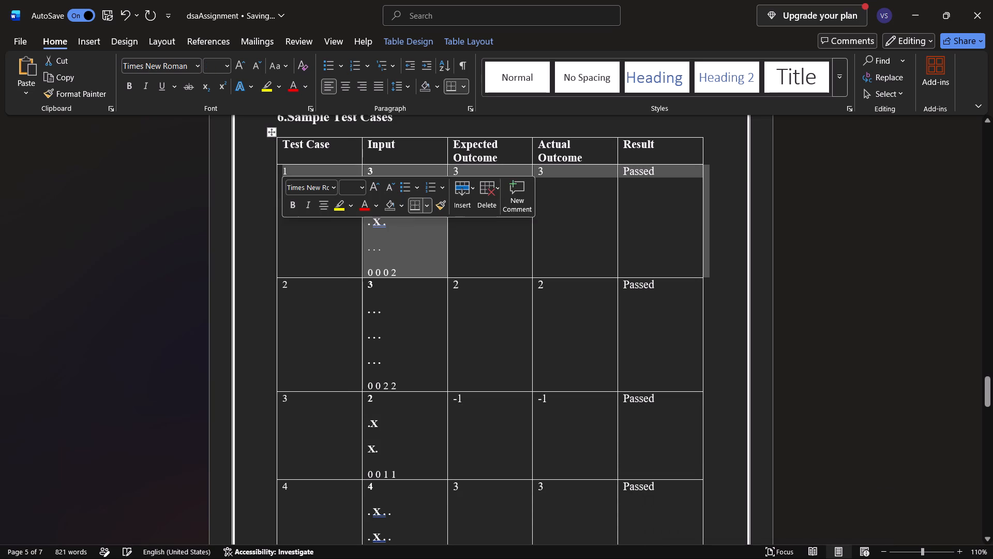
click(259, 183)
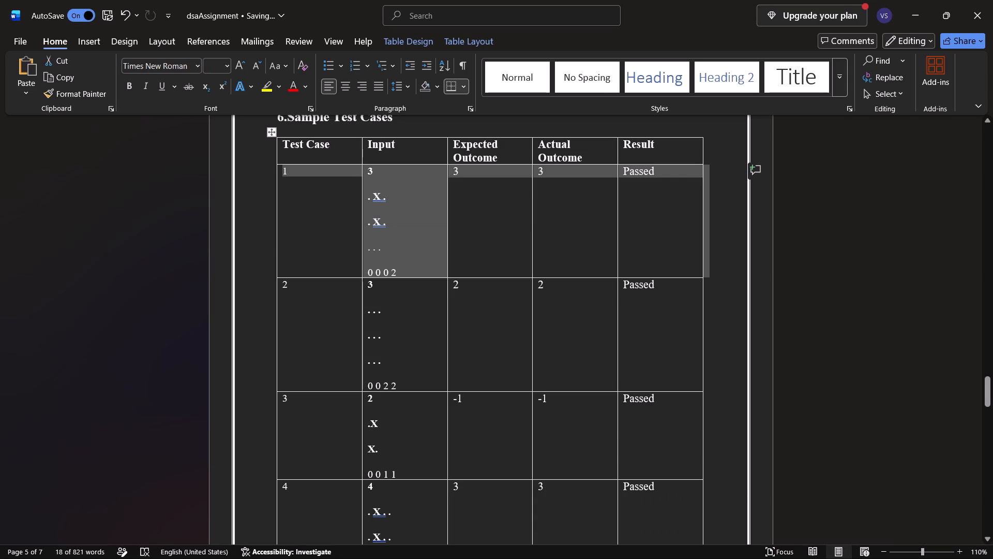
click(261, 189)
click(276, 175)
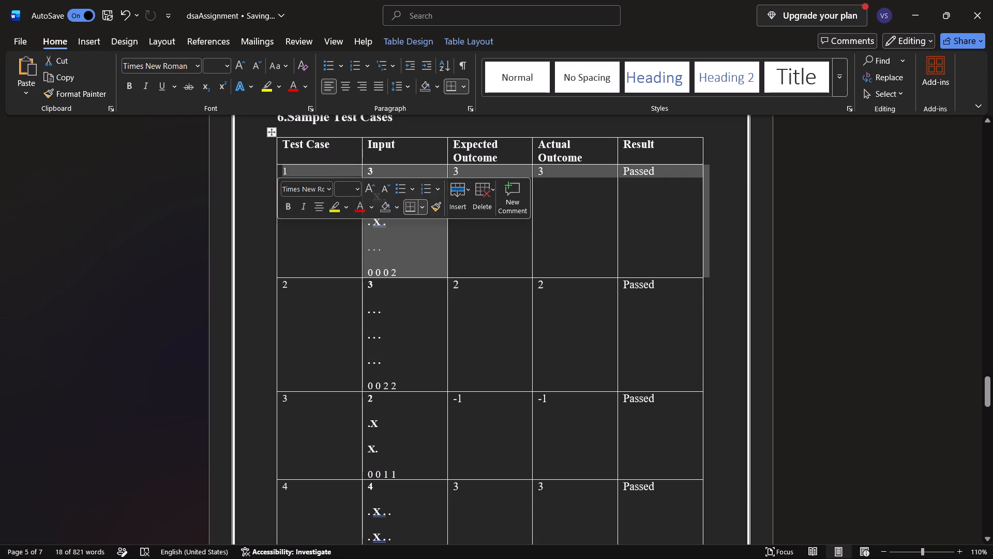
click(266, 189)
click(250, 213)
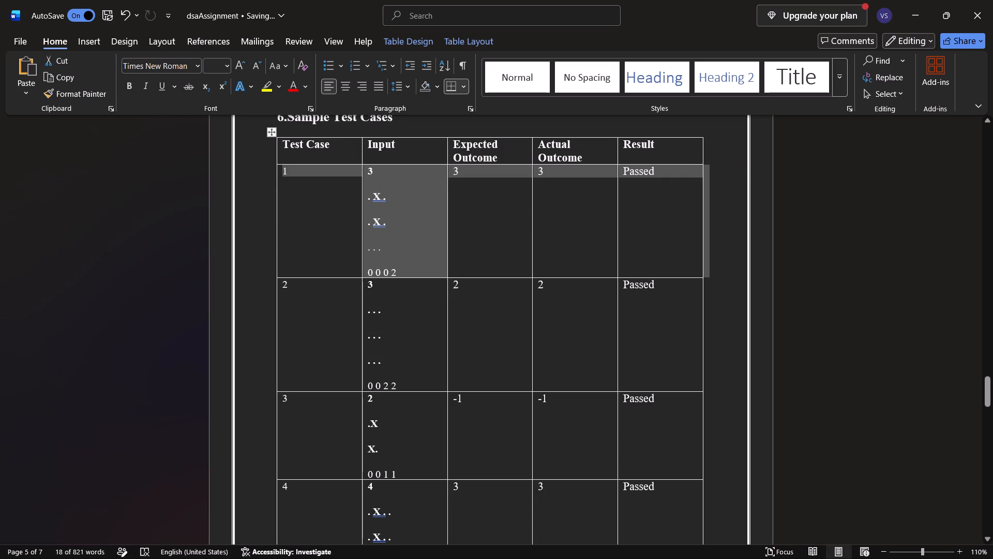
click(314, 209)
Set the font size of the test case numbers 1 to 4 in the Test Case column to 12.
drag(283, 171, 288, 196)
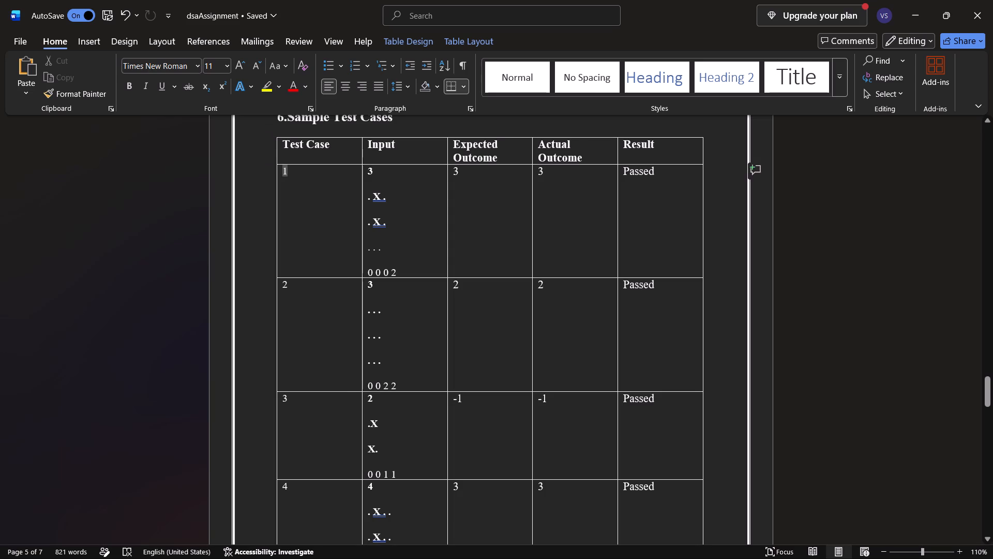
drag(288, 196, 290, 518)
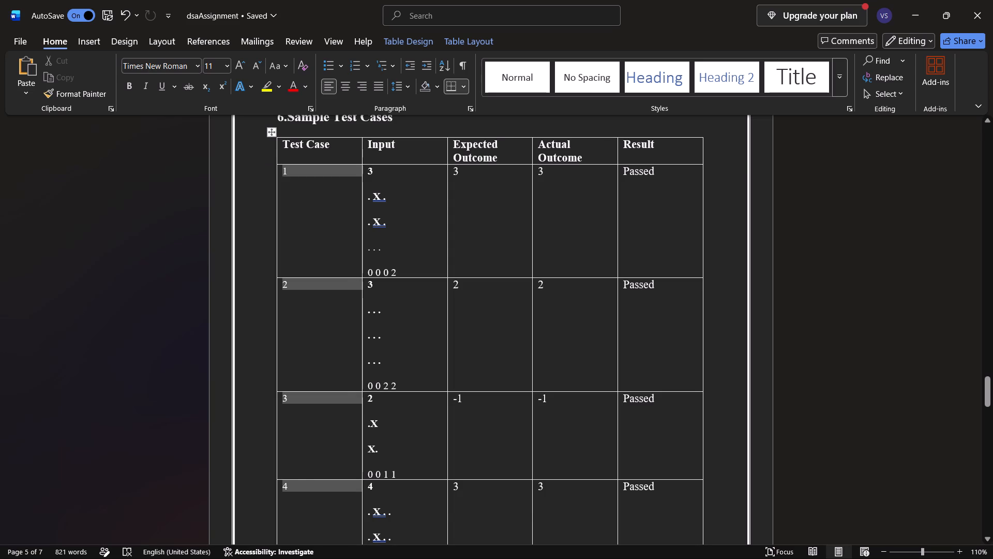
click(357, 481)
text(12)
key(Return)
click(240, 359)
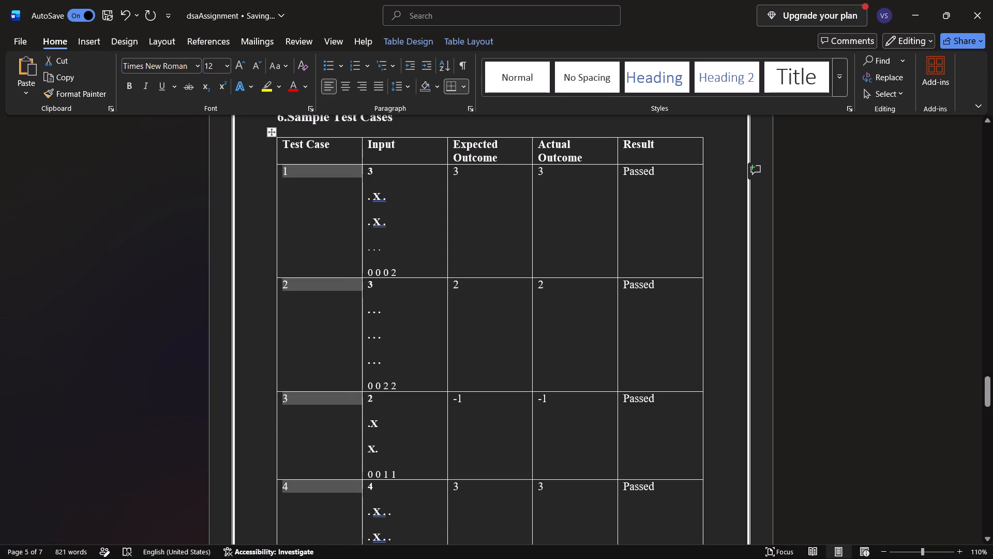
Check the text size in the Input cells and how test case 4's row runs across the page break.
click(286, 256)
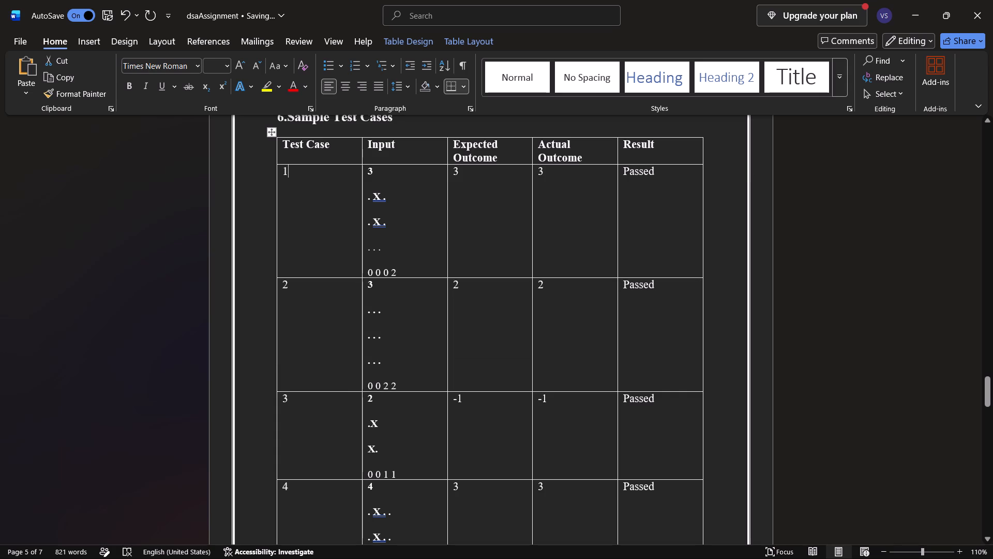
click(397, 214)
click(399, 332)
click(393, 422)
click(377, 540)
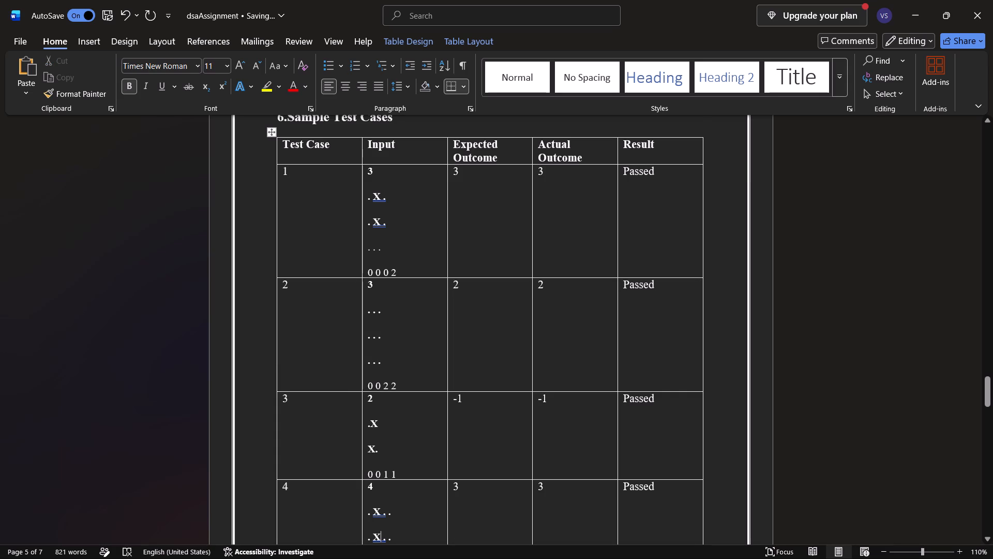
scroll(436, 338, down, 4)
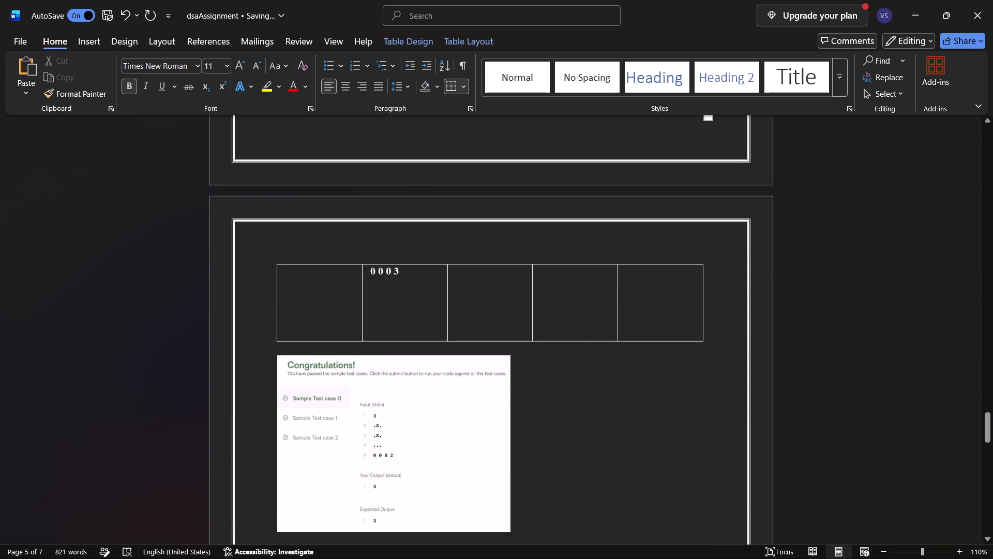
click(426, 333)
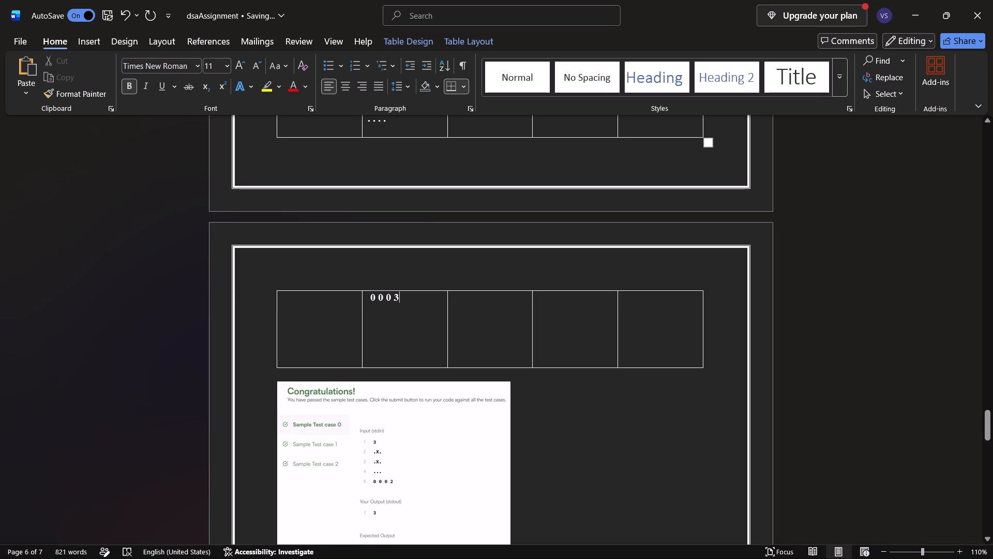
click(500, 344)
scroll(500, 344, up, 1)
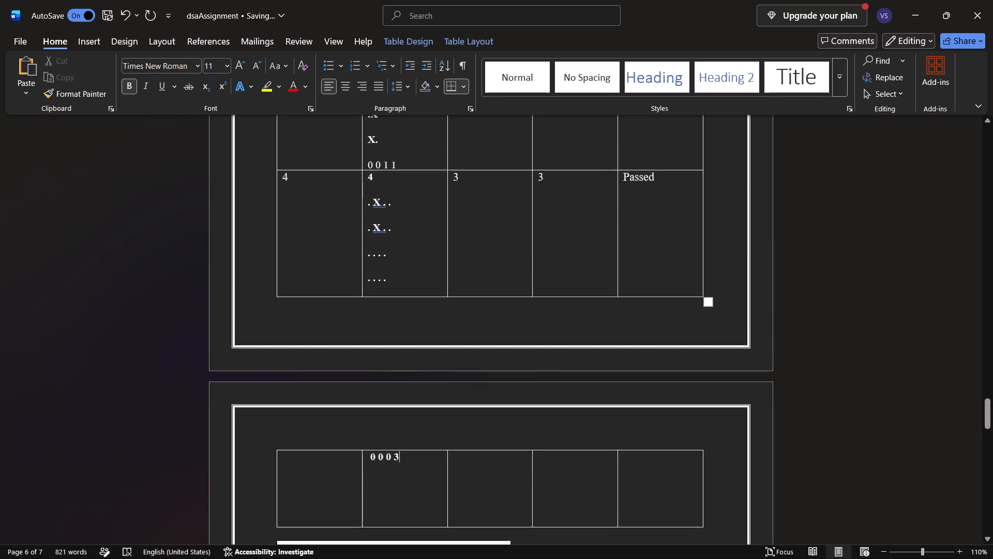
scroll(500, 344, up, 2)
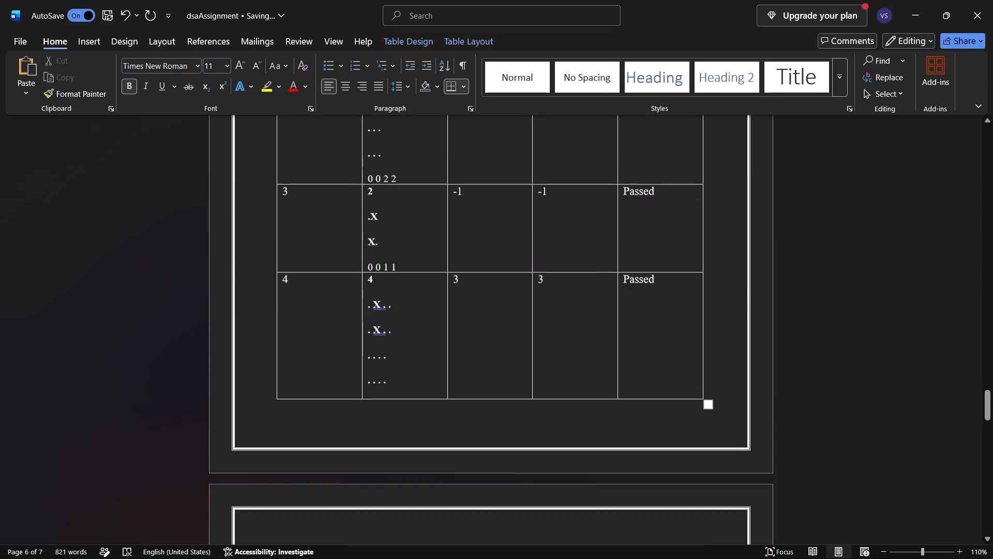
scroll(500, 344, up, 1)
scroll(500, 344, down, 1)
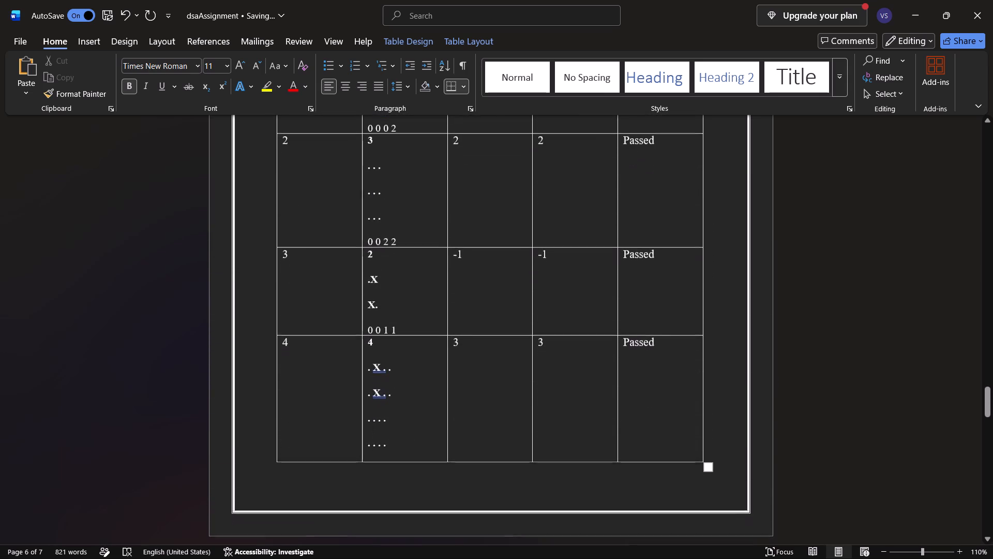
Delete the blank line in the code between Point curr = queue[front++]; and the if (curr.x == goalX && curr.y == goalY) check.
scroll(500, 344, up, 3)
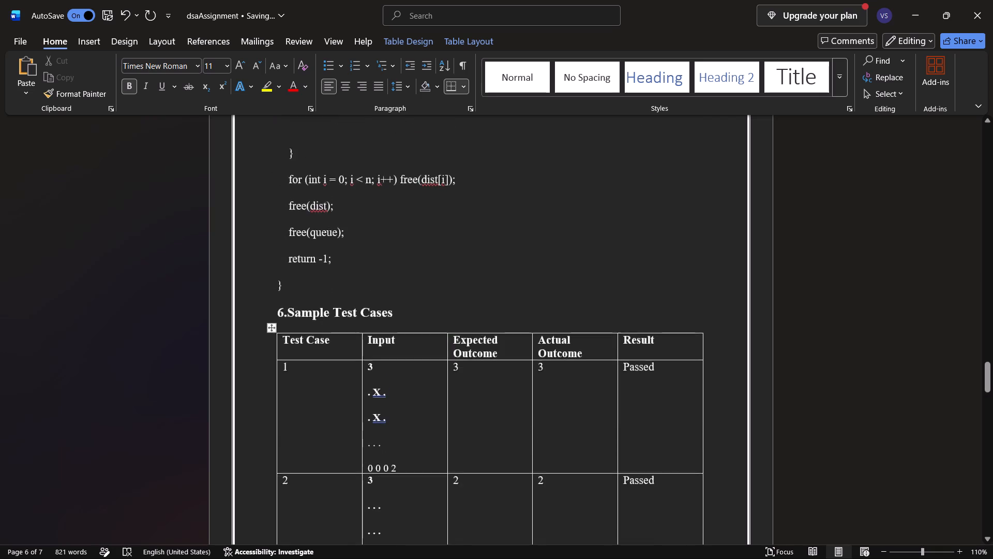
scroll(500, 344, up, 4)
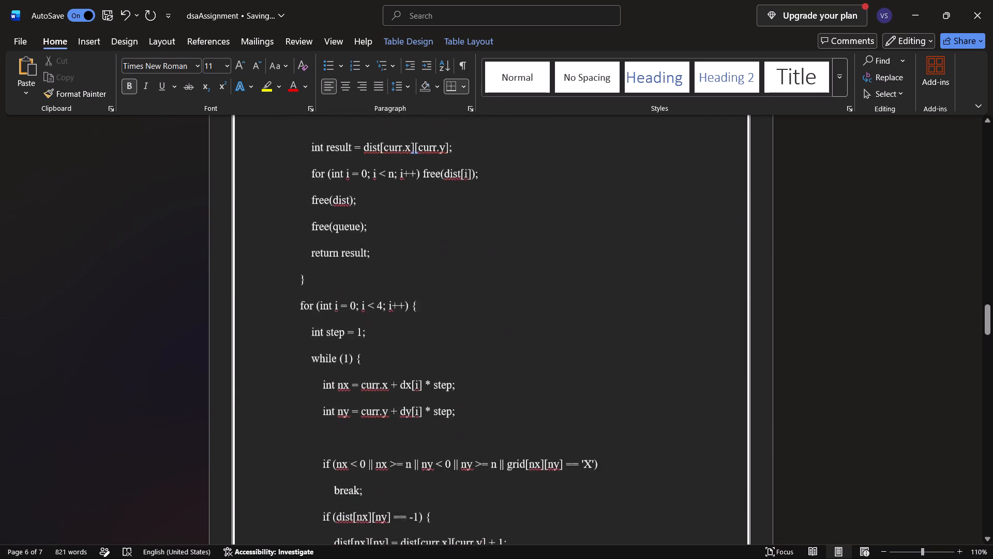
scroll(500, 344, up, 3)
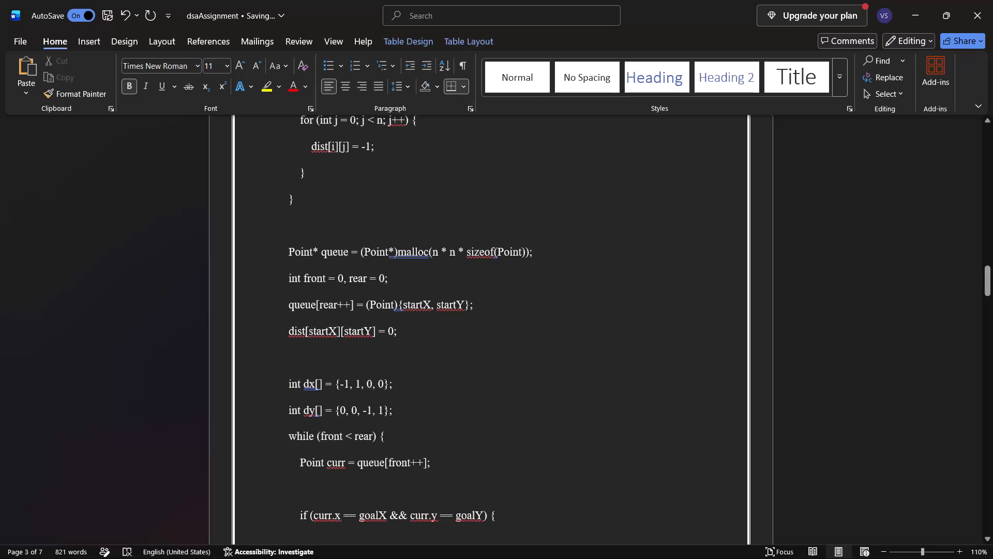
click(323, 483)
key(BackSpace)
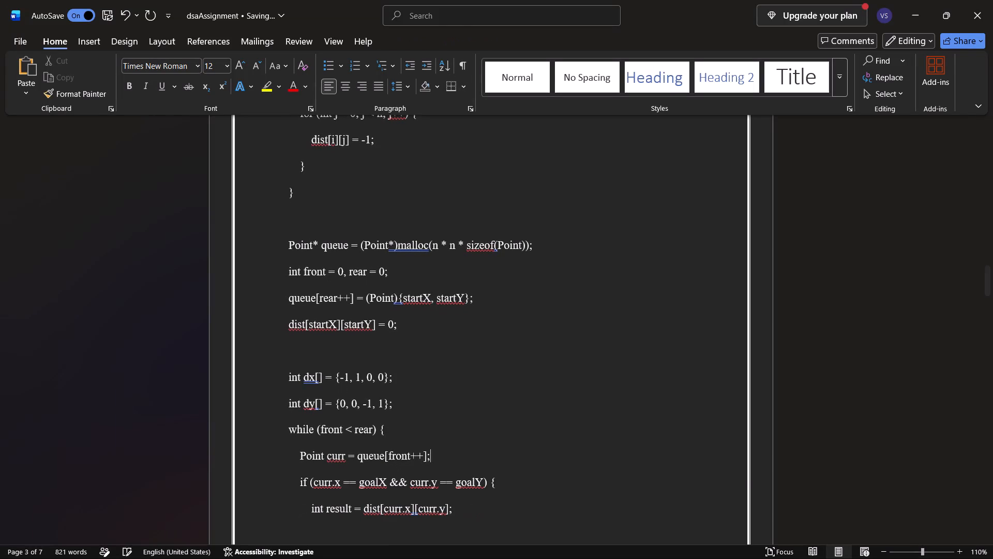
scroll(323, 483, down, 16)
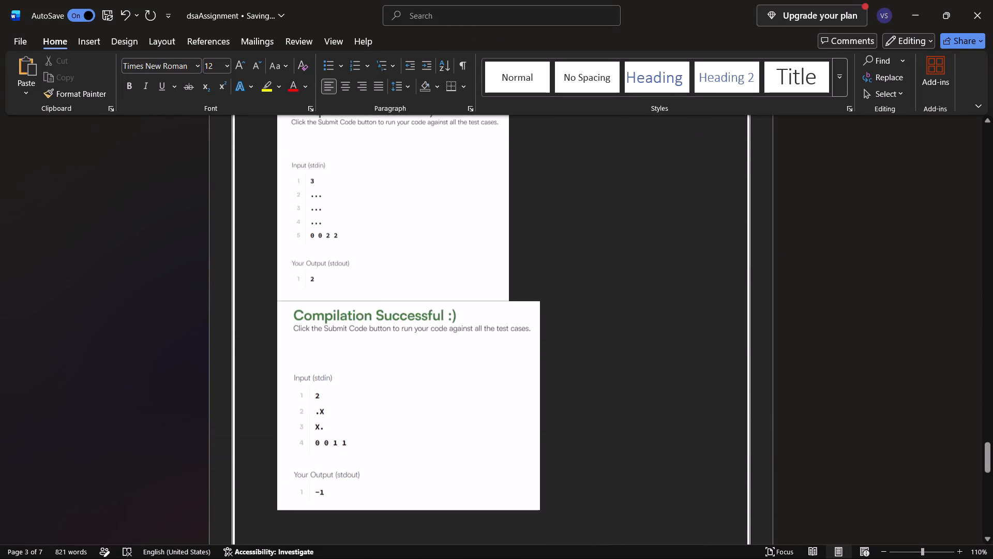
scroll(323, 483, up, 3)
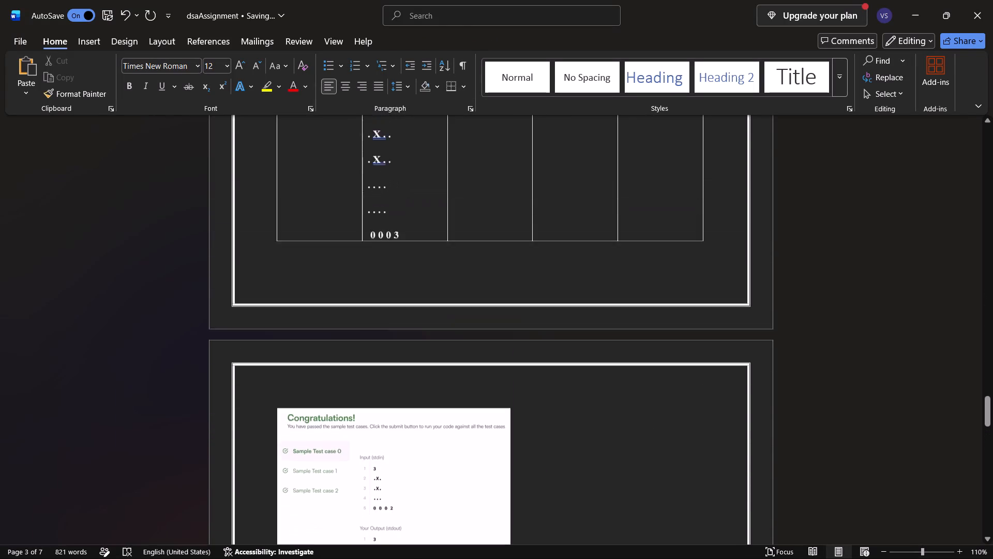
scroll(323, 483, up, 1)
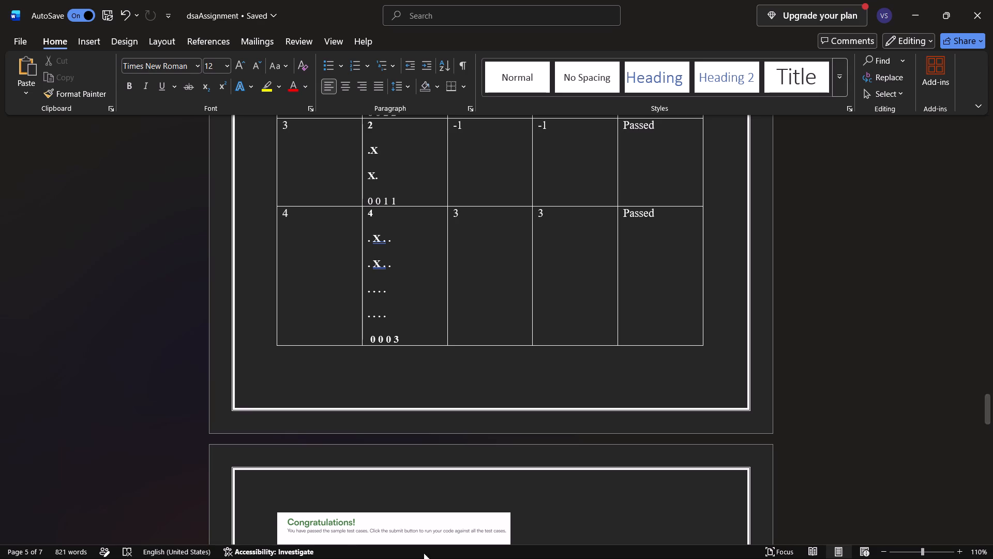
Delete the blank gap between the Congratulations screenshot and the Compilation Successful screenshot with input 0 0 2 2.
scroll(448, 408, down, 4)
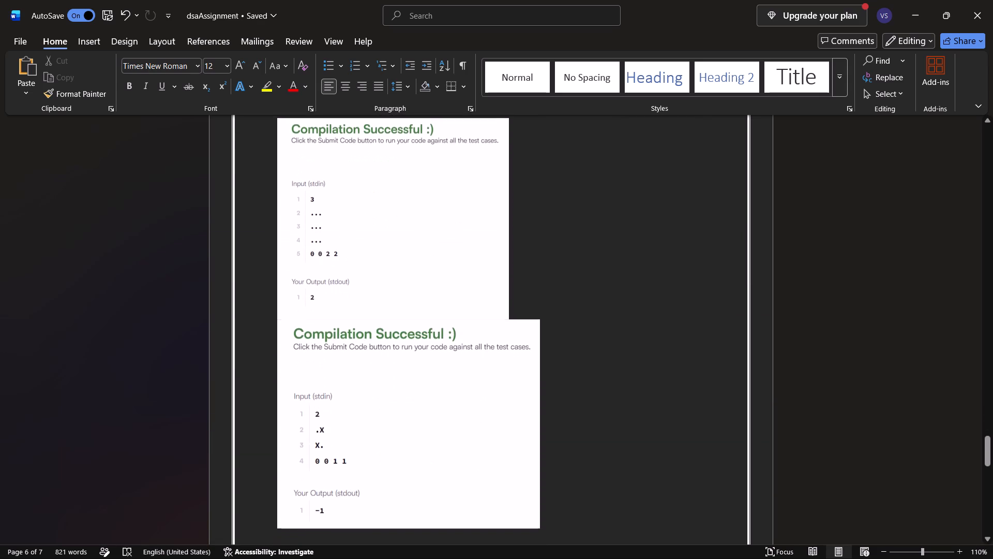
scroll(498, 327, up, 1)
scroll(490, 237, up, 1)
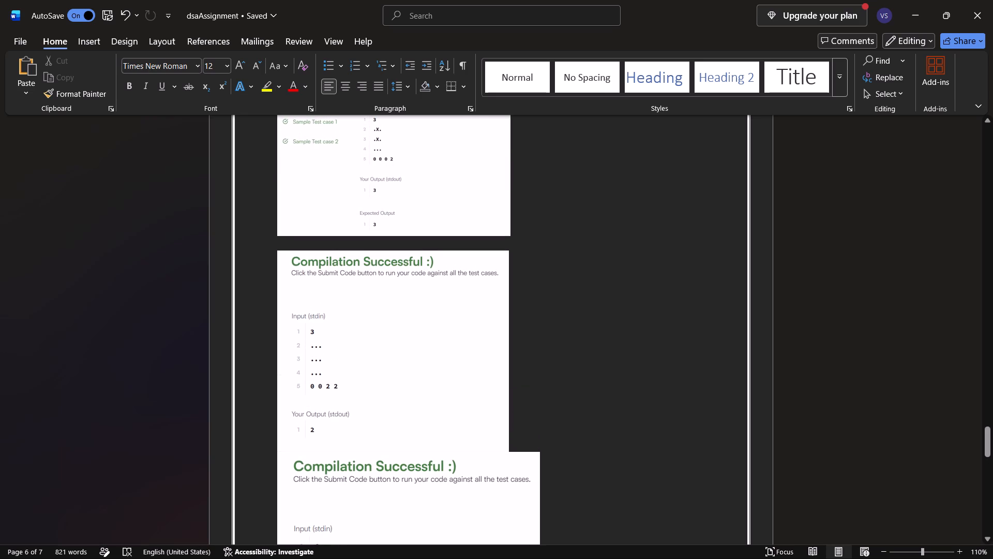
click(329, 247)
key(Down)
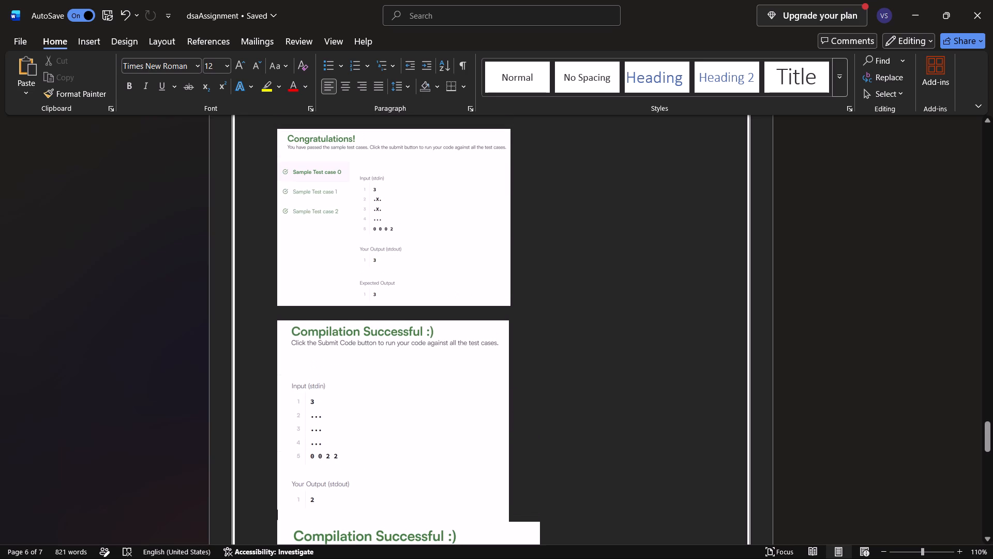
key(BackSpace)
Crop the empty strip off the bottom of the Compilation Successful screenshot with input 0 0 2 2.
scroll(458, 325, down, 1)
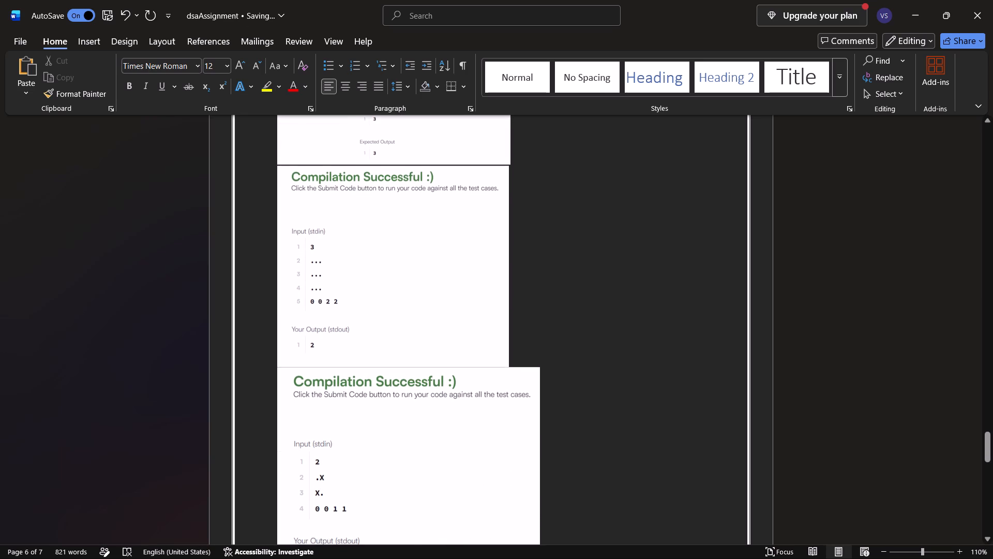
click(463, 350)
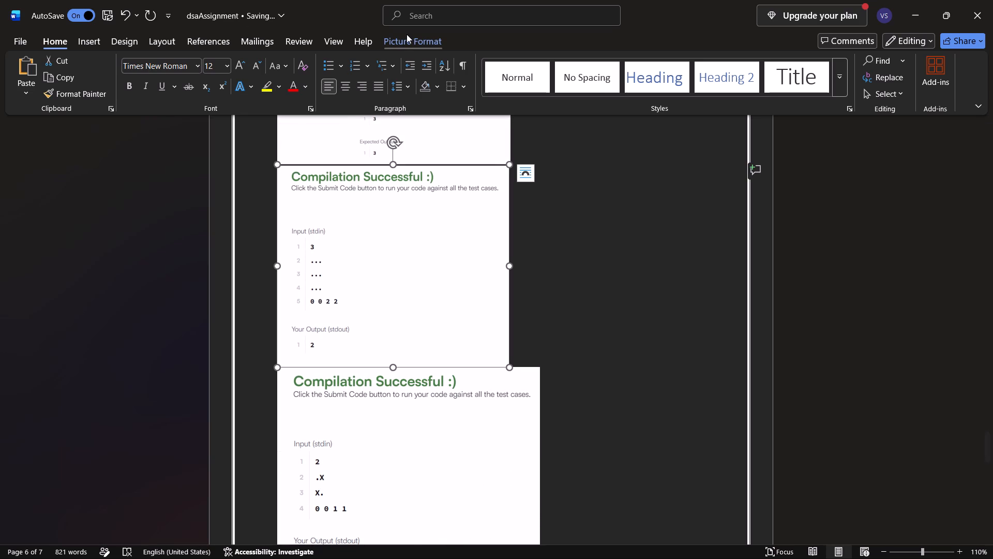
click(408, 34)
click(867, 73)
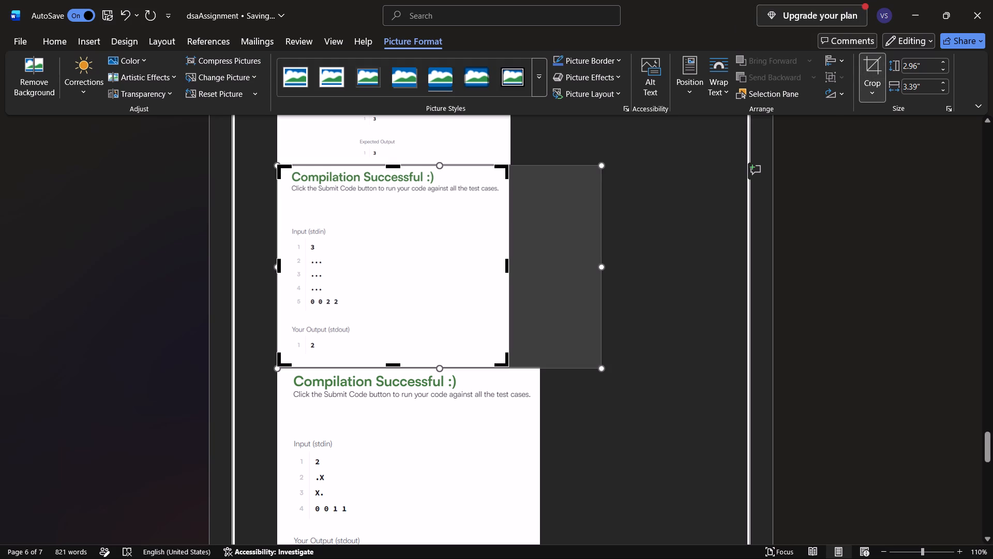
drag(396, 365, 410, 354)
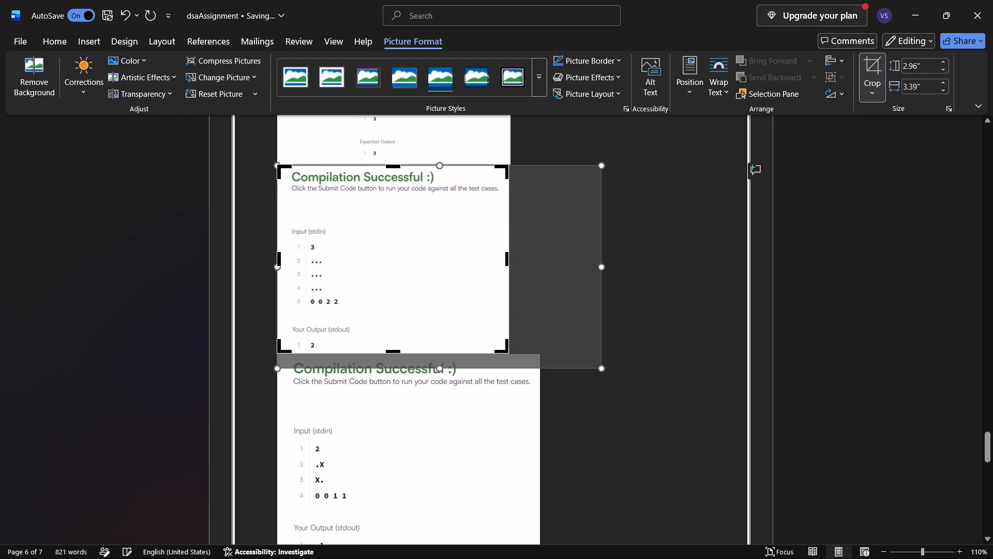
click(696, 286)
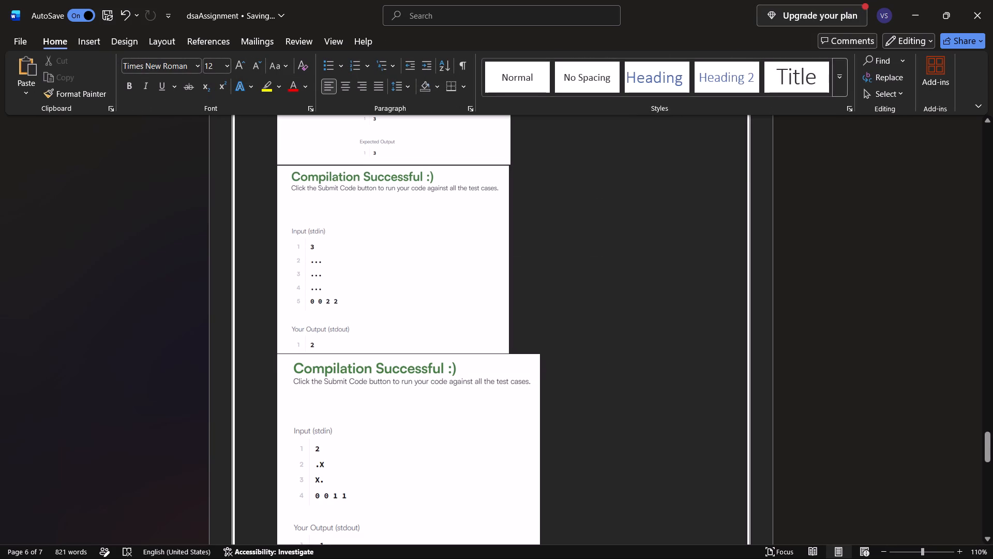
Examine how the 0 0 1 1 screenshot sits on page 6 and the space below it before page 7.
scroll(526, 391, down, 2)
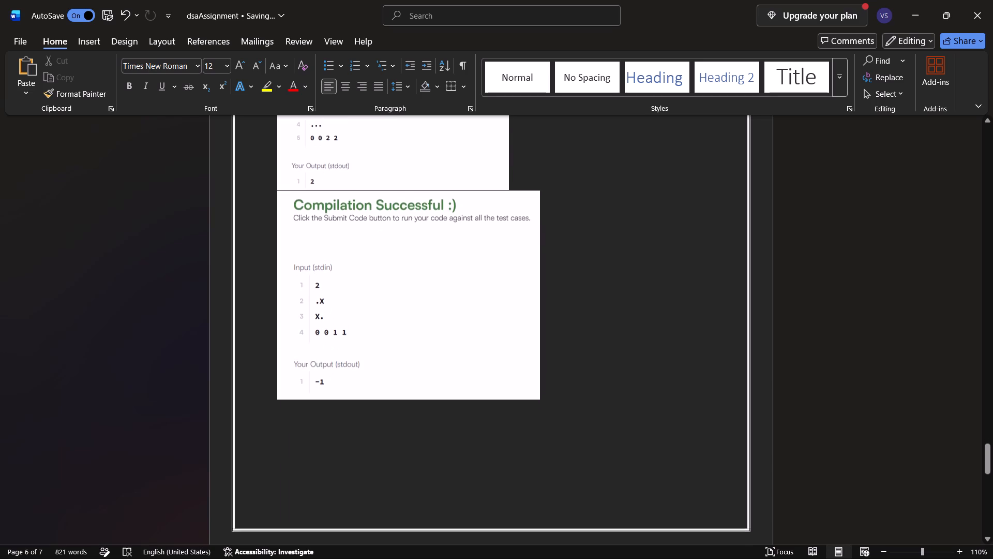
scroll(526, 391, down, 1)
scroll(549, 366, up, 2)
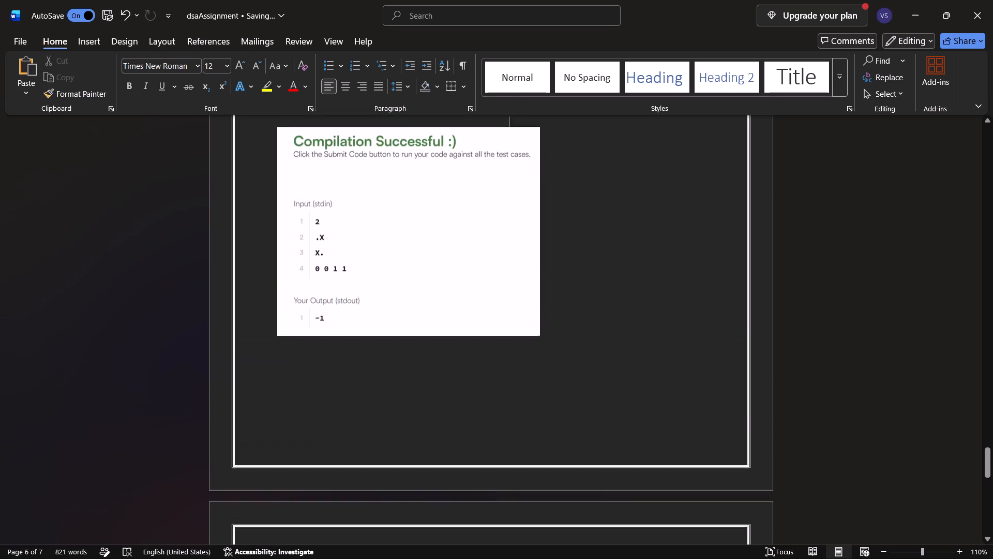
scroll(532, 380, up, 1)
scroll(532, 380, down, 2)
scroll(532, 380, up, 1)
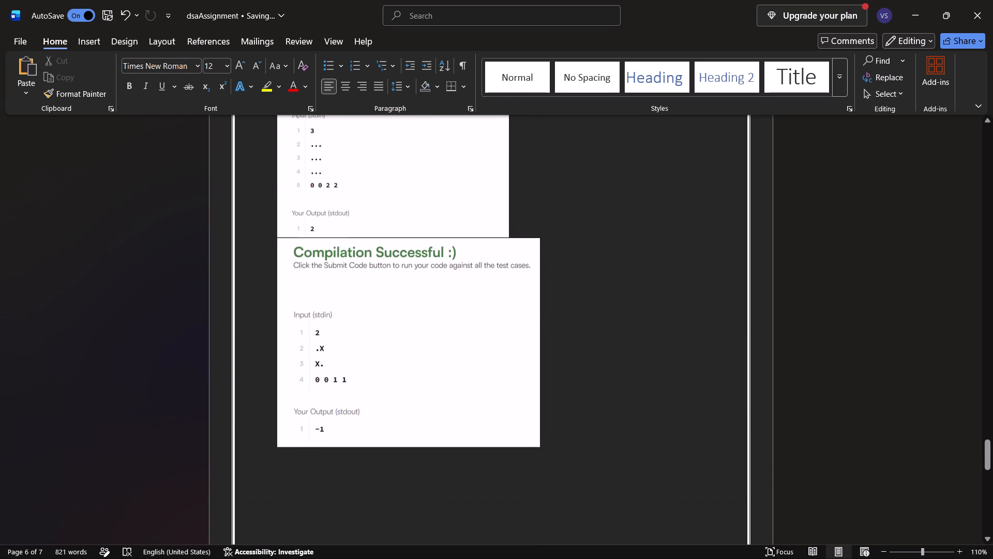
scroll(532, 380, up, 1)
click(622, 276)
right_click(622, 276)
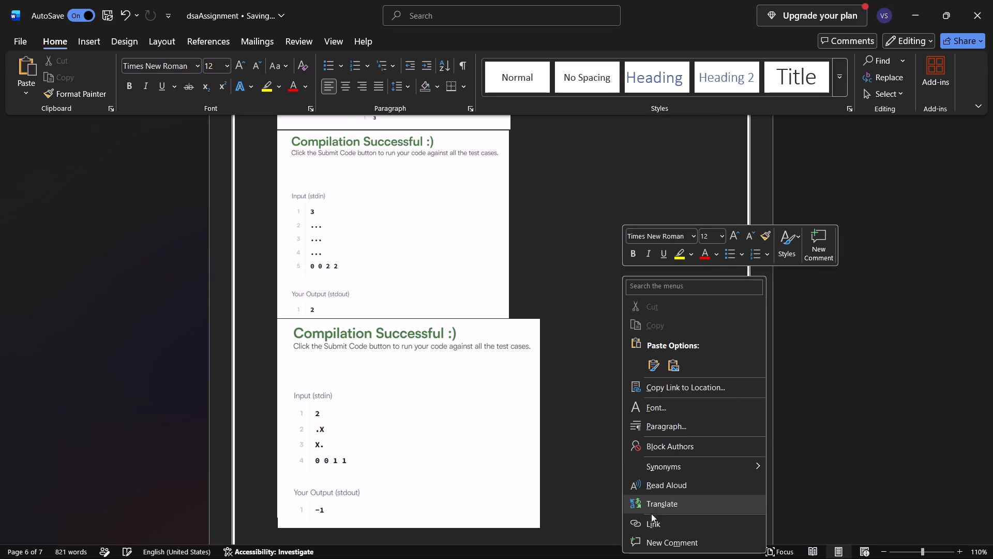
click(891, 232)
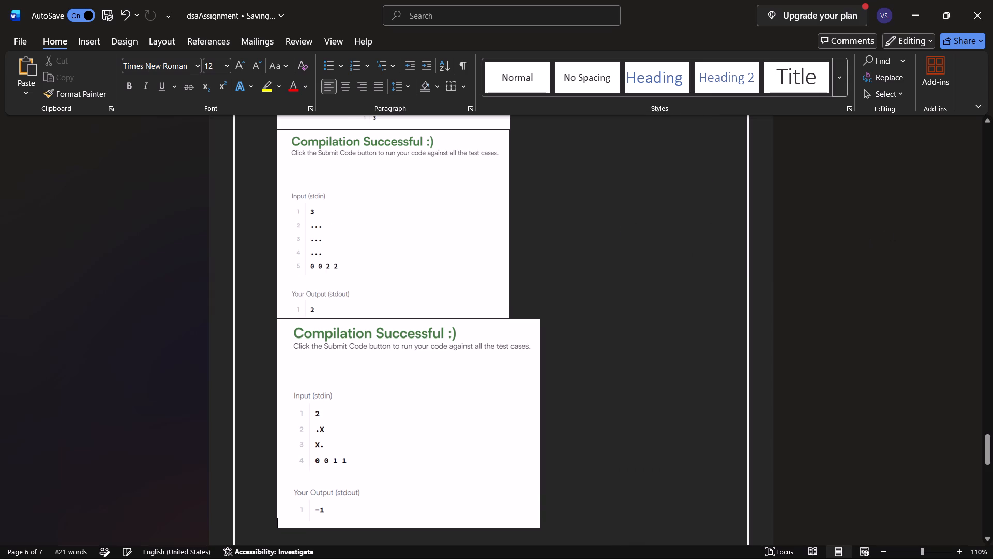
Review the page layout from the end of the code through the test case table to the result screenshots.
scroll(664, 231, up, 4)
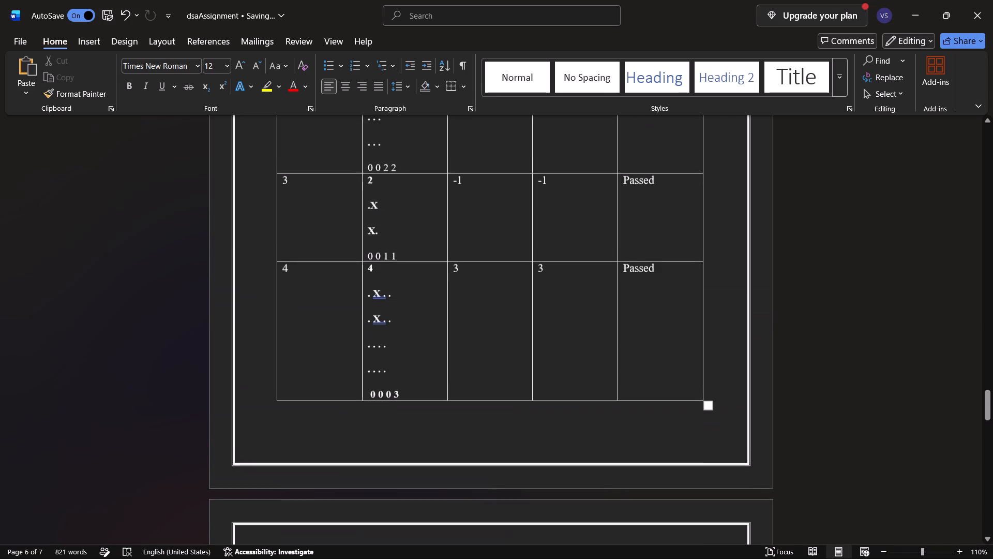
scroll(664, 231, up, 2)
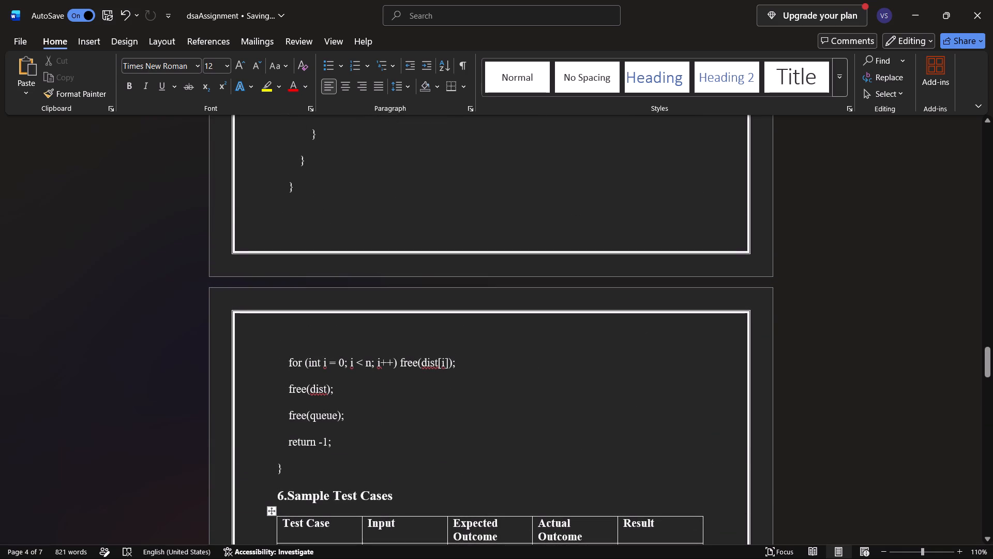
scroll(664, 231, down, 9)
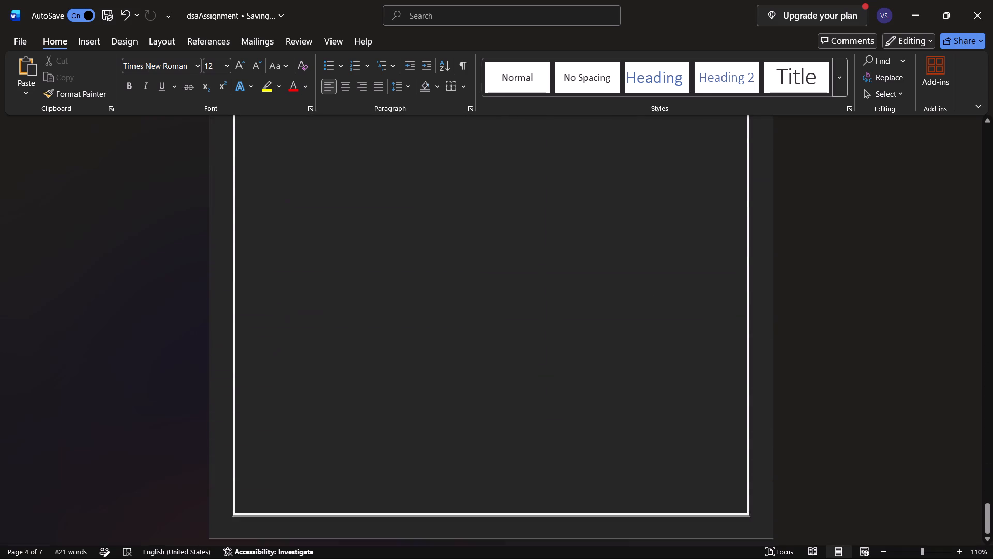
scroll(664, 231, up, 3)
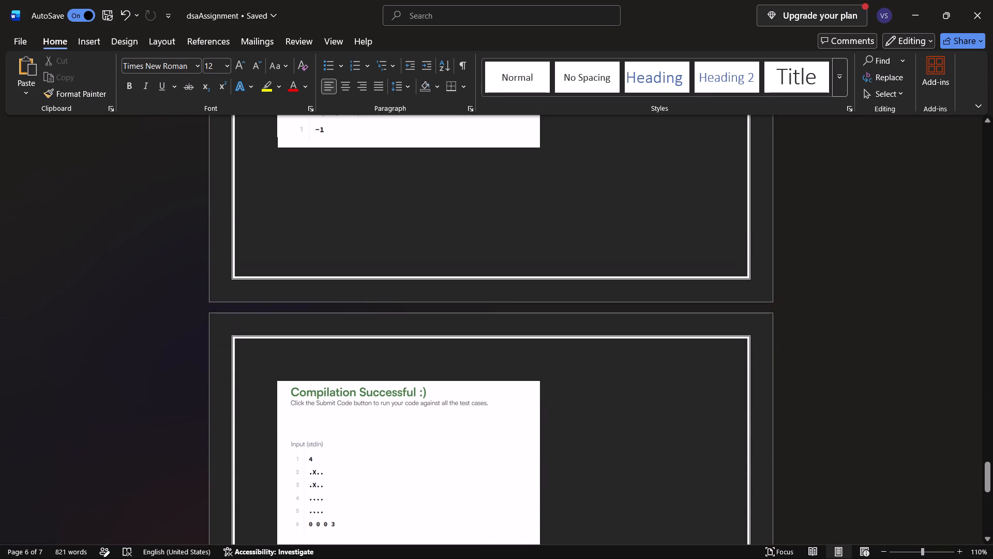
scroll(664, 231, up, 3)
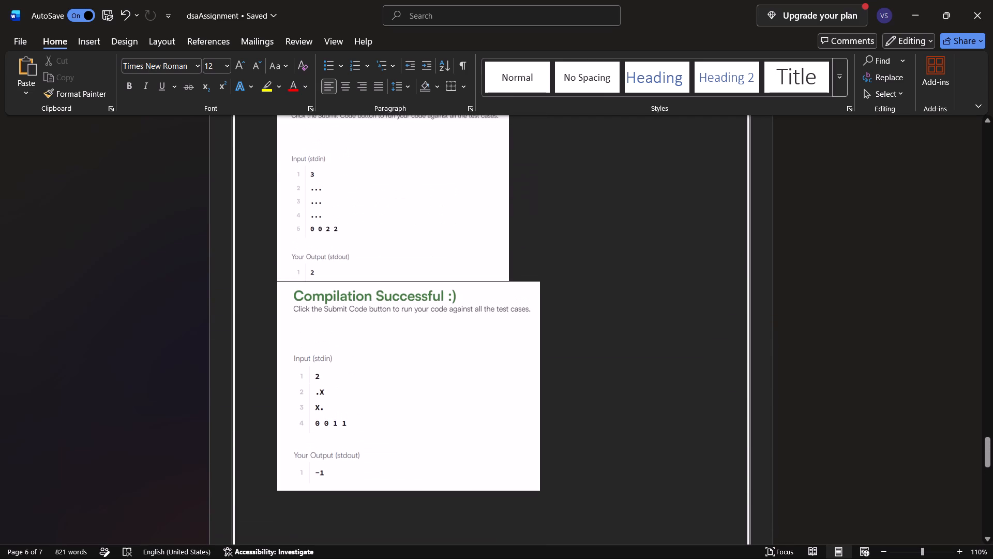
scroll(664, 231, up, 2)
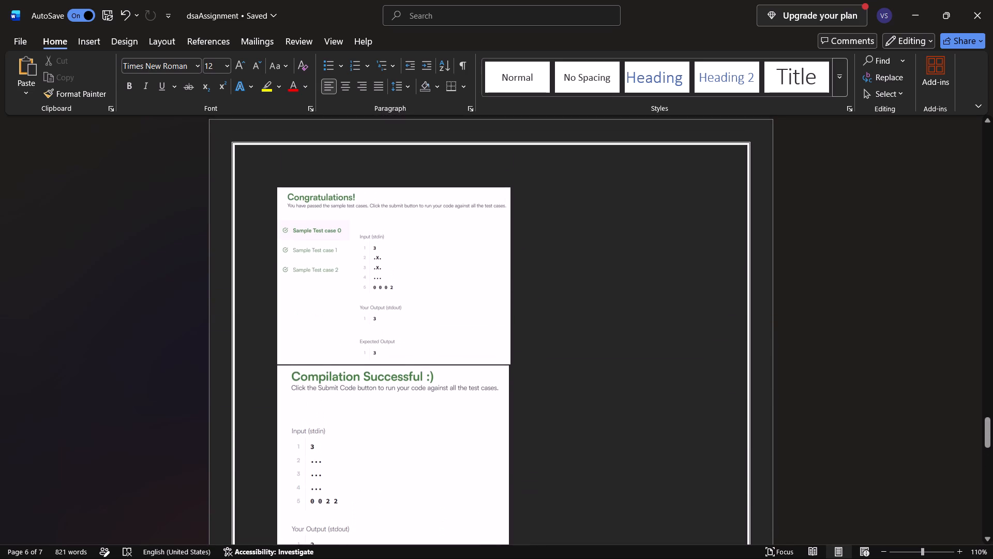
scroll(415, 373, down, 1)
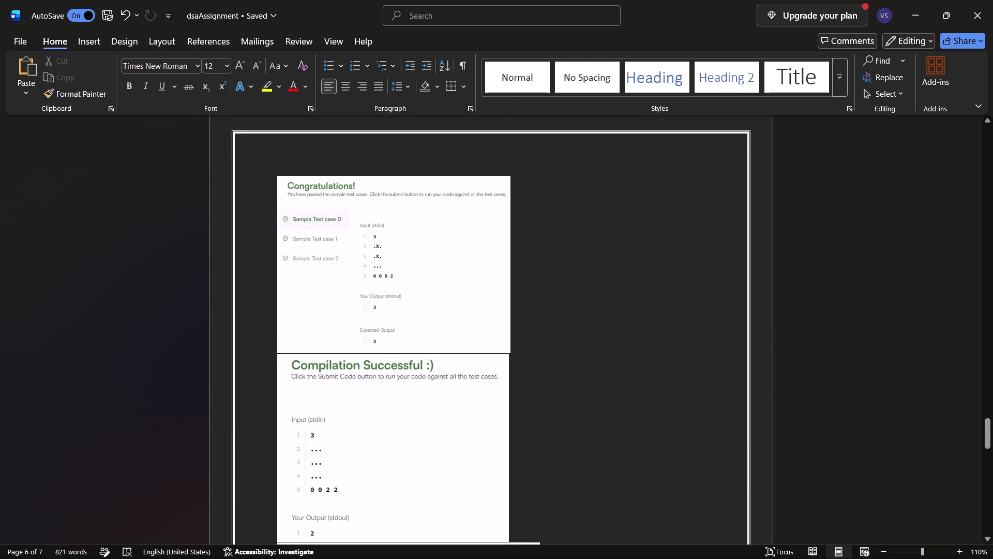
scroll(415, 373, down, 1)
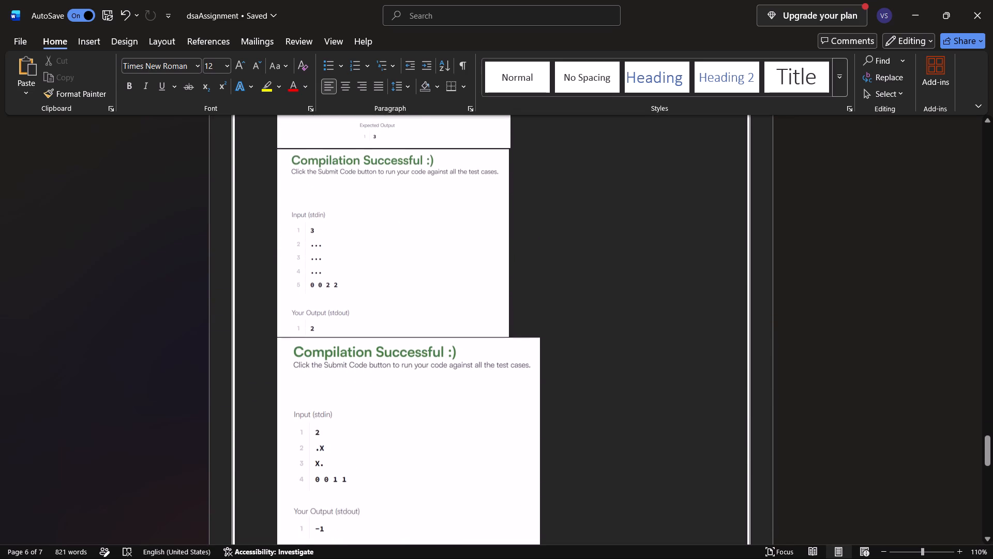
Move the Compilation Successful screenshot with input 0 0 0 3 up to directly below the 0 0 1 1 screenshot.
scroll(415, 373, down, 4)
scroll(415, 373, up, 1)
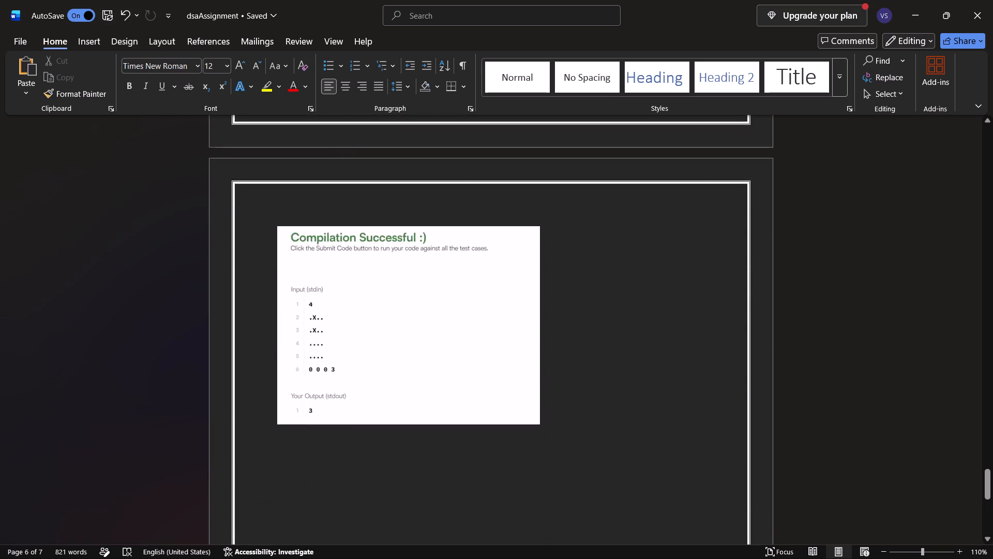
scroll(415, 373, up, 1)
drag(422, 410, 463, 181)
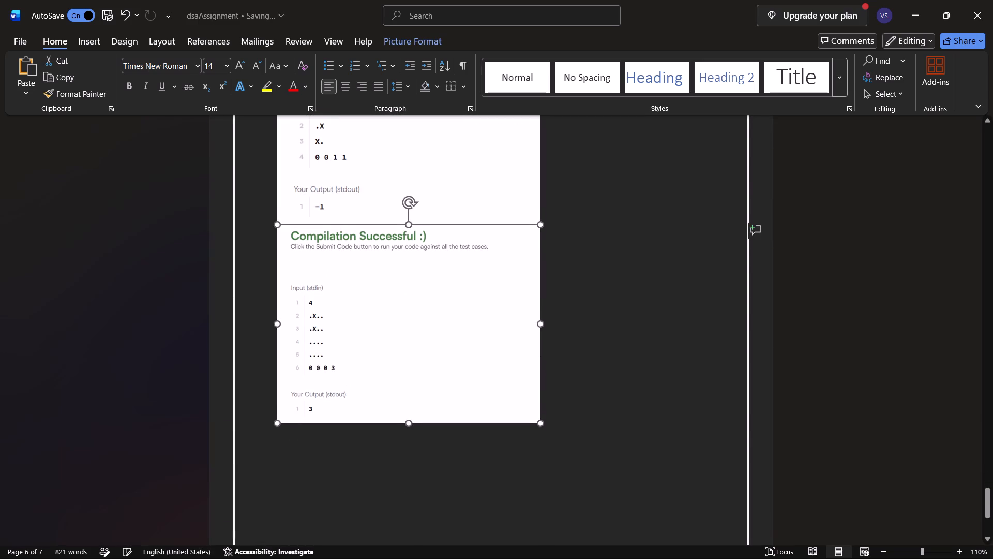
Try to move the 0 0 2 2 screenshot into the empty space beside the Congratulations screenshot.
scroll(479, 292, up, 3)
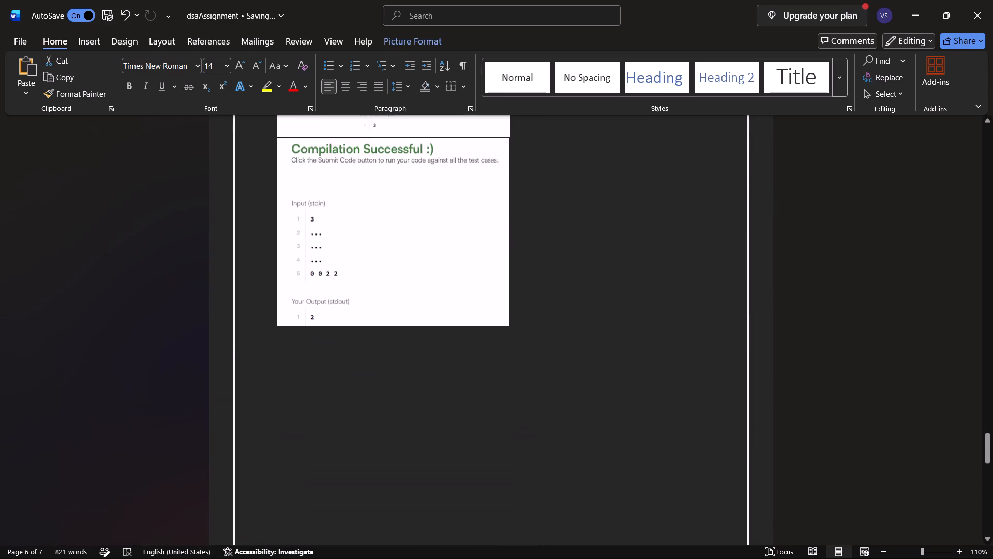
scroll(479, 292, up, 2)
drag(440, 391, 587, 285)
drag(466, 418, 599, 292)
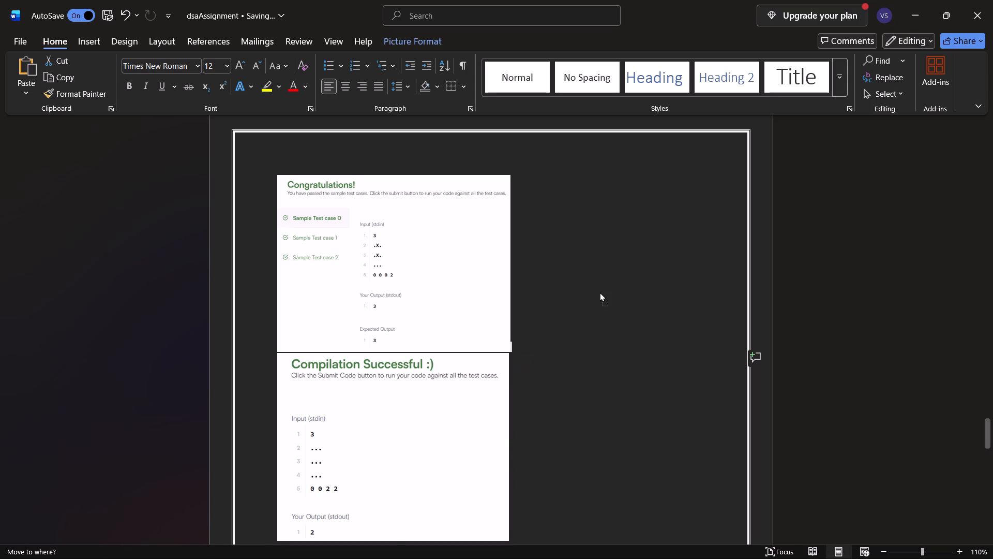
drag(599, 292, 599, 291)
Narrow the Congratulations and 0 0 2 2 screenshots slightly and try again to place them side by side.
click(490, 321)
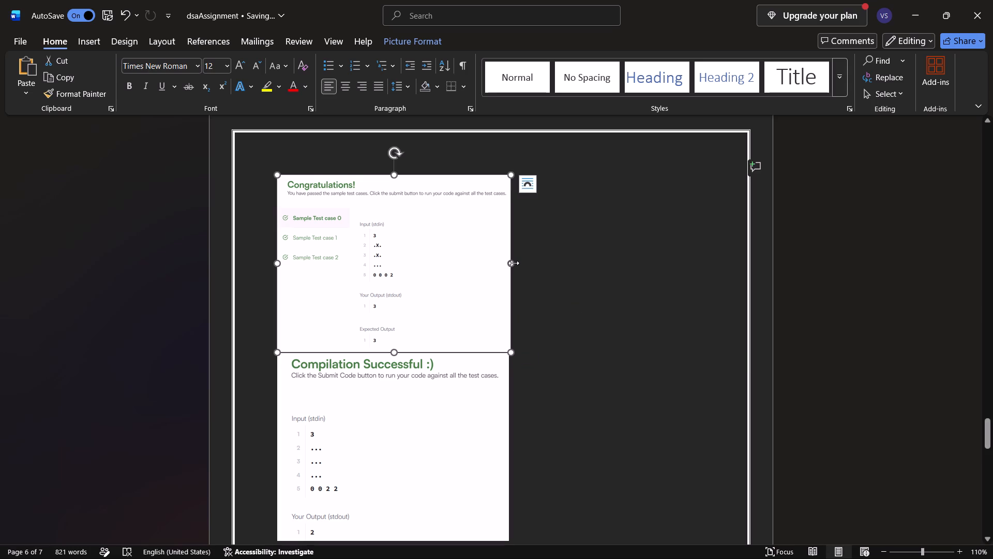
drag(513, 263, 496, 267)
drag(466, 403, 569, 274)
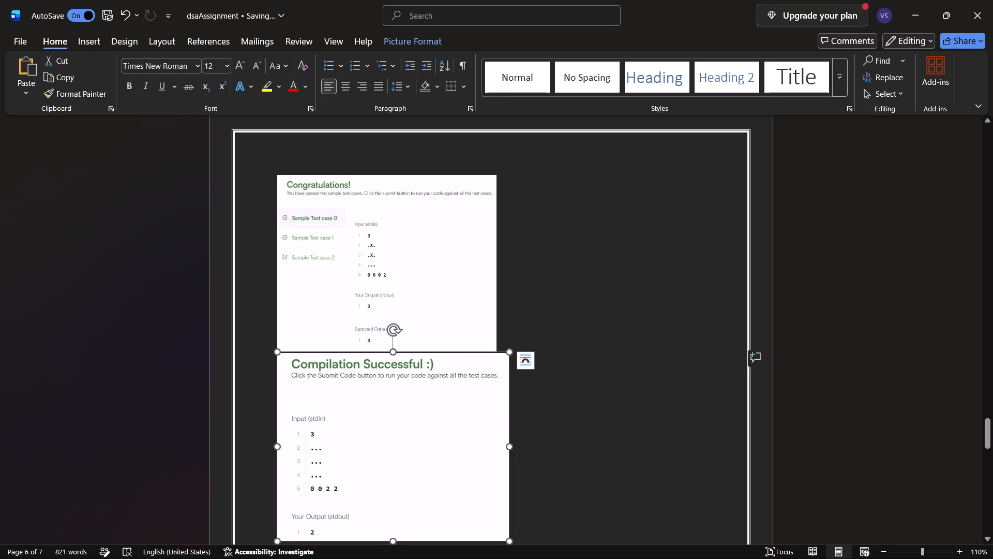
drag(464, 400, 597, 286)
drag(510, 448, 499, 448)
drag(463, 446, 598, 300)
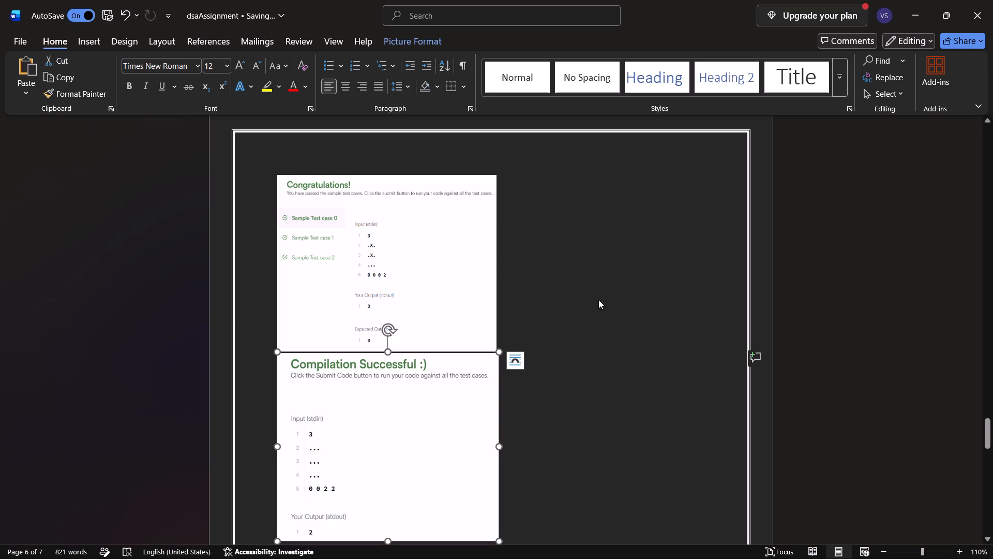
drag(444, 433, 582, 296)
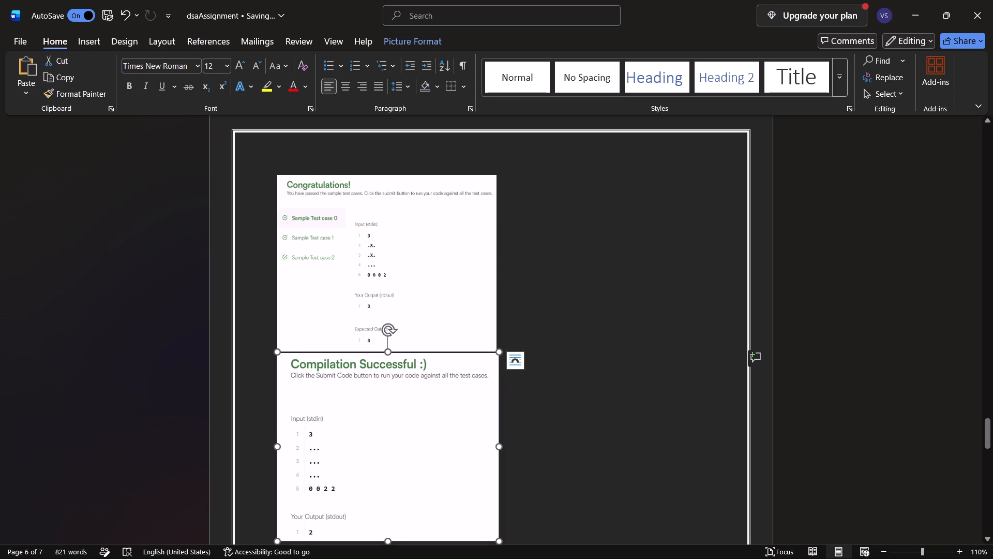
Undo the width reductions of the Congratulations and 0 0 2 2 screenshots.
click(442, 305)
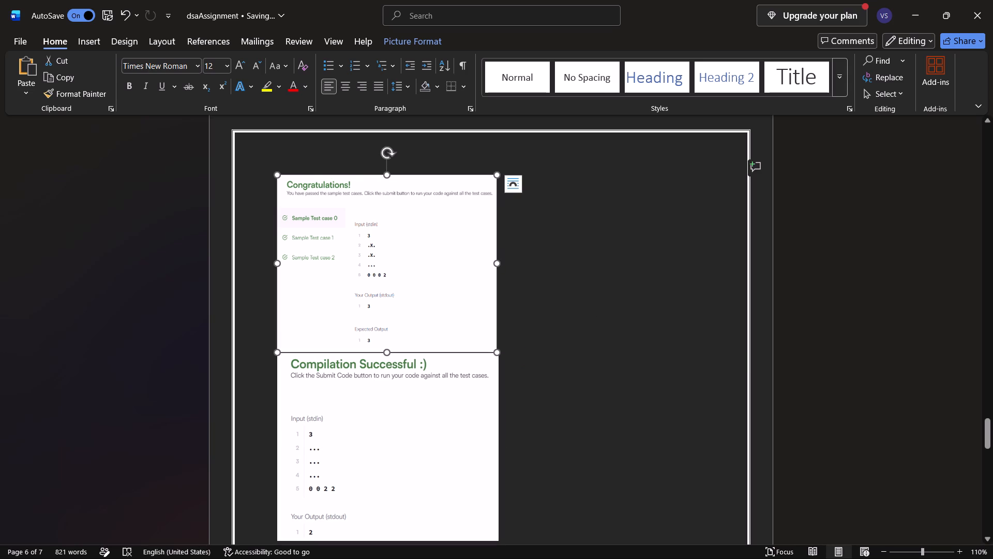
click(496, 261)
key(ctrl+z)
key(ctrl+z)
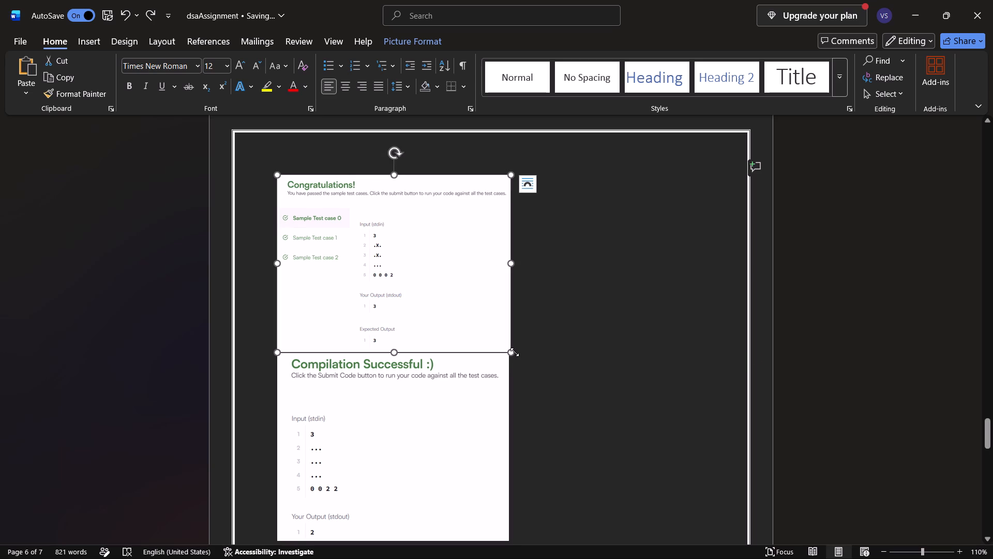
Enlarge the Congratulations screenshot proportionally so it is wider than the 0 0 2 2 screenshot below it.
drag(511, 352, 555, 334)
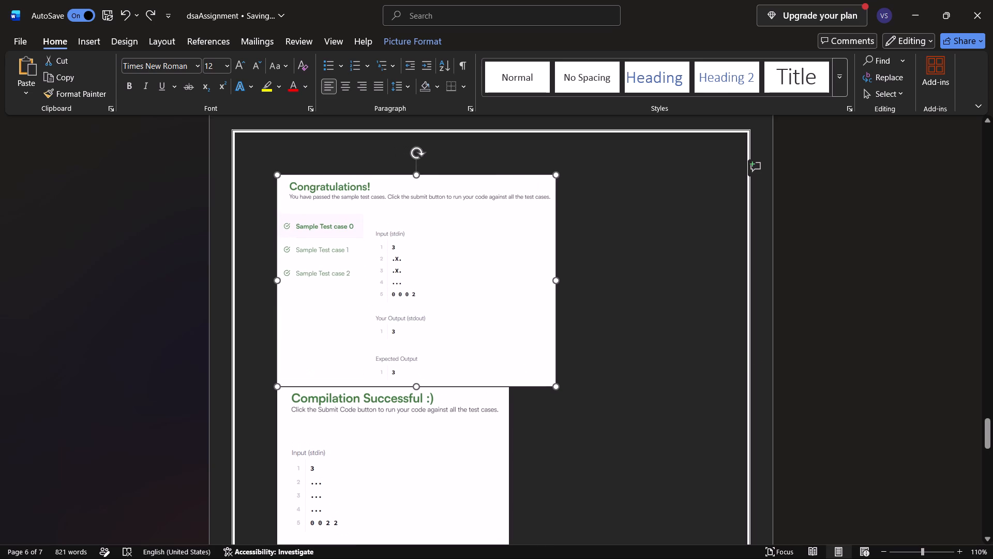
drag(555, 334, 546, 334)
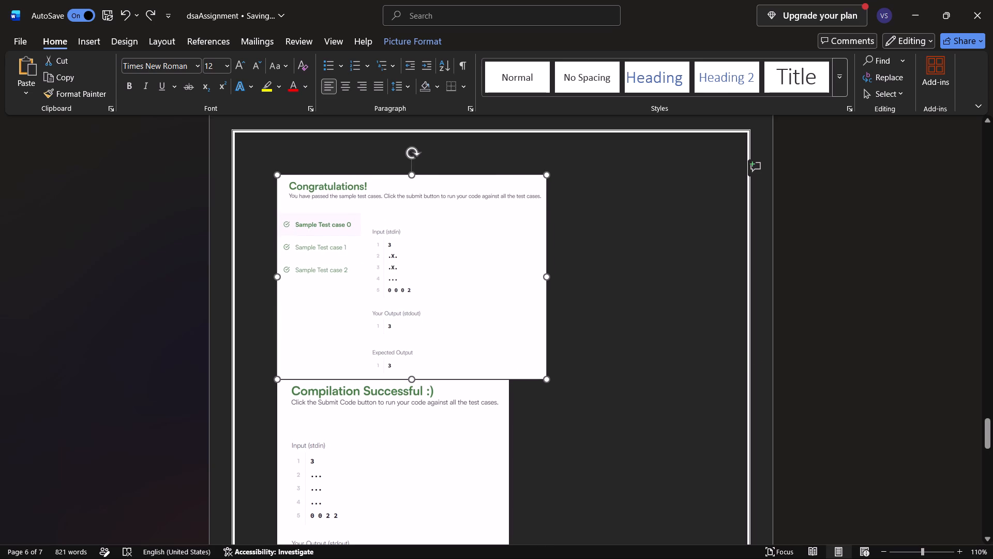
drag(546, 334, 546, 334)
scroll(593, 239, up, 4)
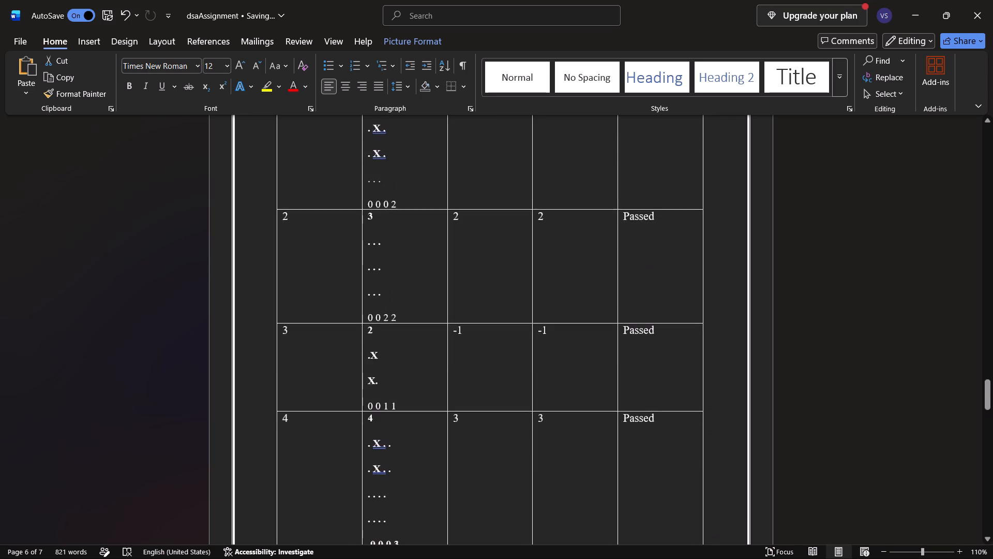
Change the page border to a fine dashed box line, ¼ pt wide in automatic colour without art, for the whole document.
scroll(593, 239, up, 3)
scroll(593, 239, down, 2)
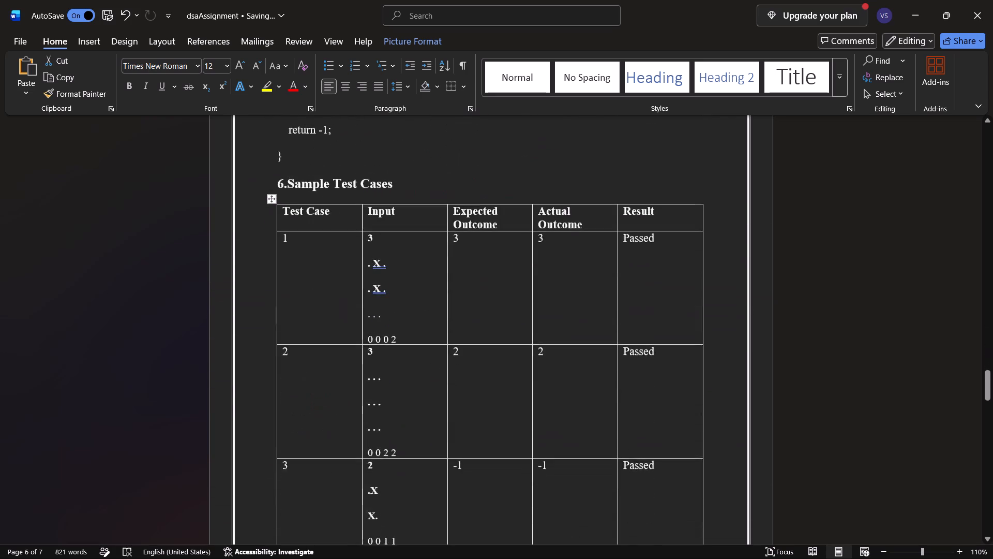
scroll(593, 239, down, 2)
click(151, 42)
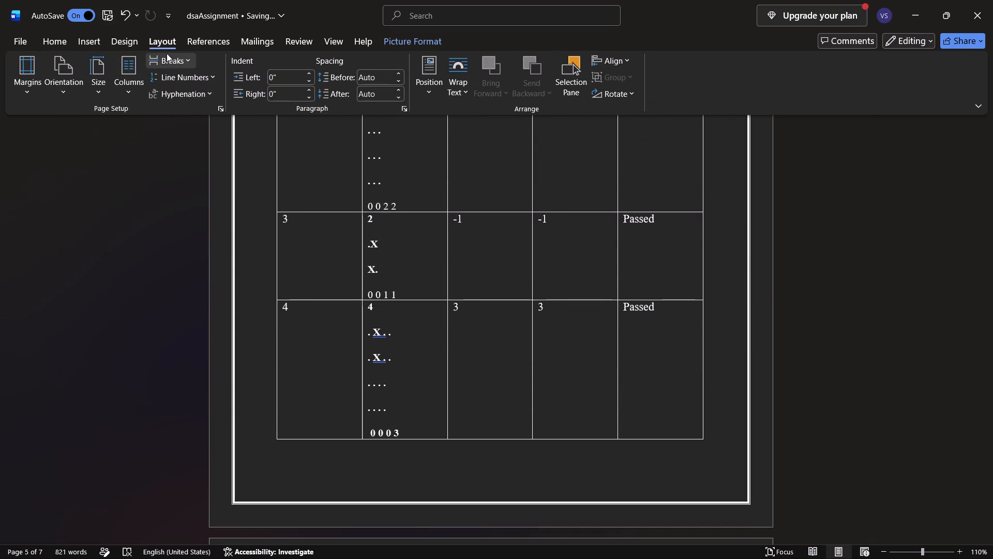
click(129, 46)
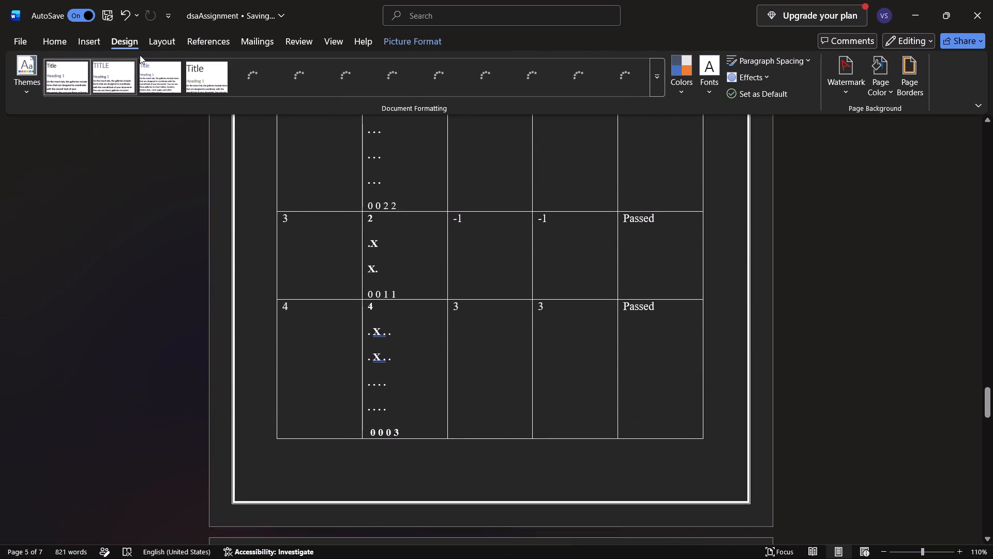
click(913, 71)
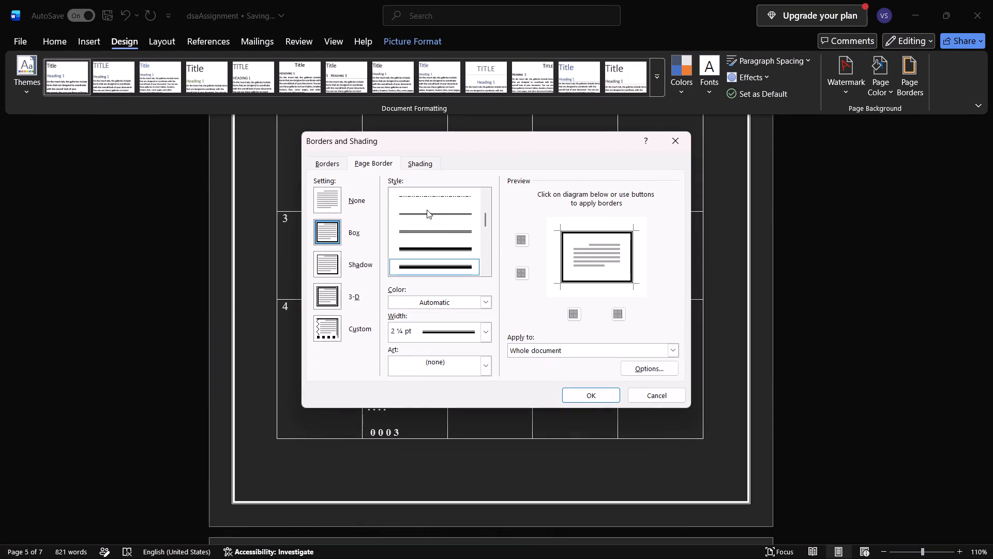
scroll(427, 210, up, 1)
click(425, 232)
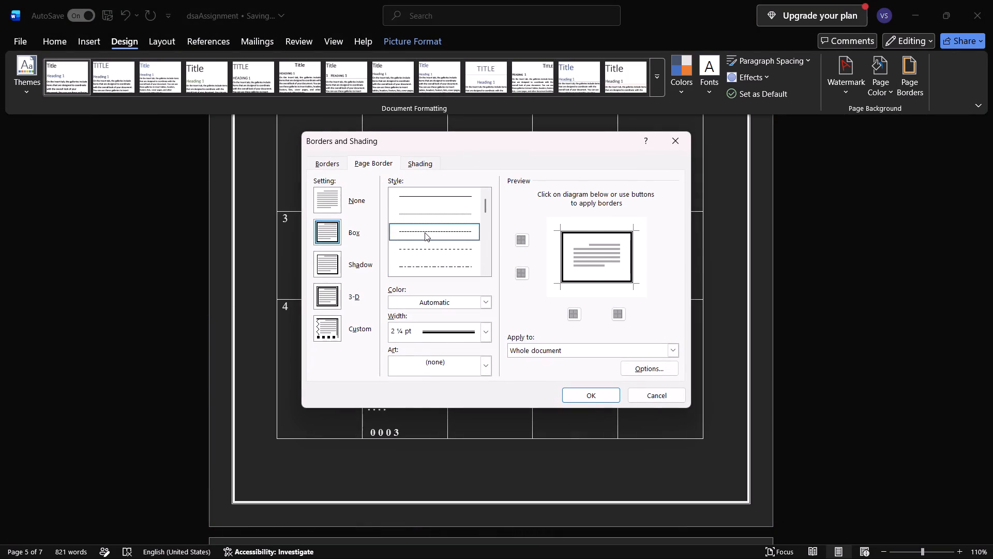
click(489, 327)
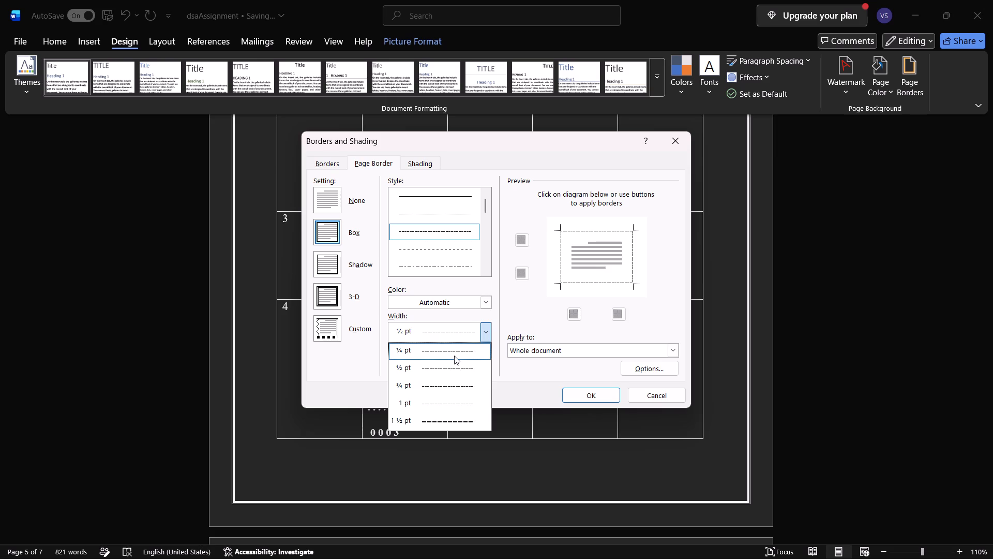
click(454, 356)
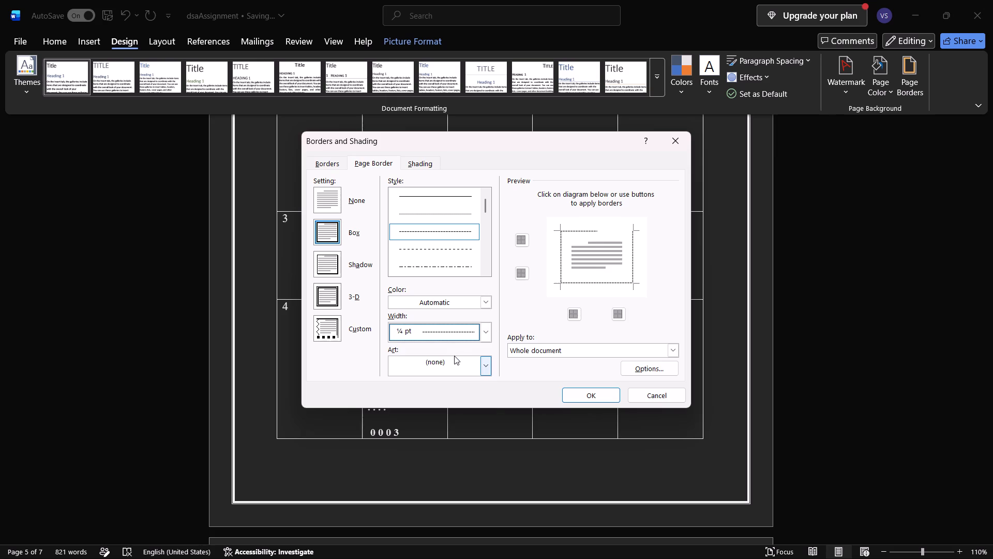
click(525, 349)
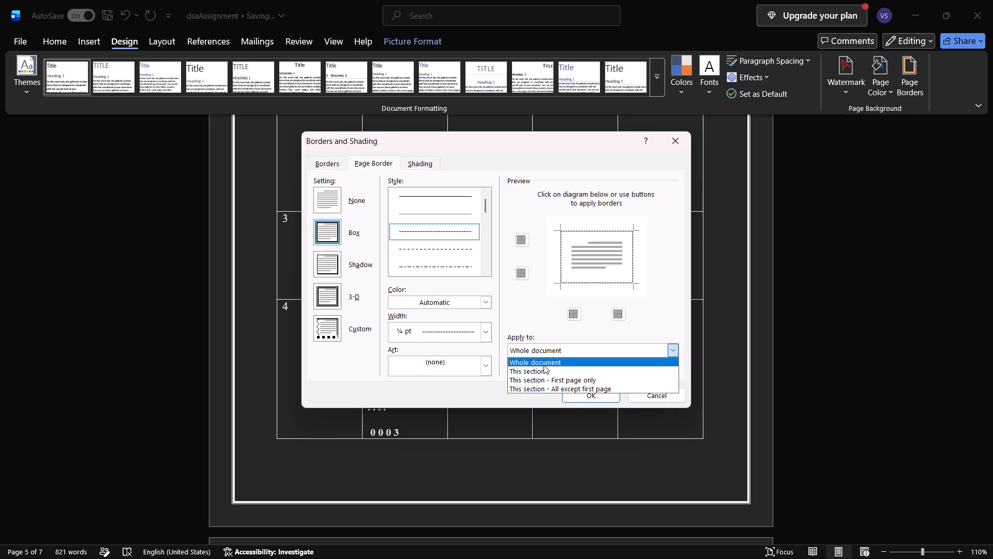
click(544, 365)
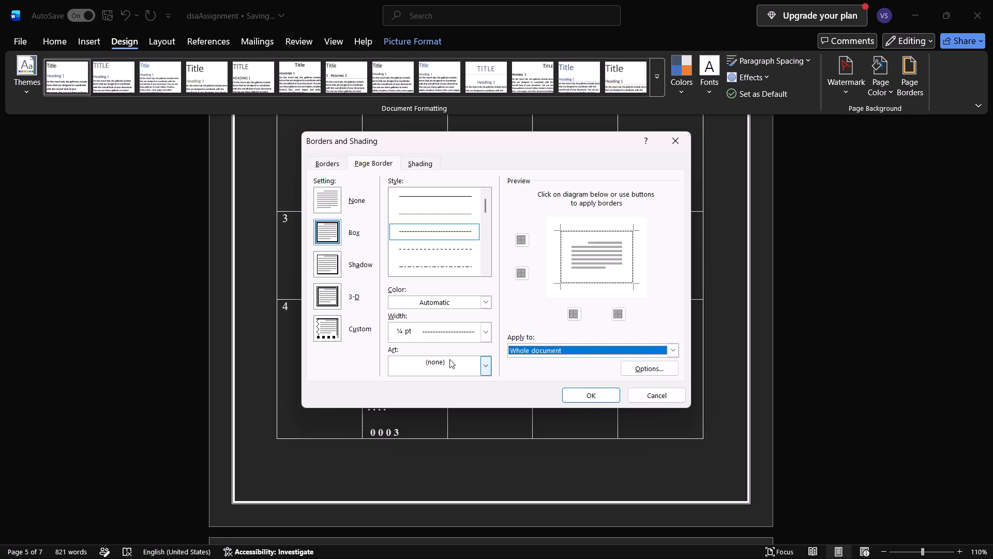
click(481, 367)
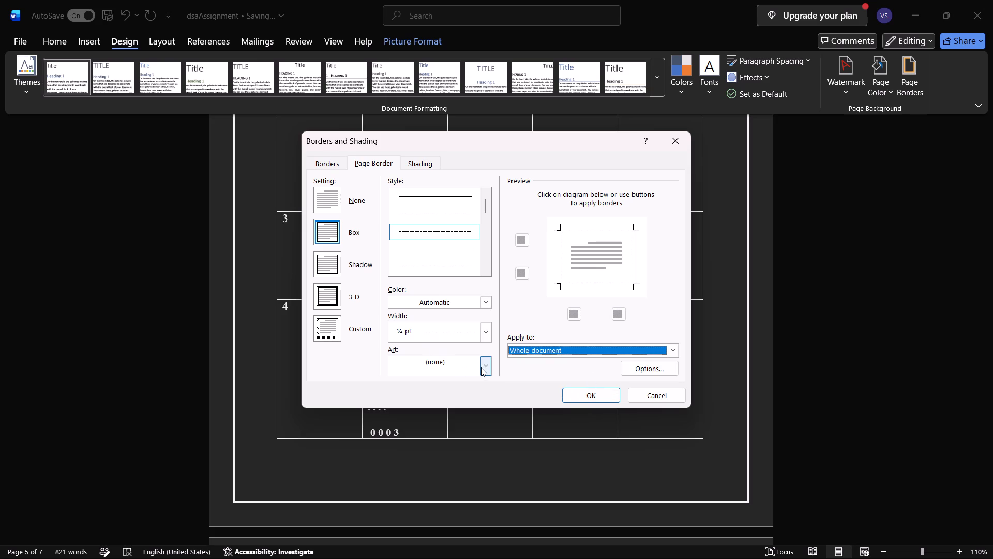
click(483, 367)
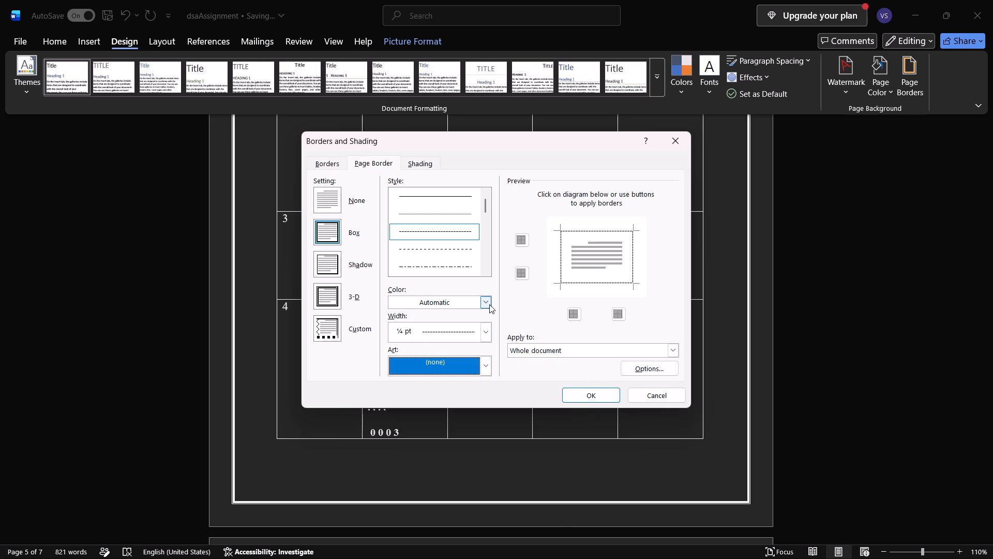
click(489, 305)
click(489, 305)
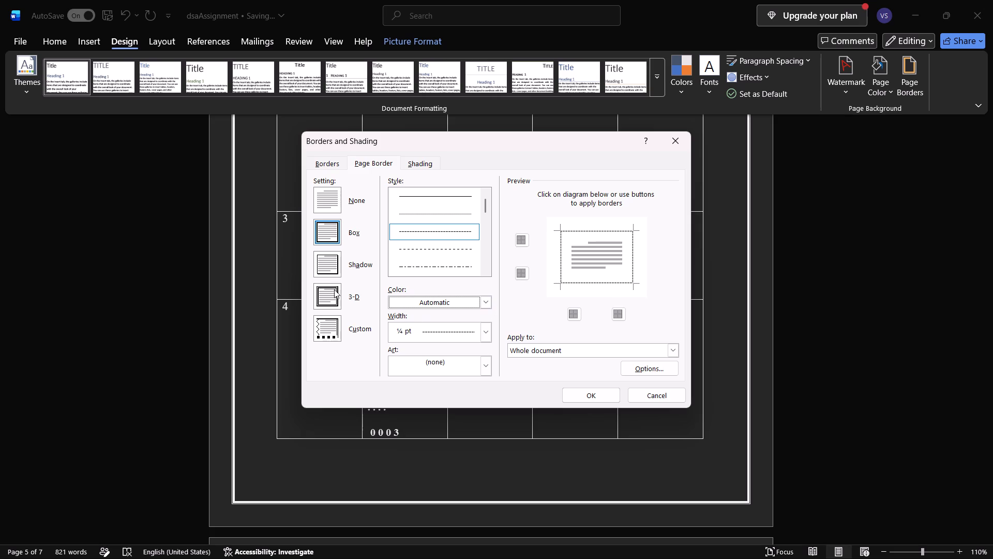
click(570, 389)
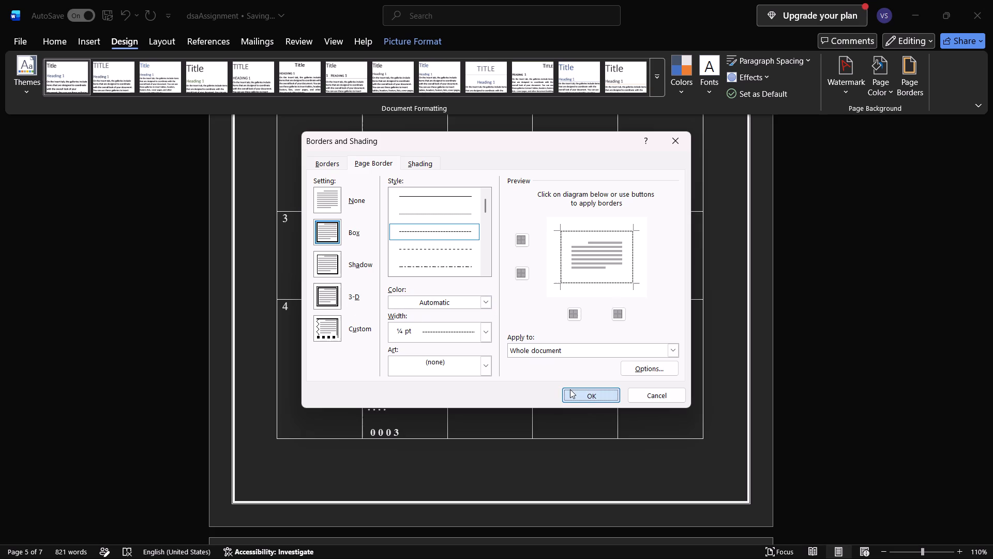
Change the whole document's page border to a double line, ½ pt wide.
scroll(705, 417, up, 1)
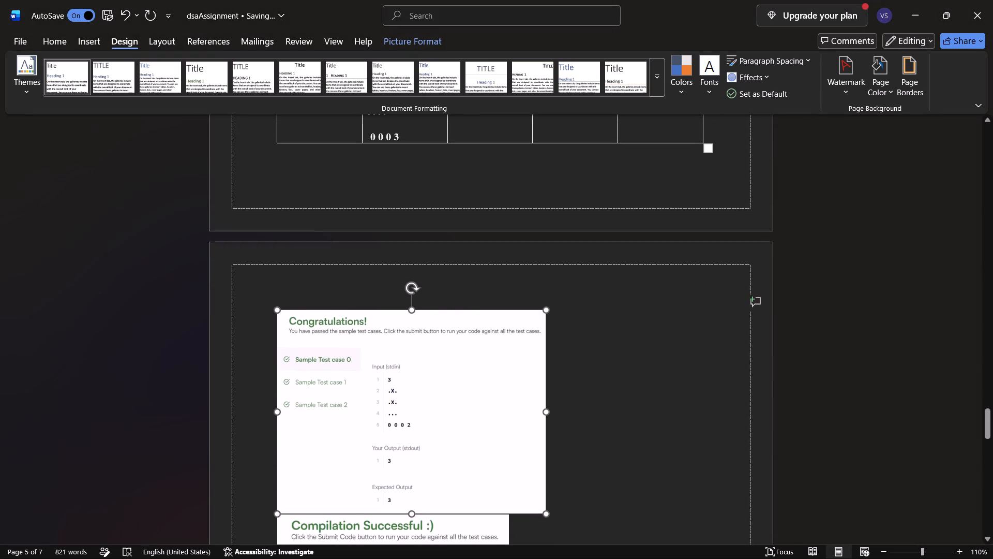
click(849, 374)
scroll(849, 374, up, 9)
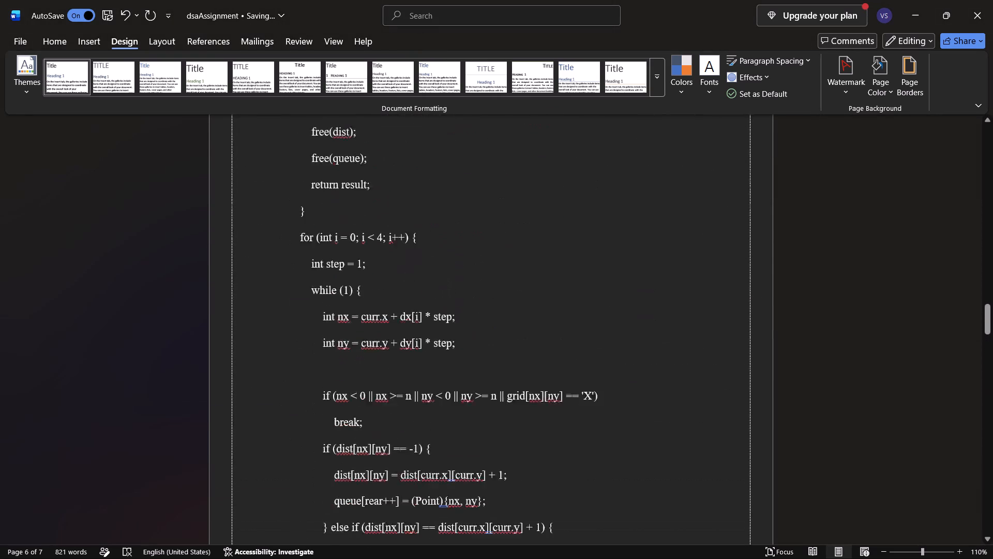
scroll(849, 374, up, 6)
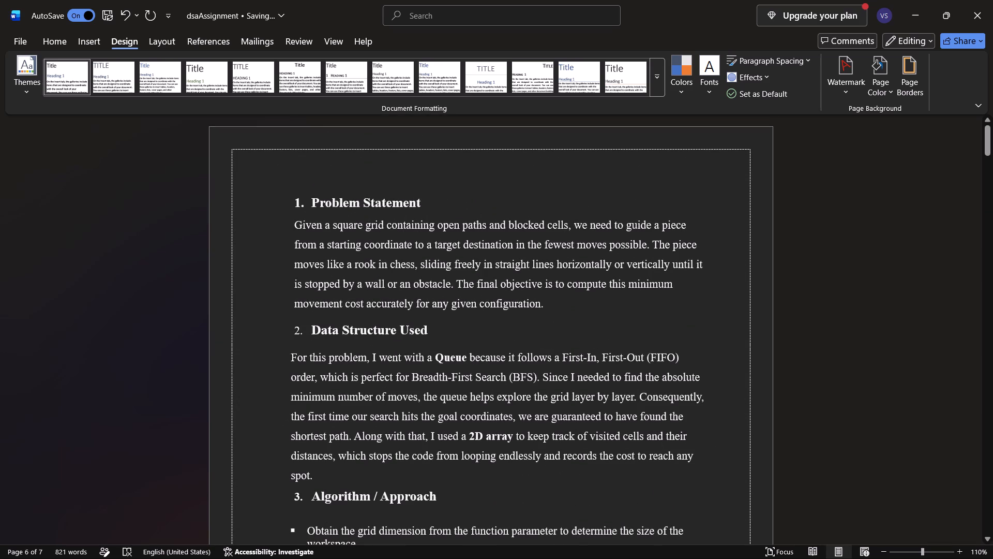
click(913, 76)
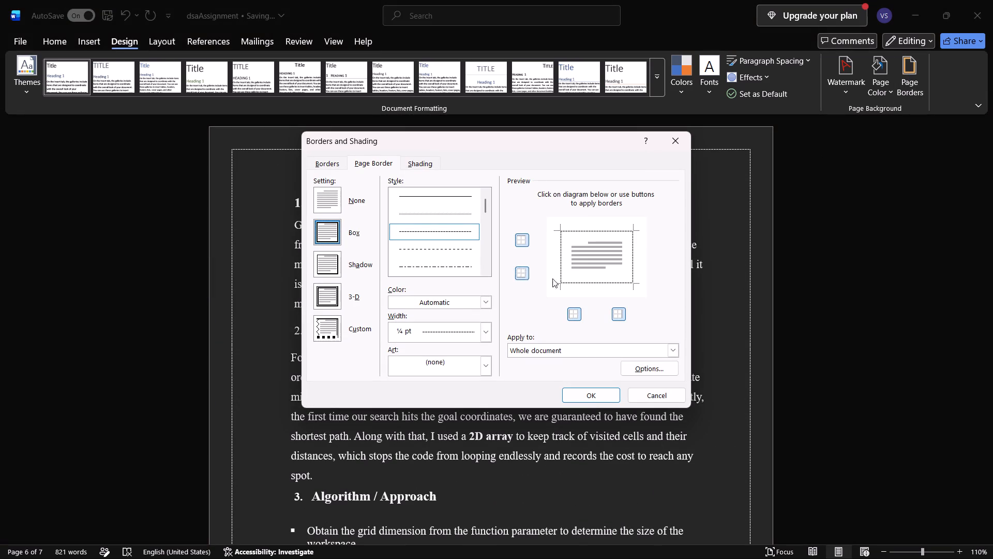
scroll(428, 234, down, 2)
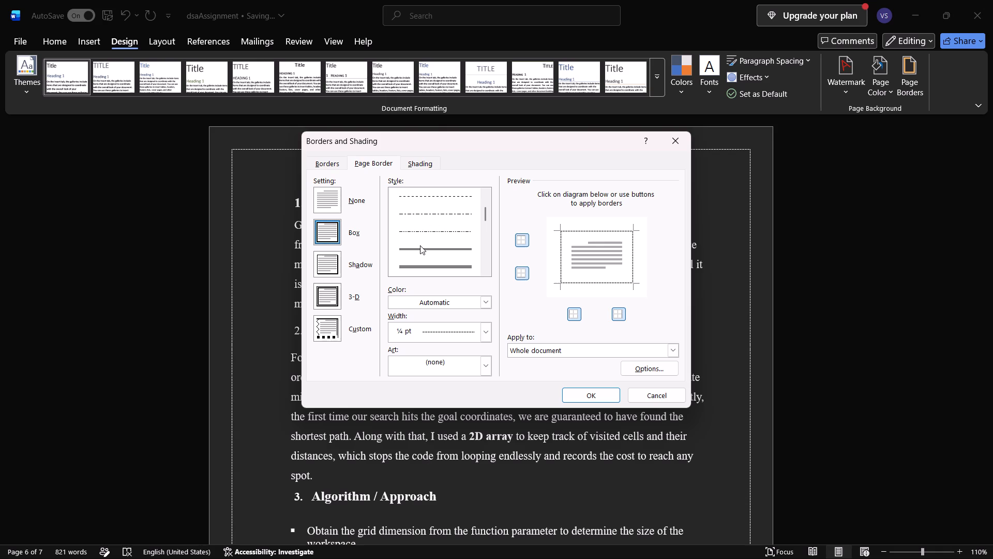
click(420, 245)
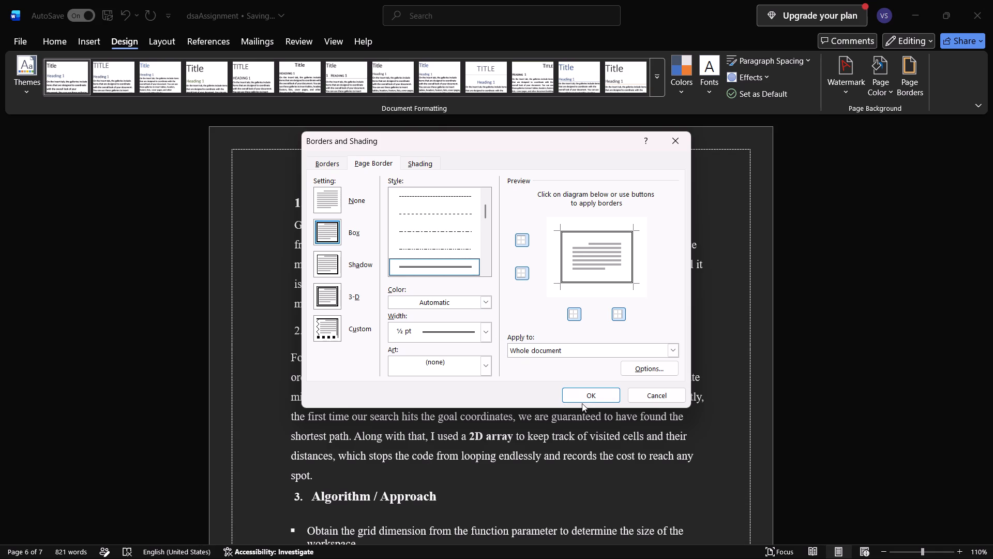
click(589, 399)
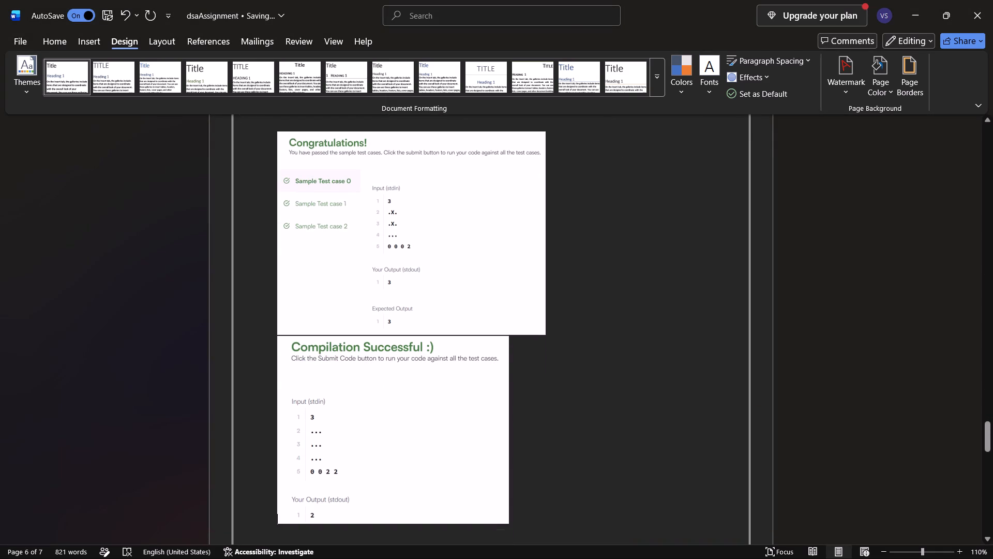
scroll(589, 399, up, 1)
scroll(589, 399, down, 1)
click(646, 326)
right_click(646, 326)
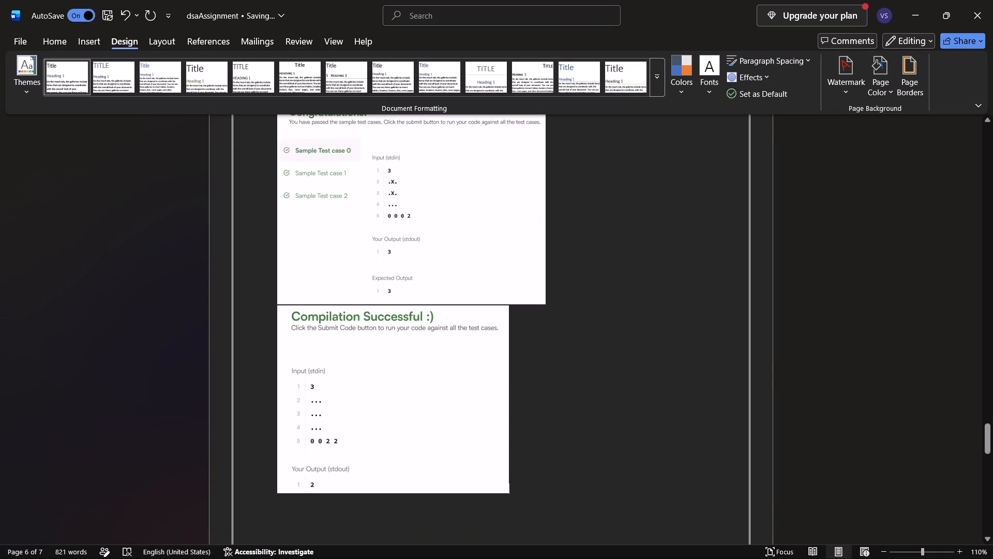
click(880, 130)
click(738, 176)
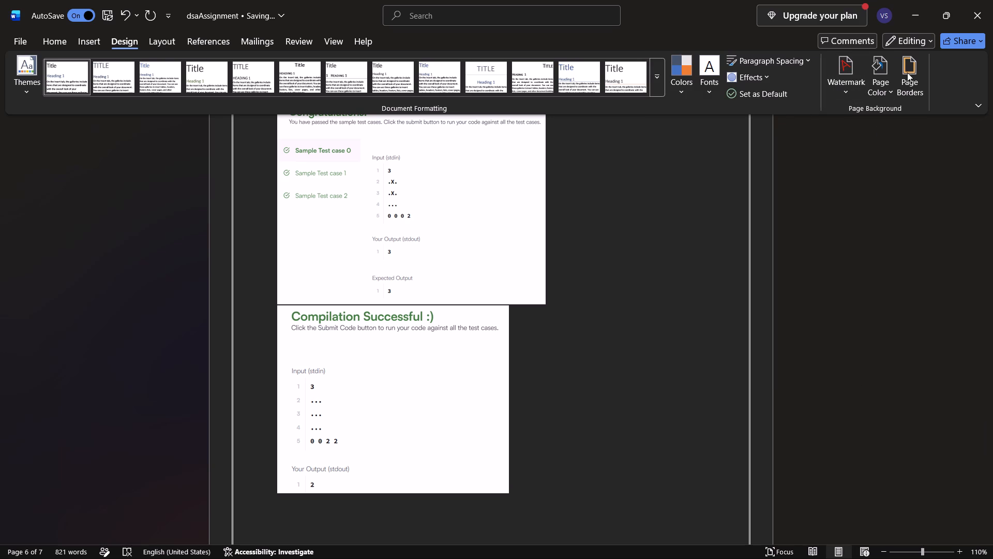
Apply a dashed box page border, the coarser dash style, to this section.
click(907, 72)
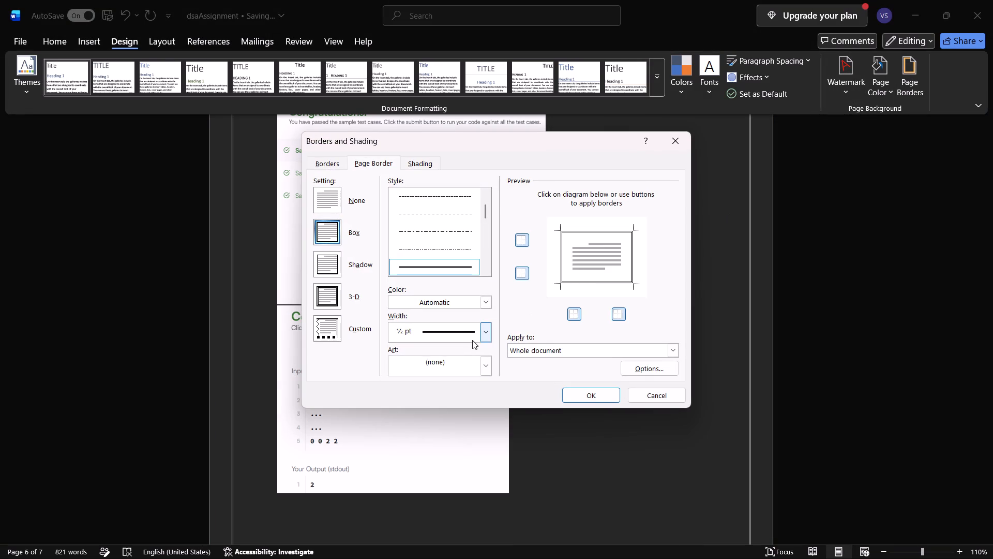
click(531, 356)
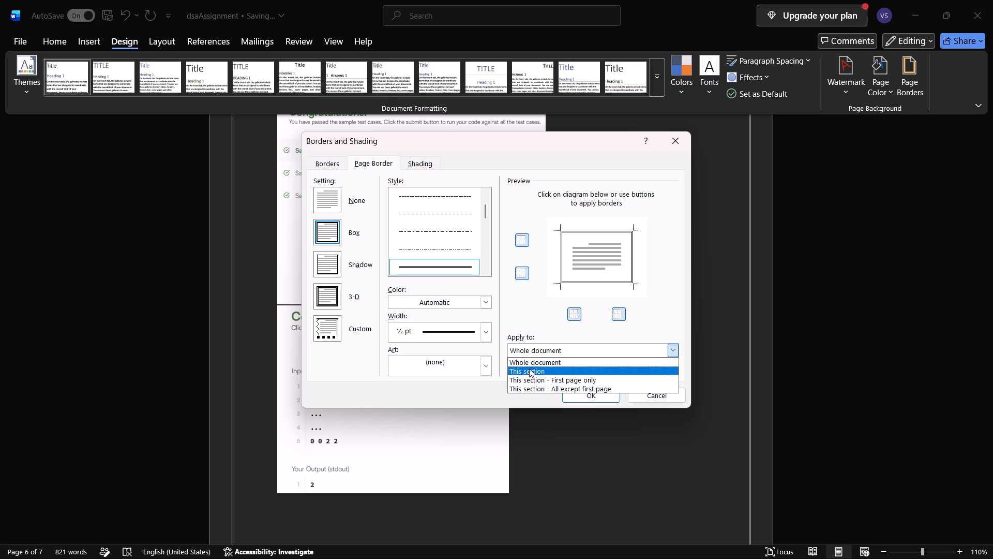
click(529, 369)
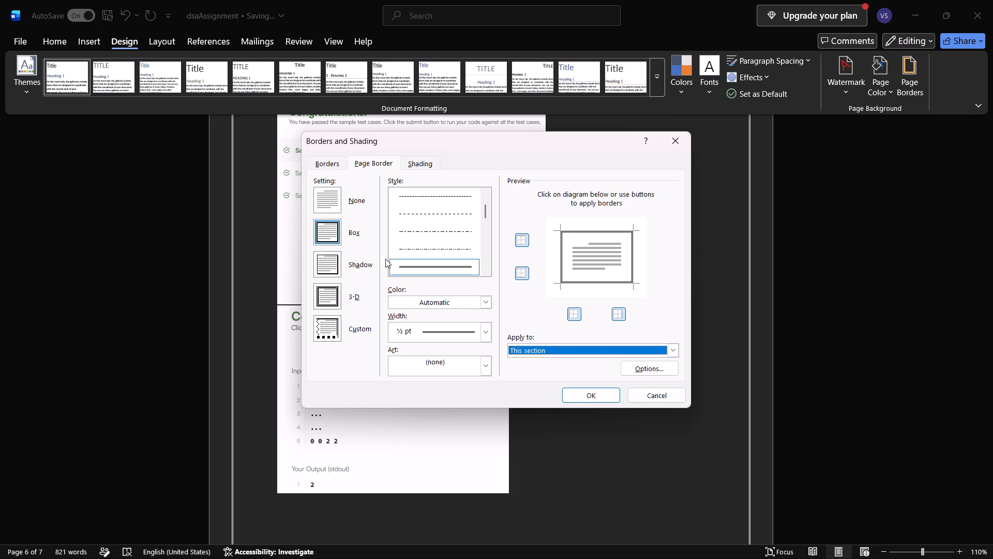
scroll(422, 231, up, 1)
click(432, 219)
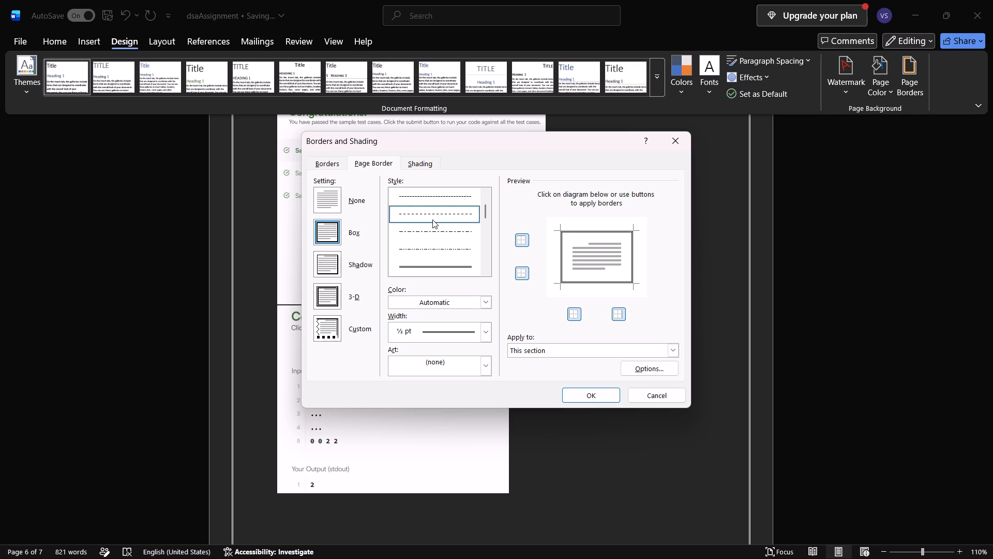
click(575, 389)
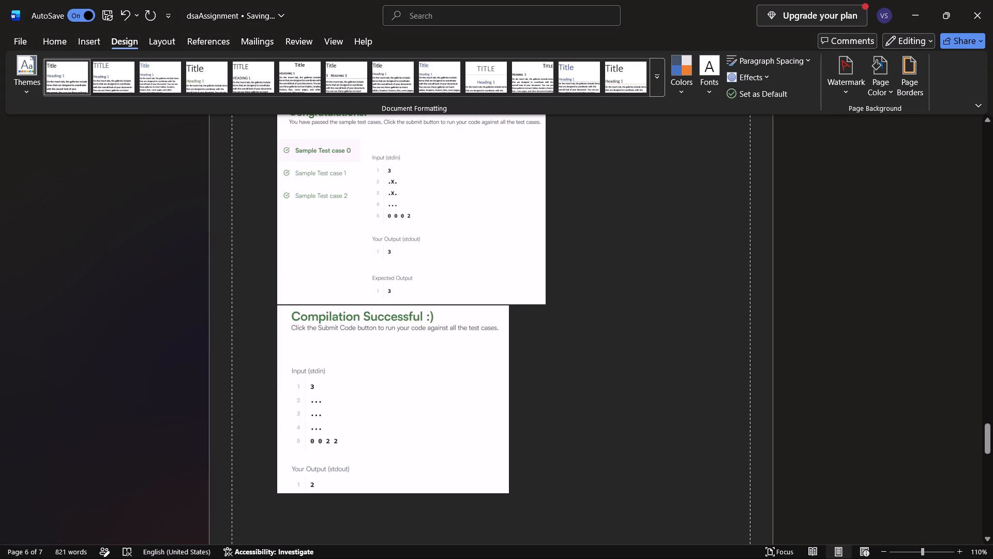
Change the page border to a double-line box, ½ pt wide in automatic colour, for the whole document.
scroll(651, 413, up, 3)
scroll(651, 413, down, 3)
scroll(651, 413, up, 3)
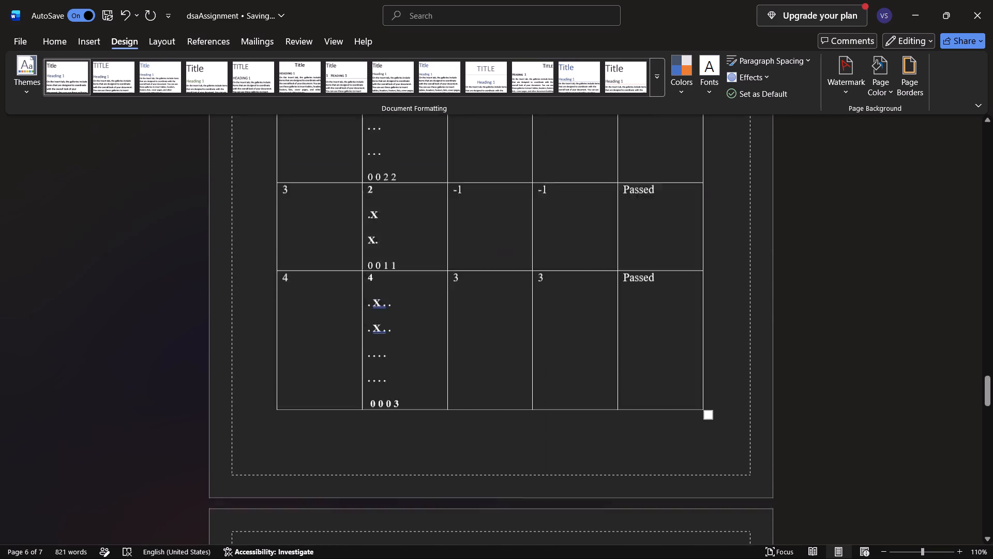
scroll(651, 413, up, 18)
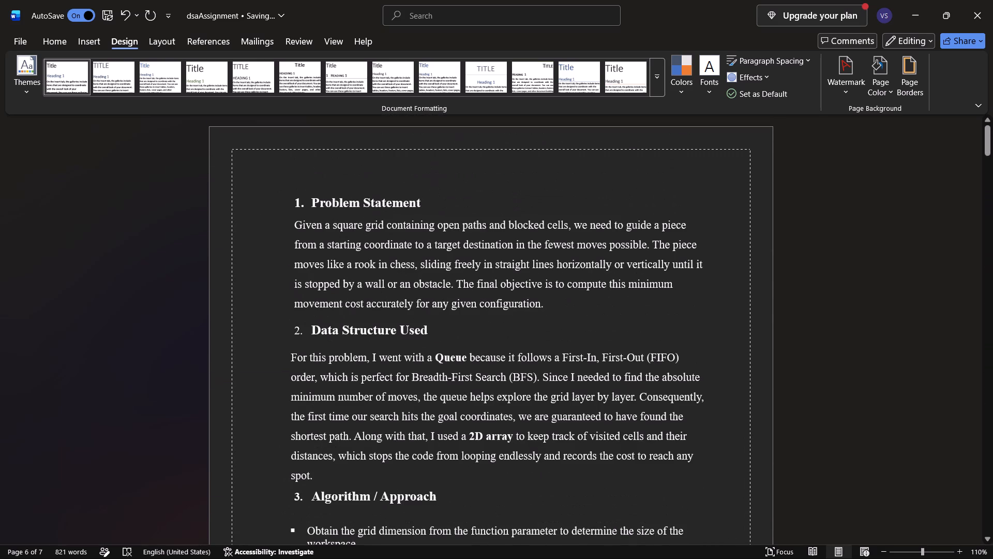
click(926, 83)
click(921, 83)
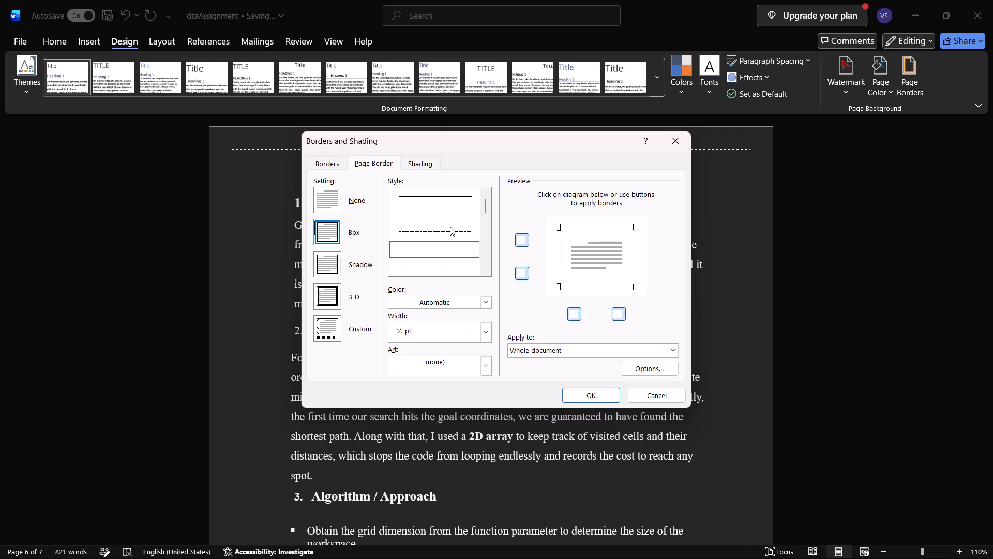
scroll(450, 227, down, 2)
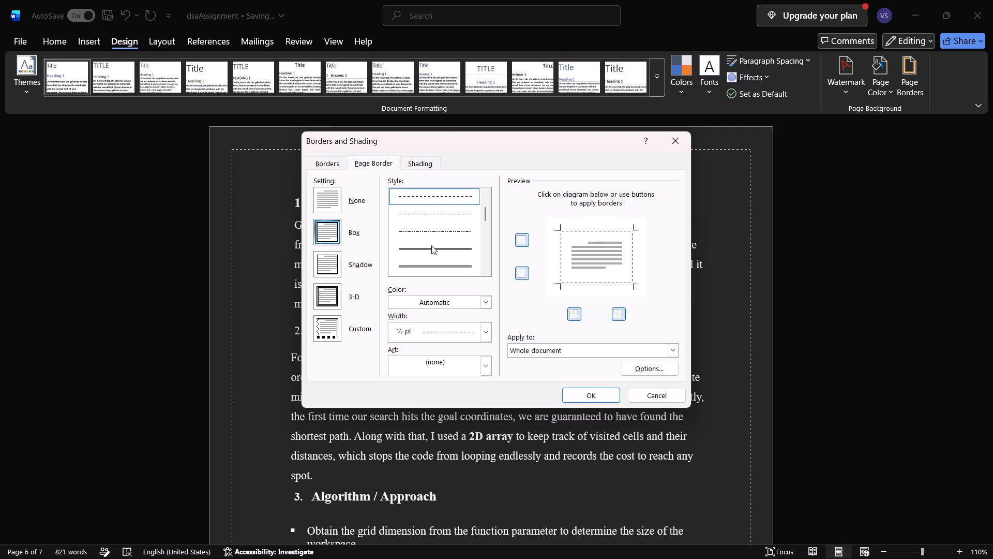
click(431, 245)
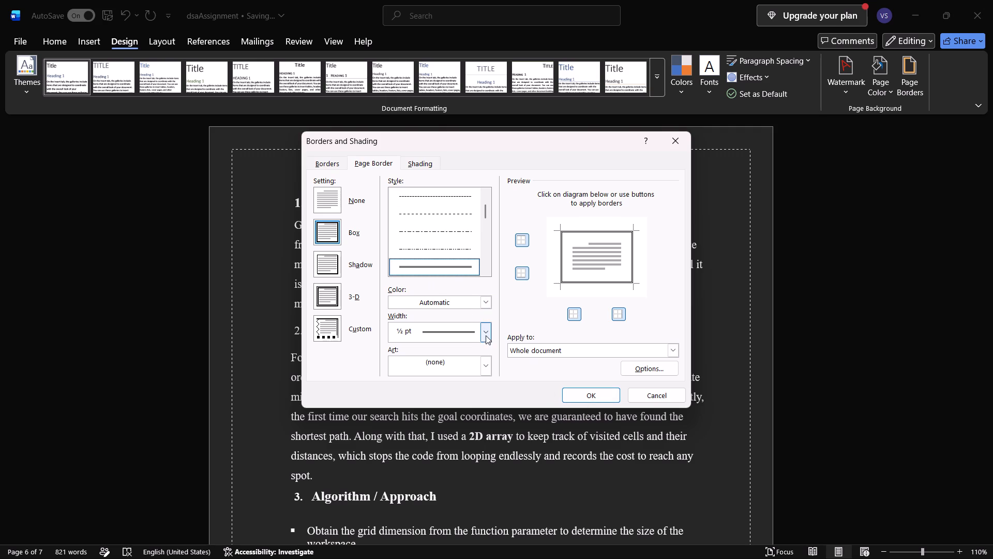
click(484, 330)
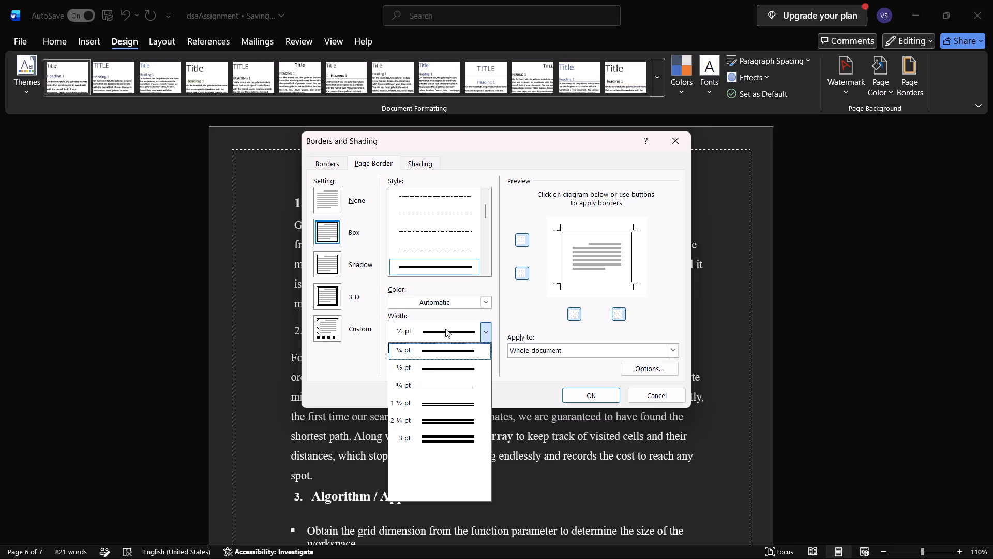
click(440, 335)
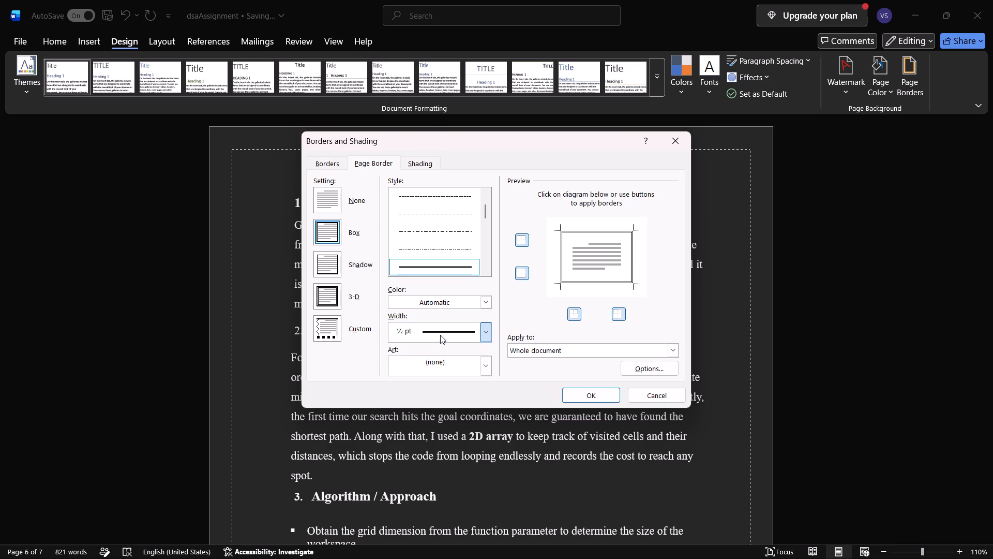
click(566, 396)
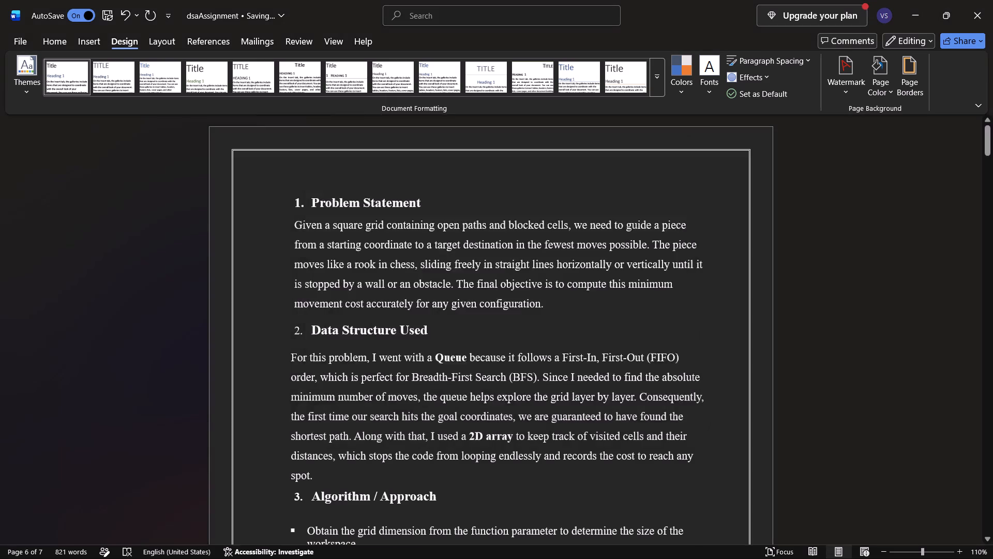
Review the page border across the report's pages, from the first page through the result screenshots.
scroll(760, 317, down, 1)
scroll(585, 344, down, 1)
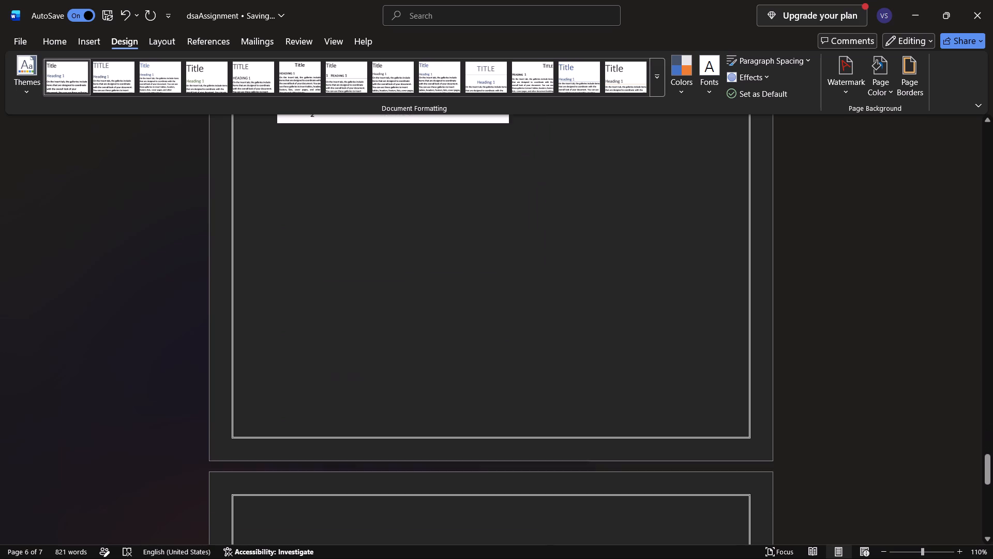
scroll(585, 344, down, 1)
scroll(480, 347, up, 6)
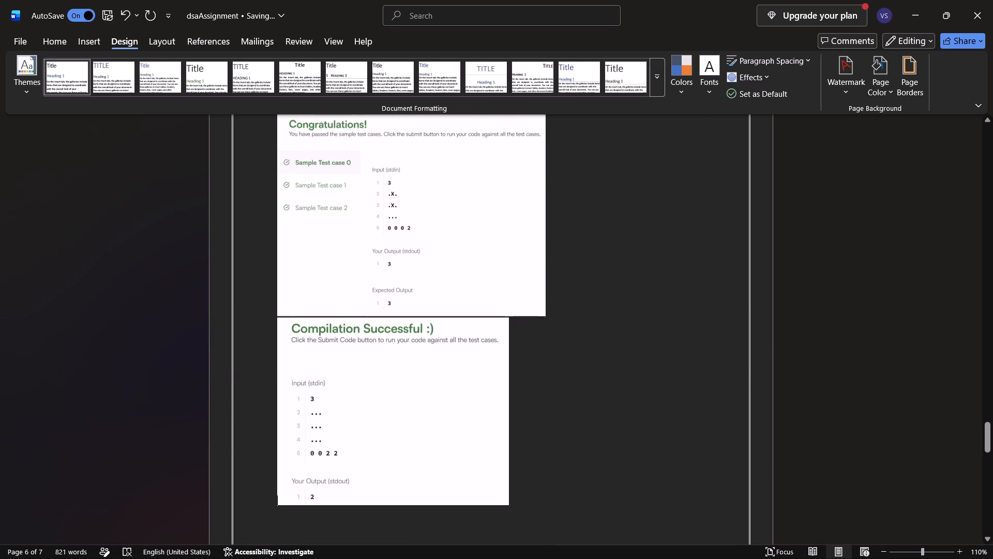
scroll(480, 347, up, 10)
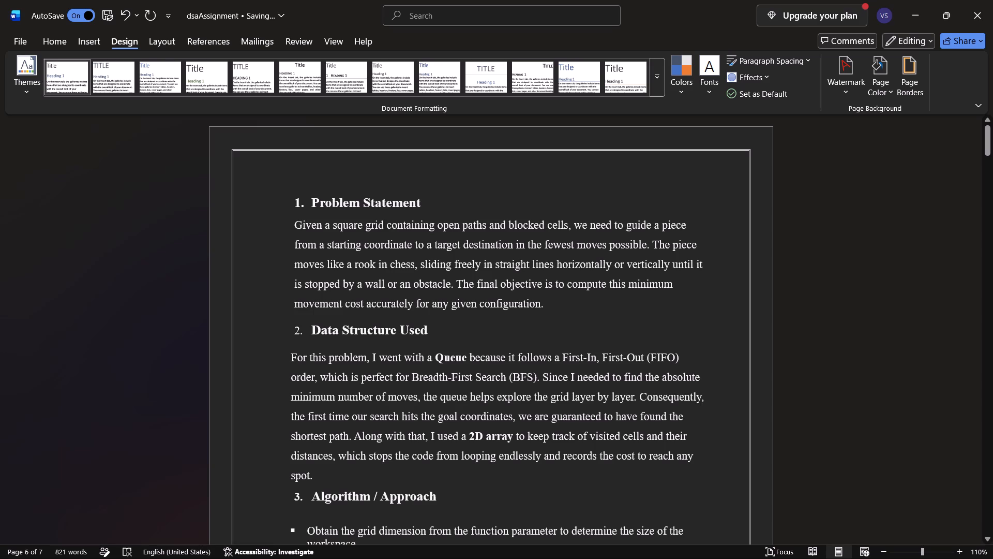
scroll(577, 349, down, 1)
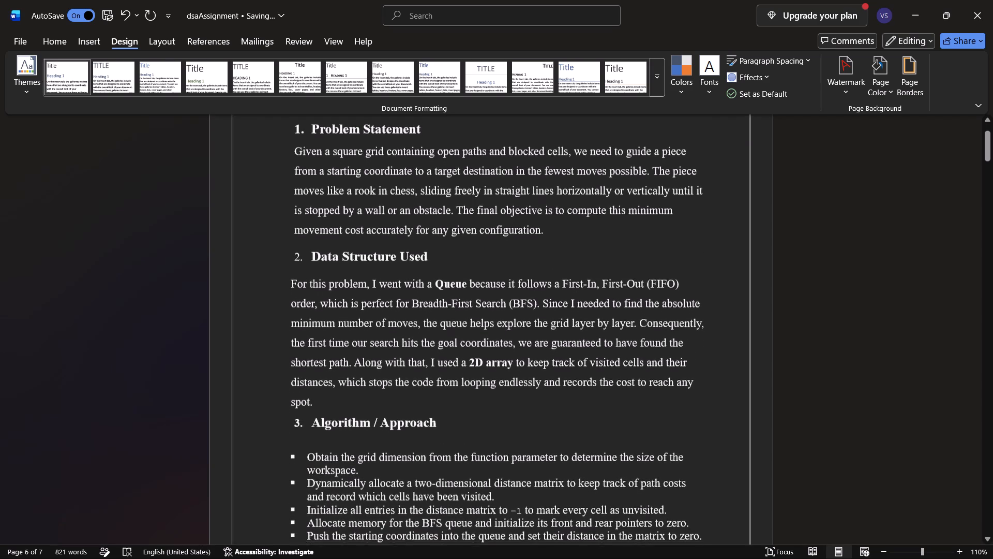
scroll(577, 349, up, 1)
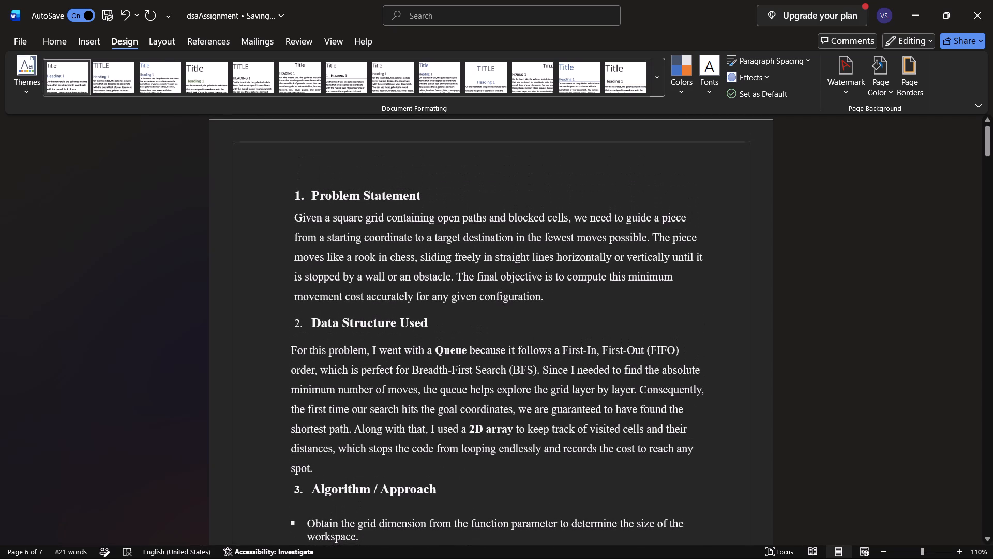
drag(312, 469, 291, 350)
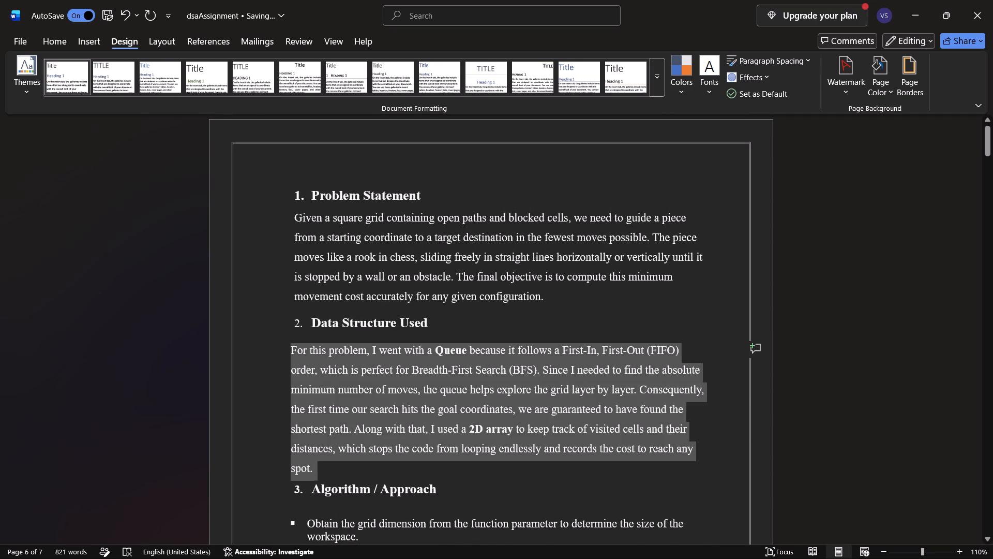
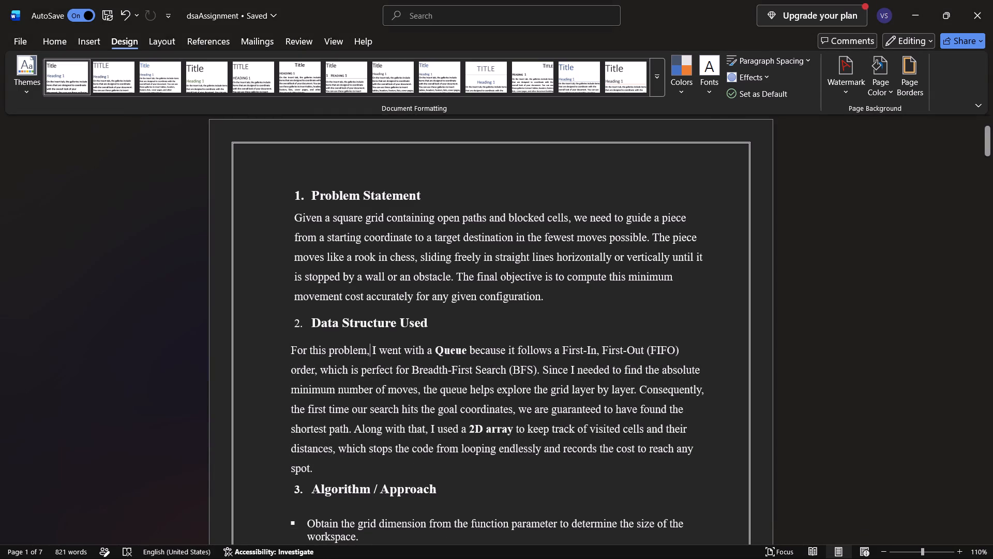
drag(621, 475, 504, 448)
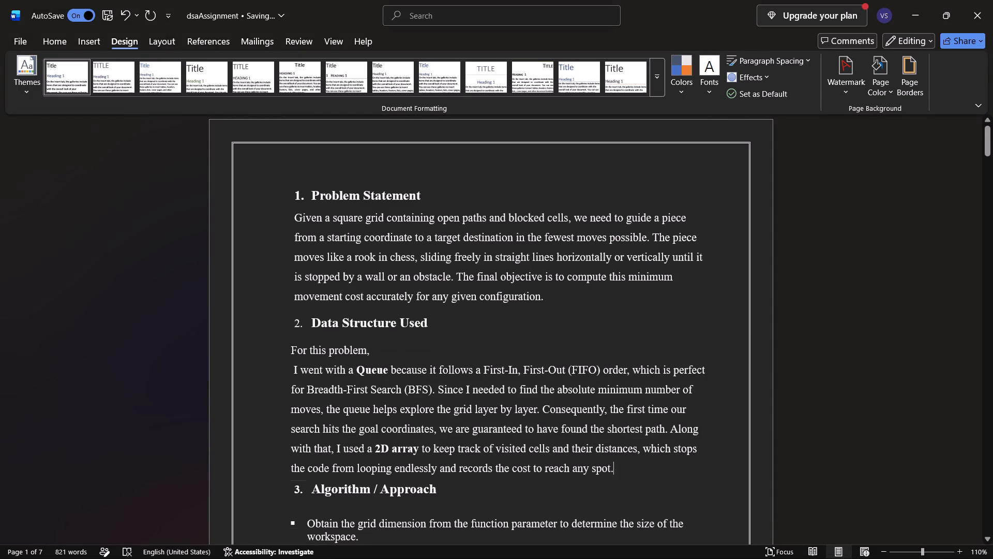
drag(504, 448, 288, 377)
key(ctrl+v)
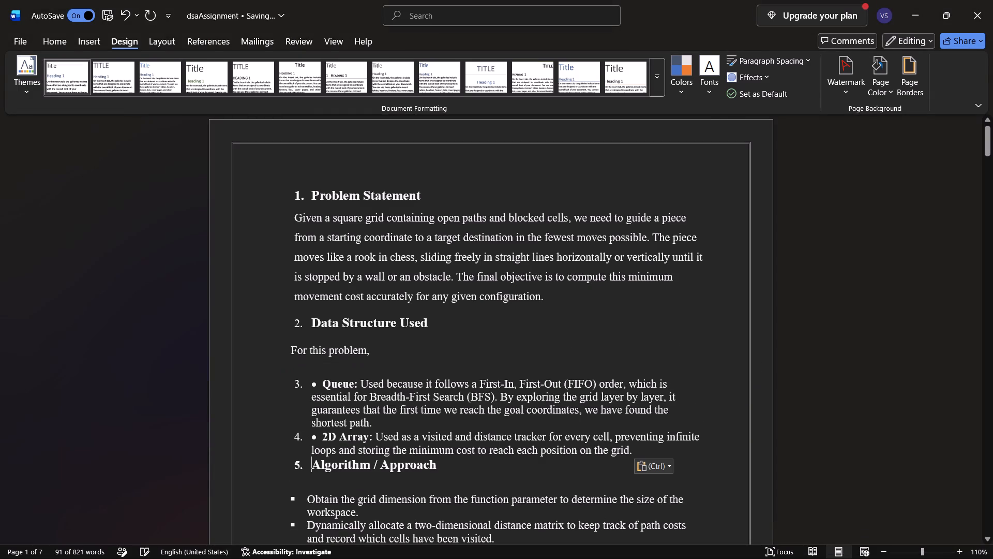
Complete the lead-in line under Data Structure Used as "For this problem, I used:".
click(382, 356)
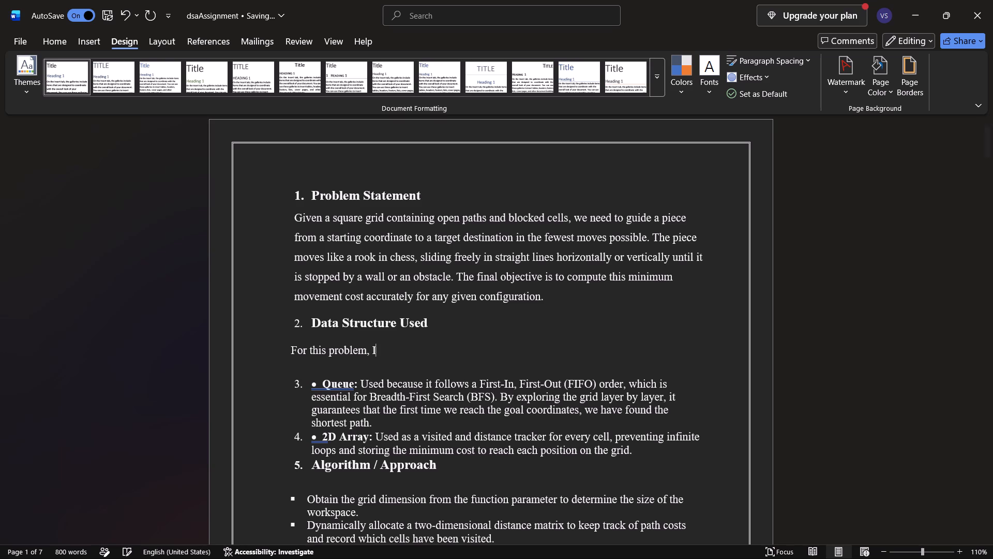
text(:)
key(space)
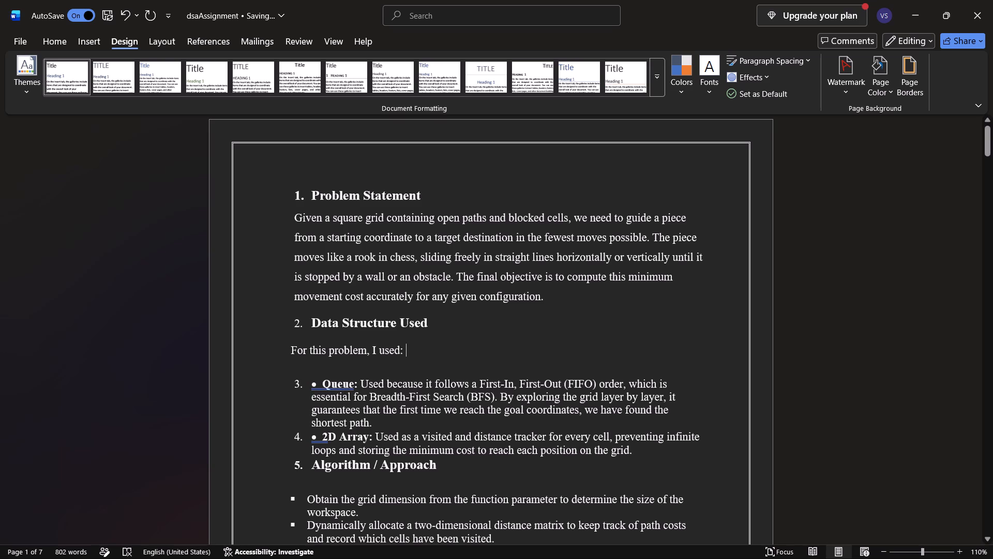
Remove the list numbering and blank line before the Queue point, keeping it on its own line below the lead-in.
click(61, 34)
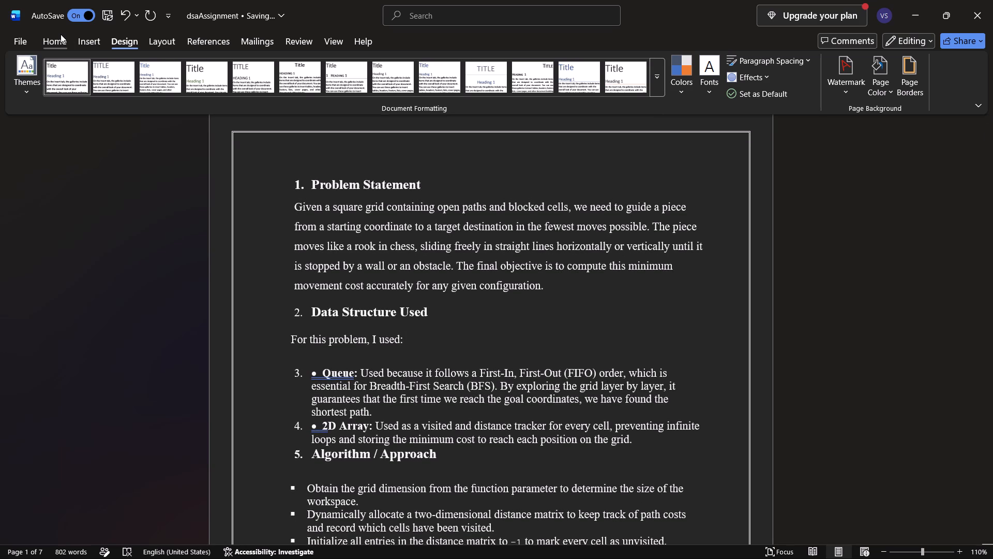
click(338, 333)
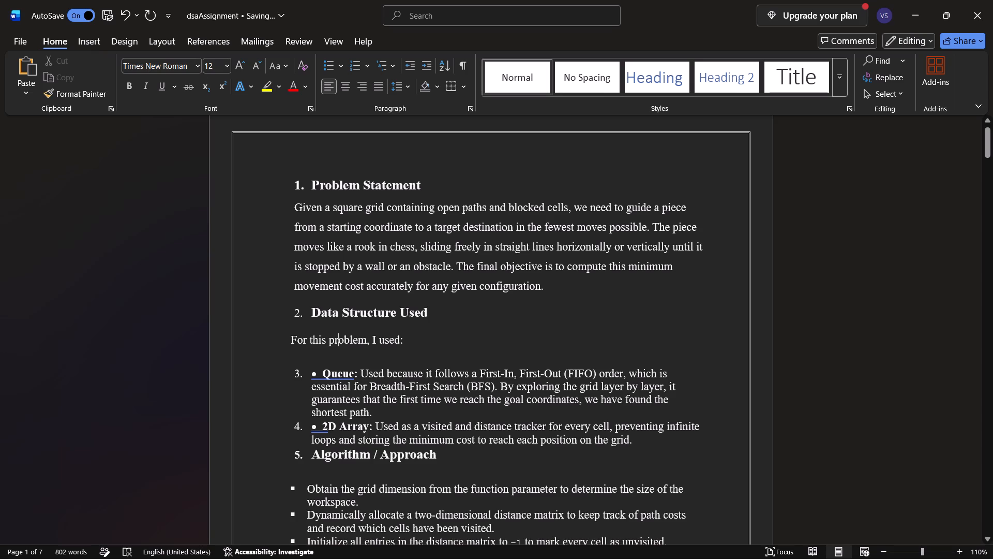
click(309, 372)
key(BackSpace)
key(BackSpace)
key(BackSpace)
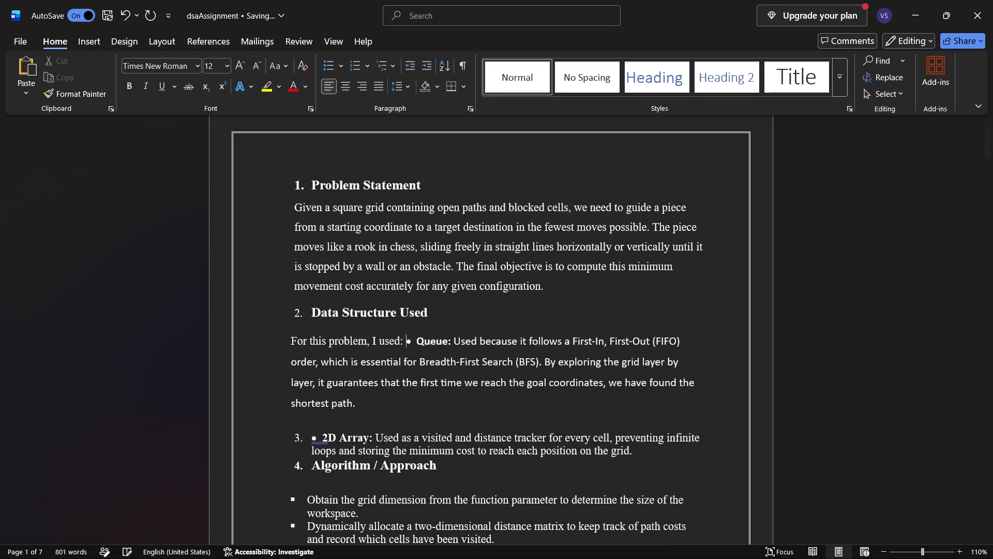
key(Return)
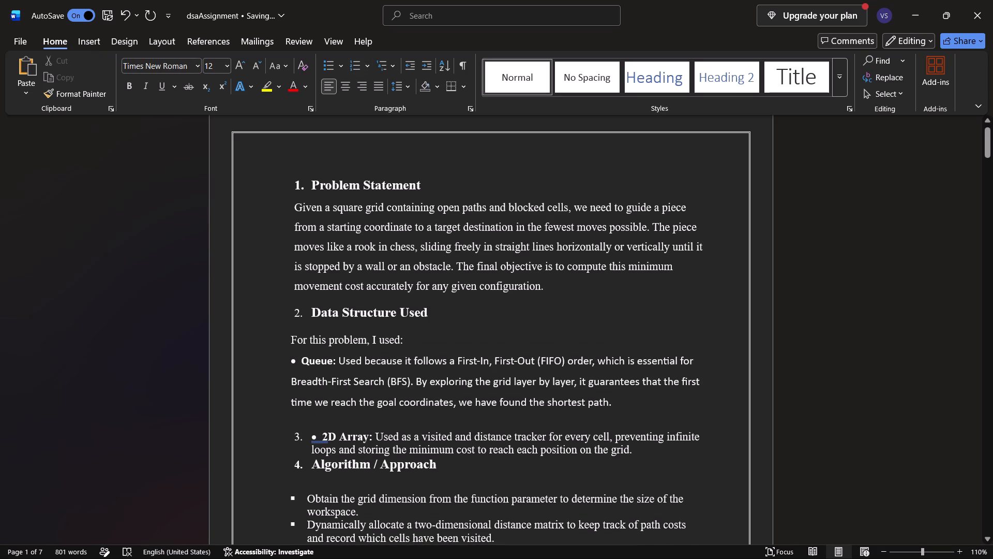
Remove the number and pasted bullet character from the 2D Array point and place it on its own line directly below the Queue point.
click(317, 435)
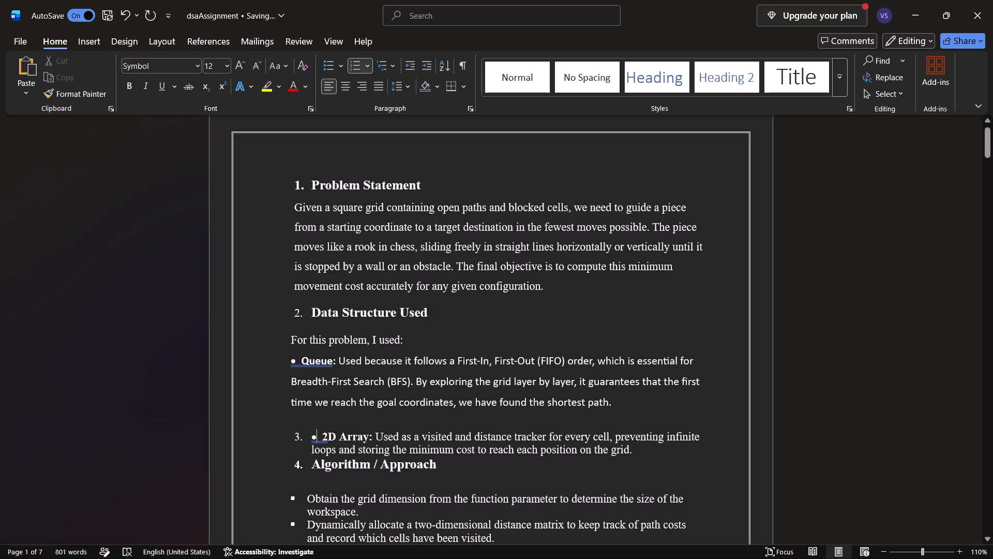
key(Left)
key(Right)
key(Right)
key(BackSpace)
key(BackSpace)
key(BackSpace)
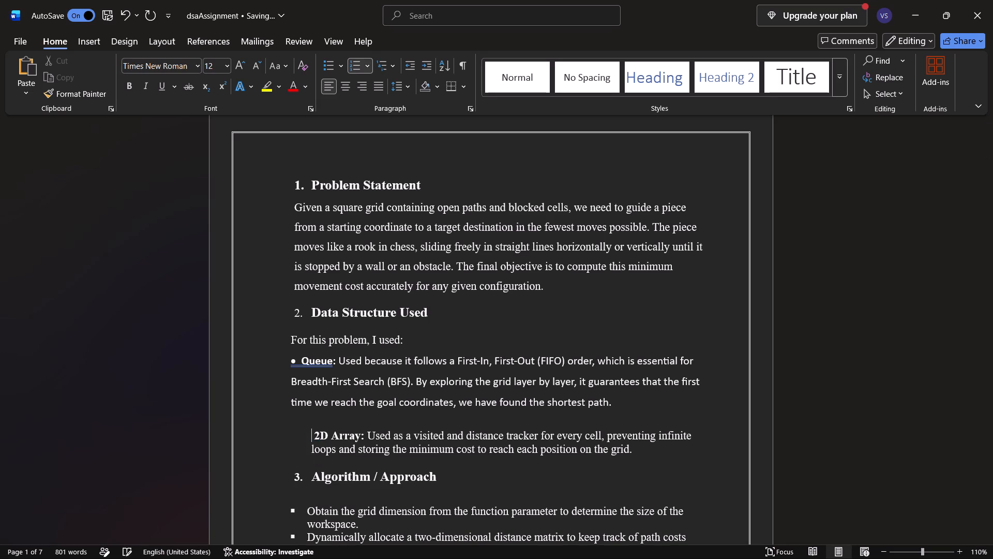
key(BackSpace)
key(BackSpace)
key(Return)
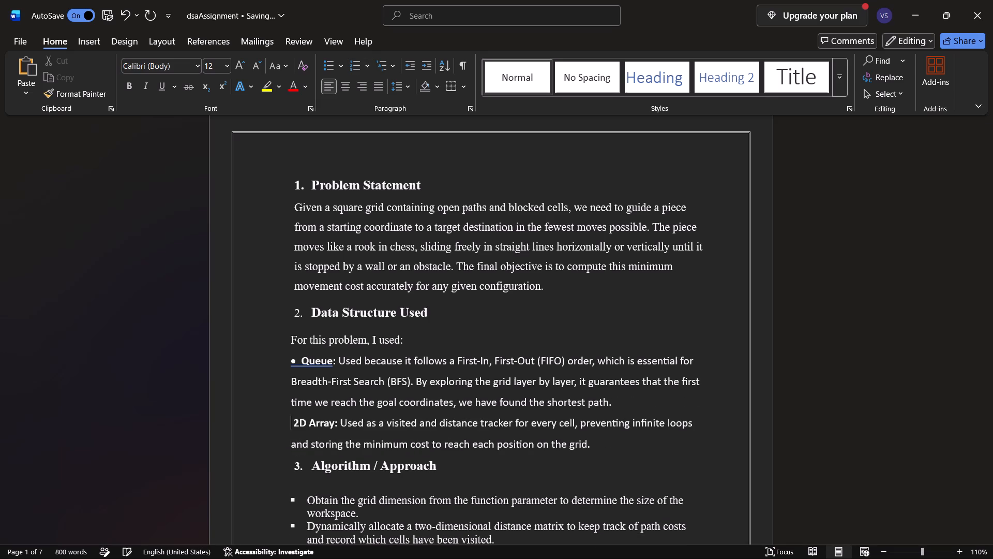
Delete the pasted bullet character and spaces in front of the Queue point.
click(306, 366)
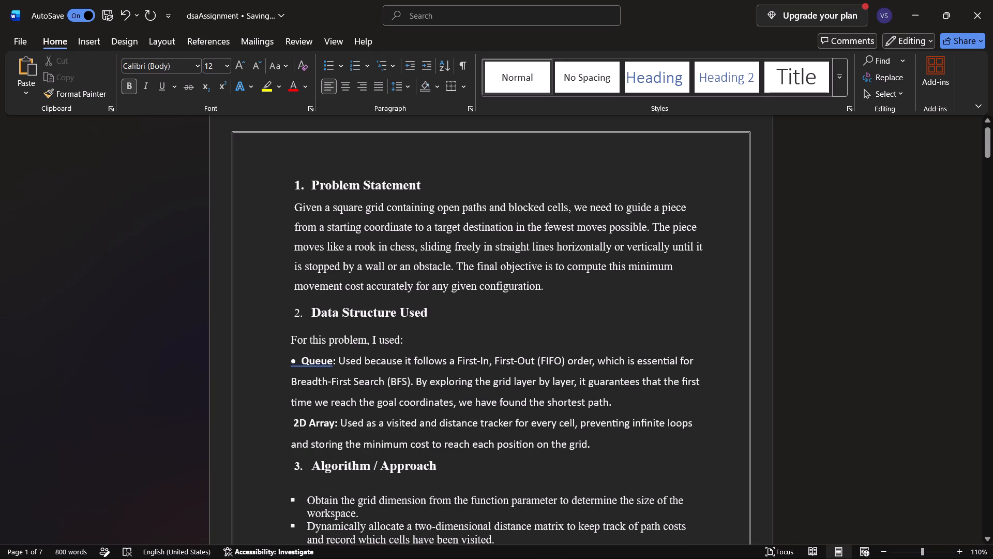
key(Left)
key(BackSpace)
key(BackSpace)
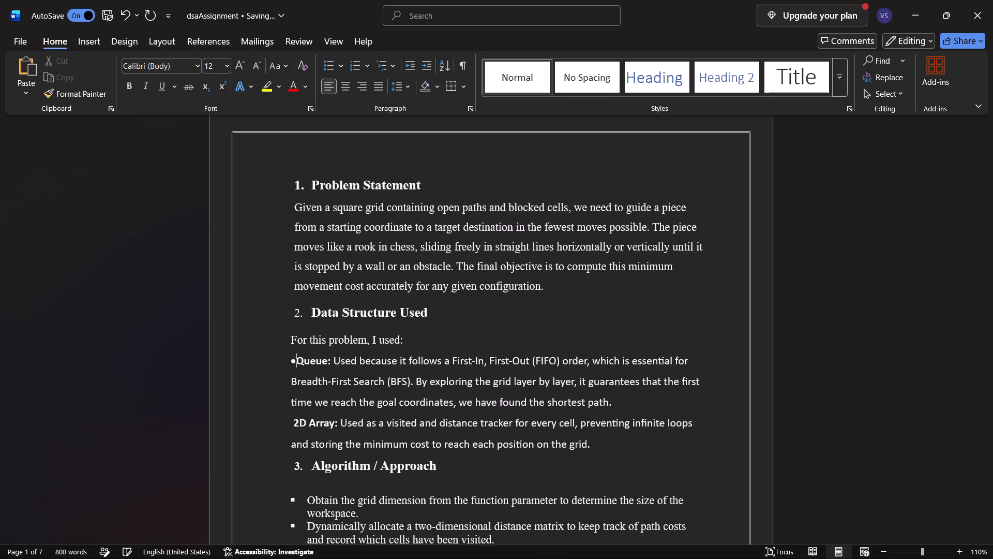
key(BackSpace)
Format the Queue and 2D Array points as a bulleted list with hollow circle bullets.
drag(594, 446, 290, 359)
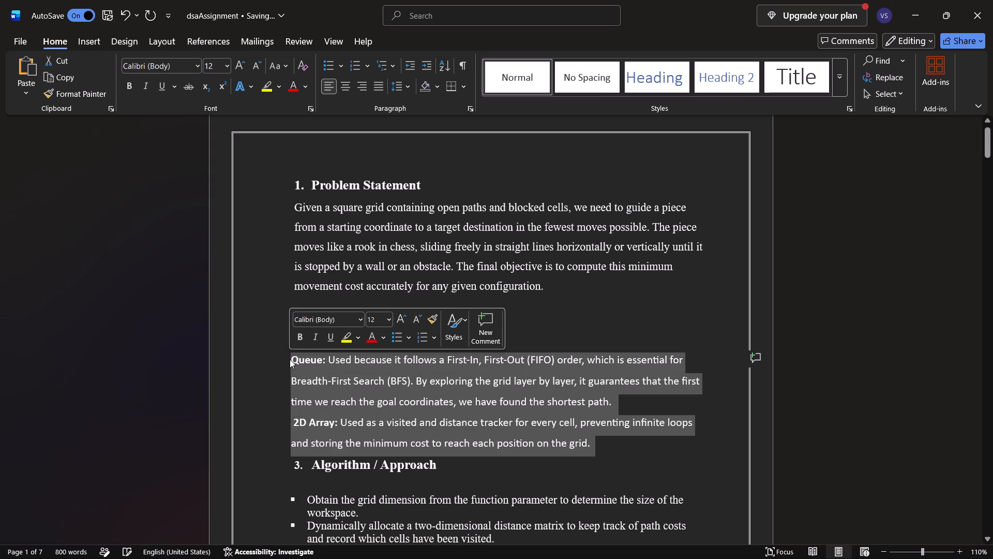
click(406, 335)
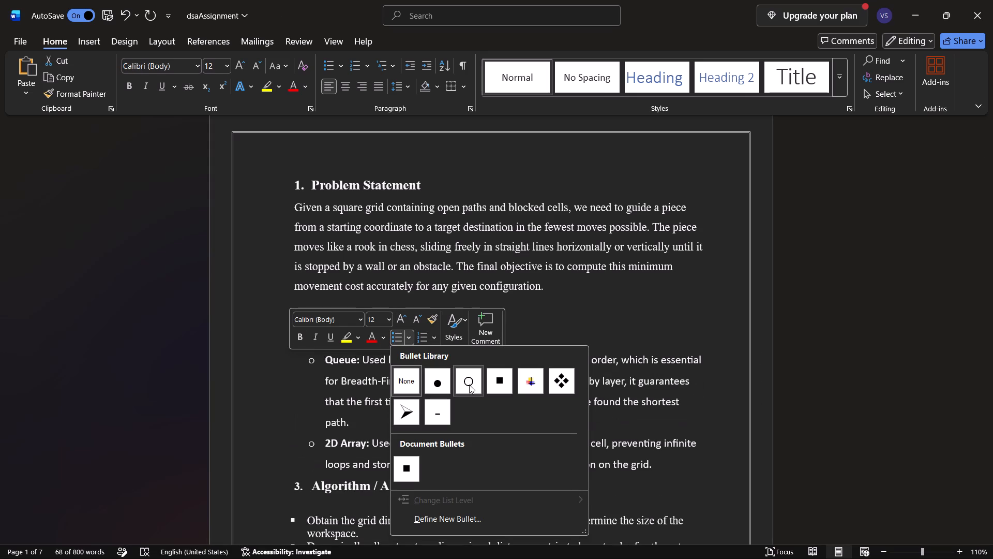
click(469, 385)
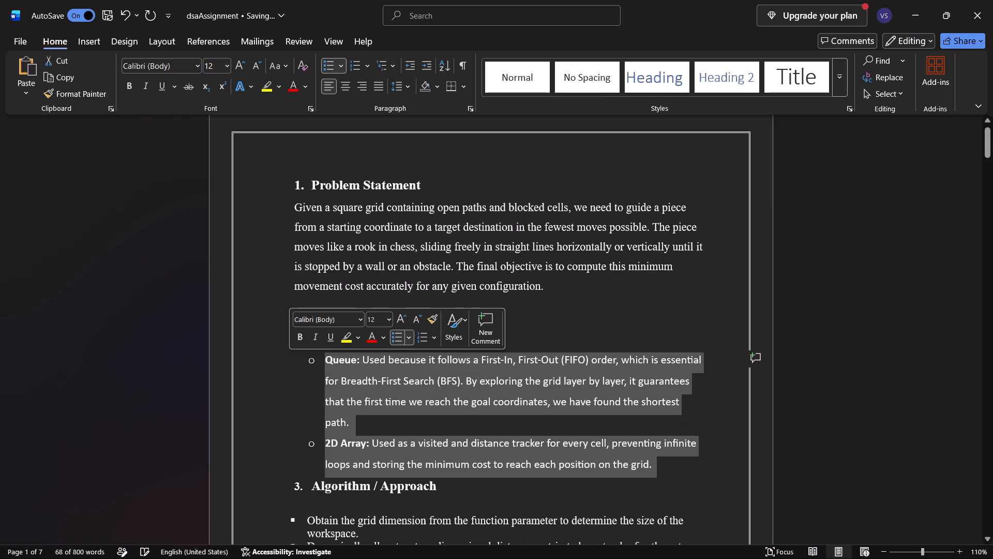
click(569, 310)
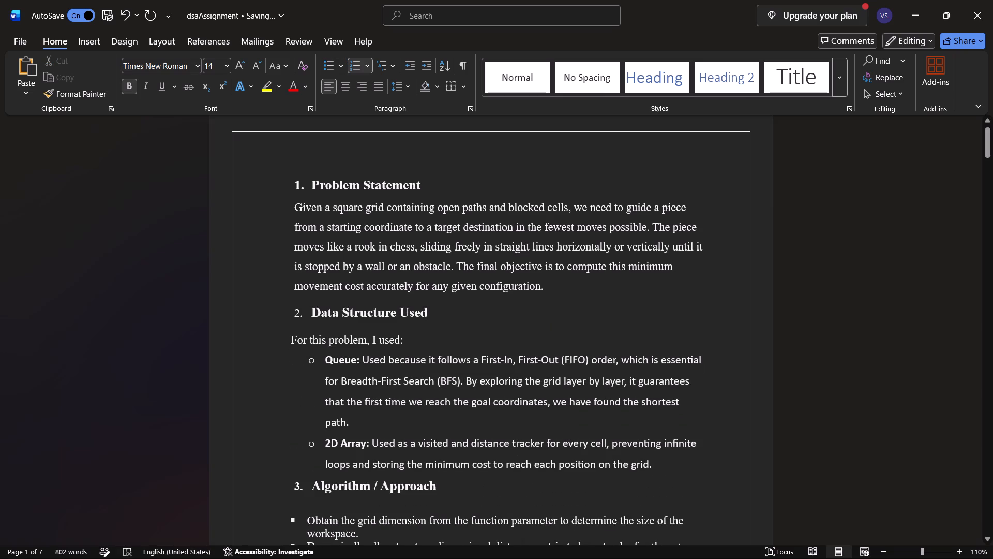
Replace "Used because" at the start of the Queue point's description with "As".
drag(391, 360, 372, 357)
click(382, 360)
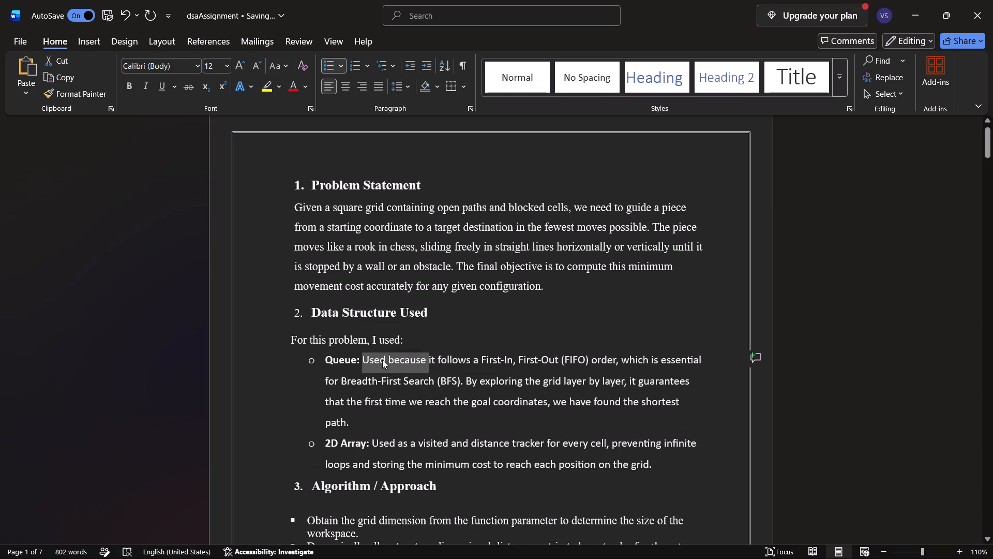
drag(429, 361, 375, 353)
drag(375, 353, 372, 353)
key(BackSpace)
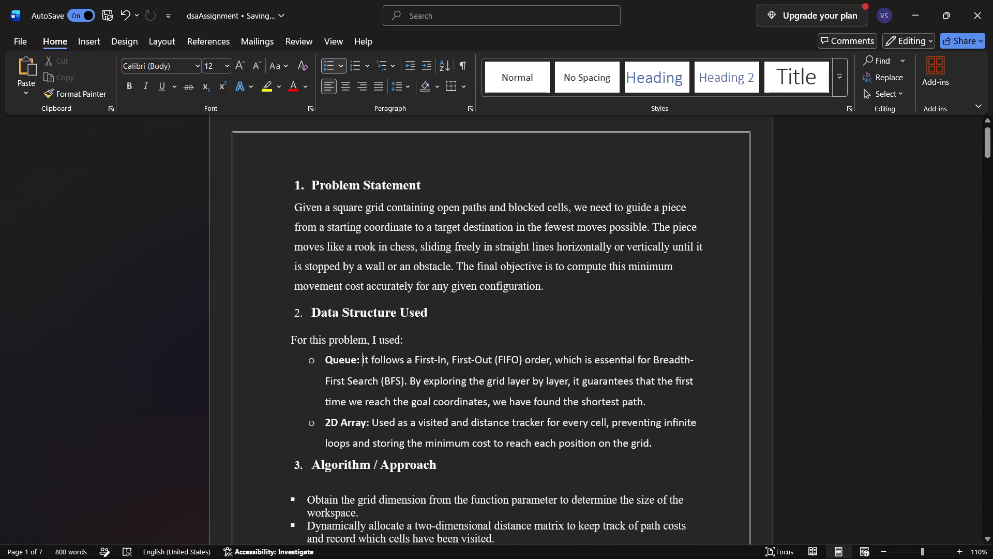
key(a)
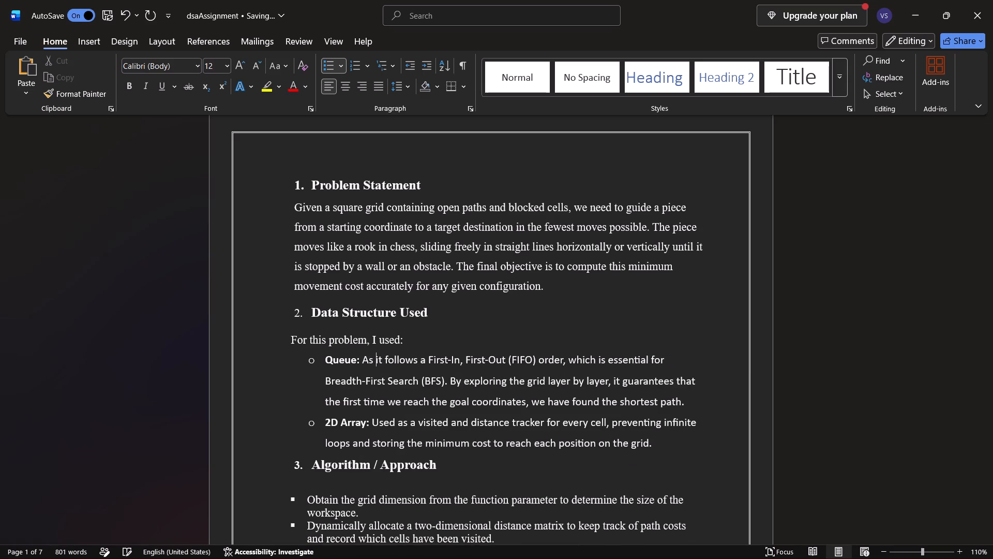
Replace "Used as" at the start of the 2D Array point's description with "As".
click(408, 421)
key(BackSpace)
key(BackSpace)
key(BackSpace)
key(BackSpace)
key(BackSpace)
key(BackSpace)
key(a)
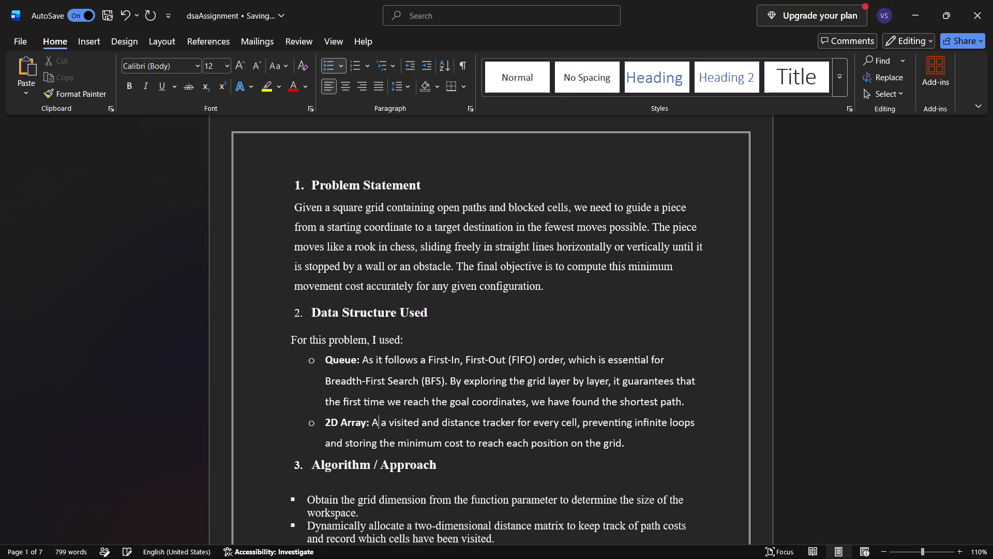
key(s)
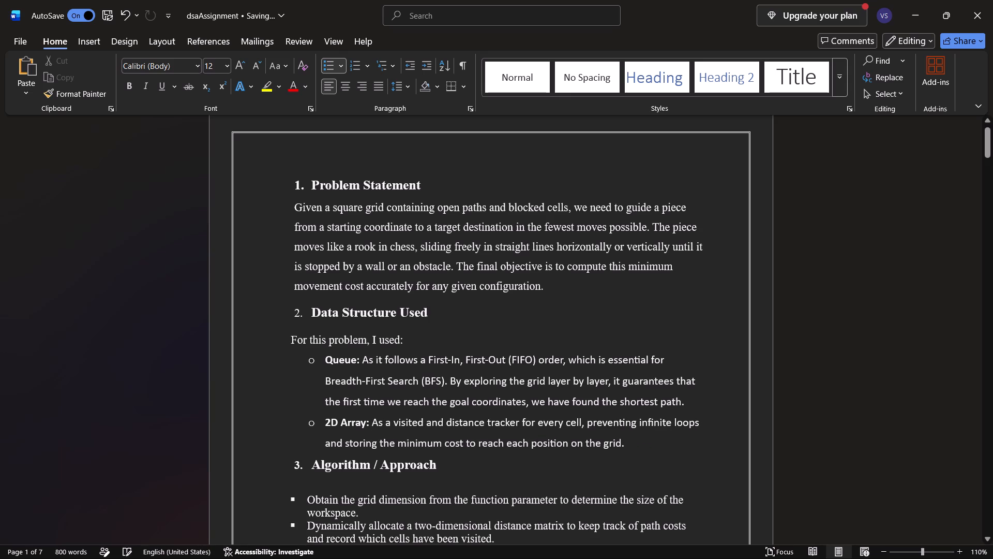
Delete the blank lines between the END line of the pseudocode and the 5.Source Code heading.
scroll(480, 424, down, 2)
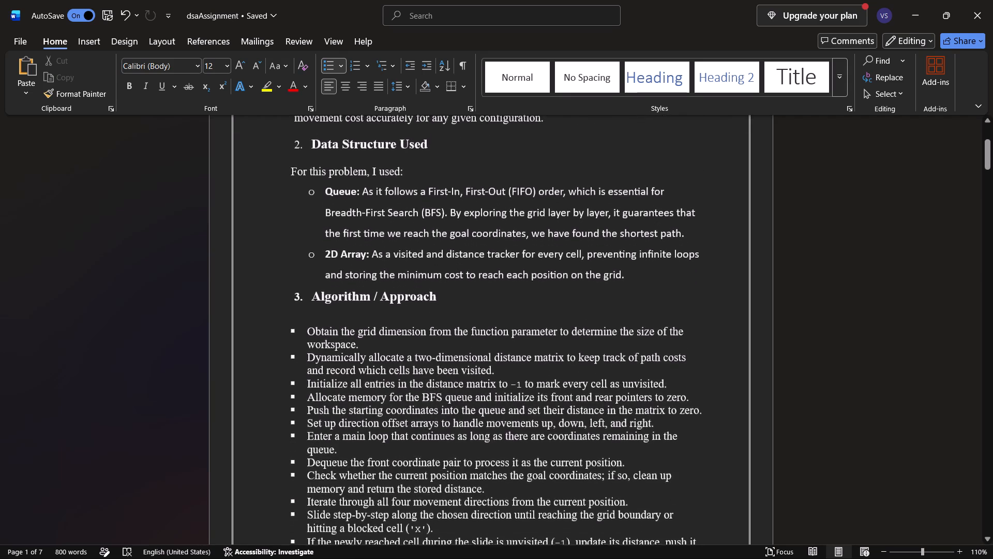
scroll(480, 424, down, 1)
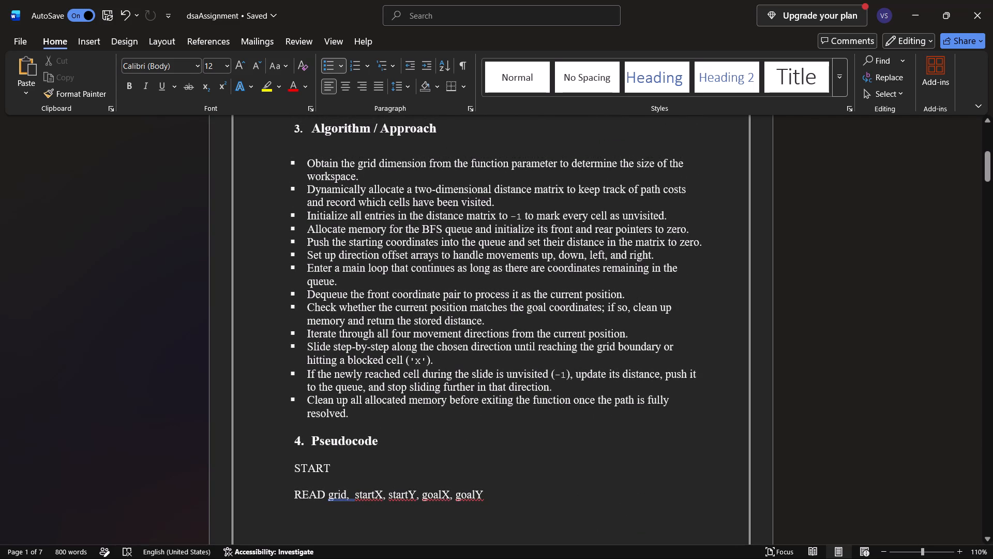
scroll(480, 424, up, 2)
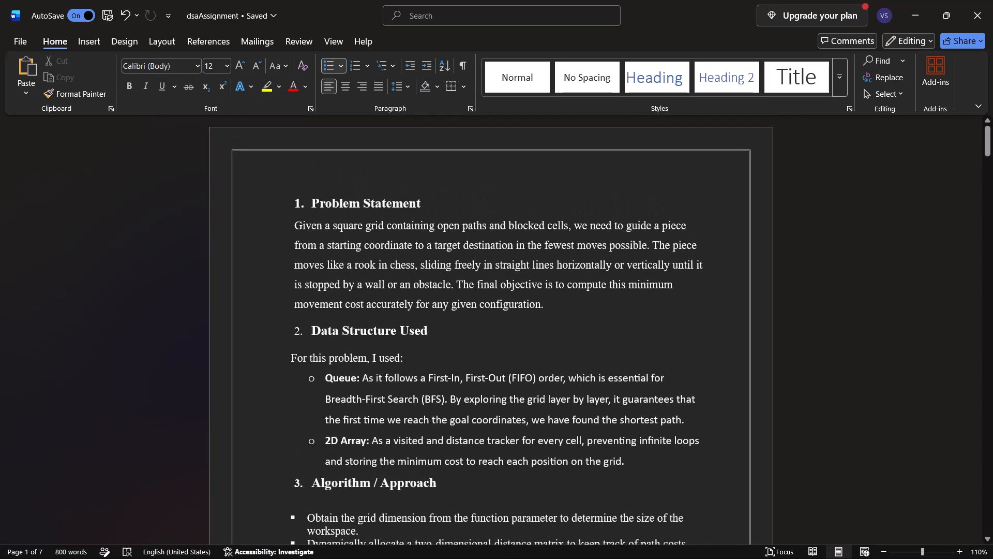
drag(551, 302, 541, 299)
scroll(529, 255, down, 6)
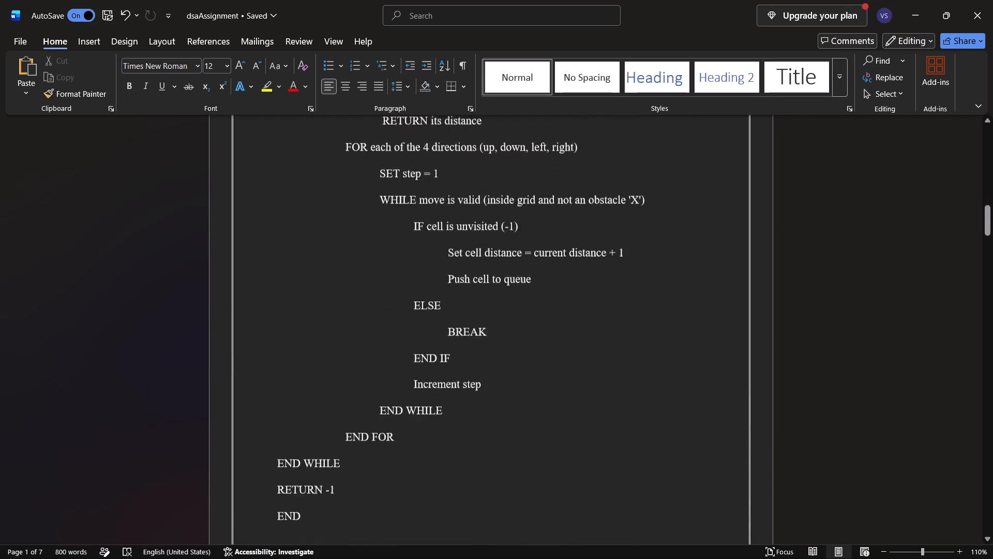
scroll(529, 255, down, 3)
click(381, 271)
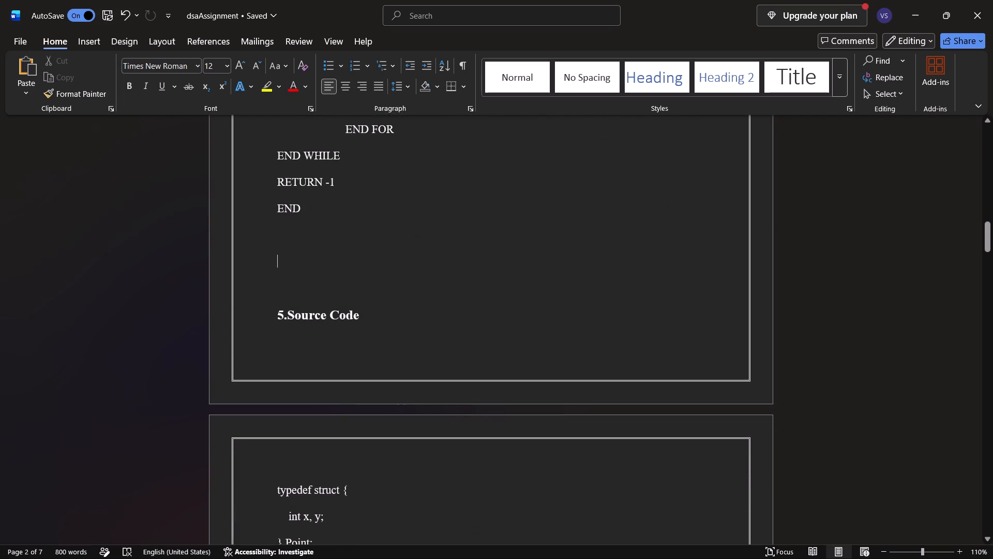
key(BackSpace)
key(BackSpace)
key(Down)
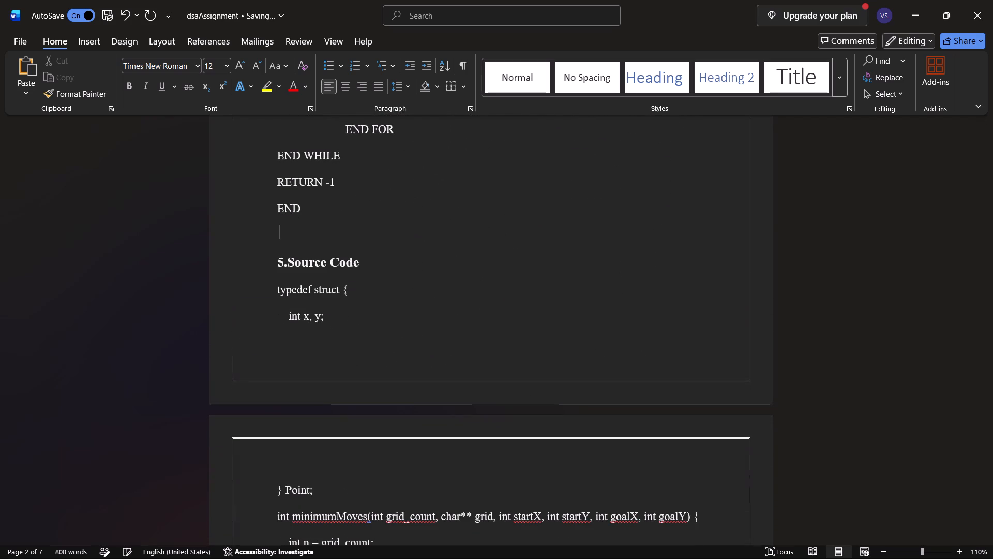
key(BackSpace)
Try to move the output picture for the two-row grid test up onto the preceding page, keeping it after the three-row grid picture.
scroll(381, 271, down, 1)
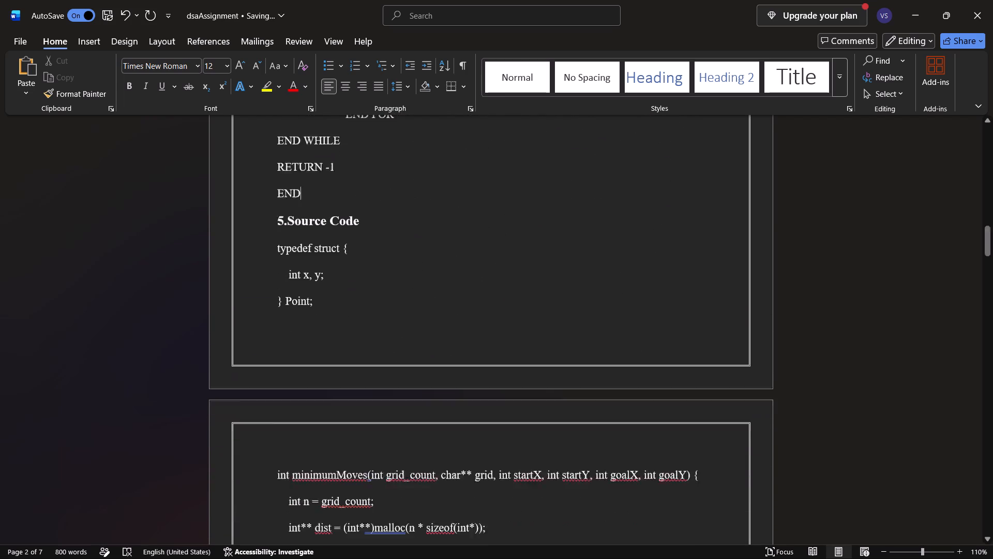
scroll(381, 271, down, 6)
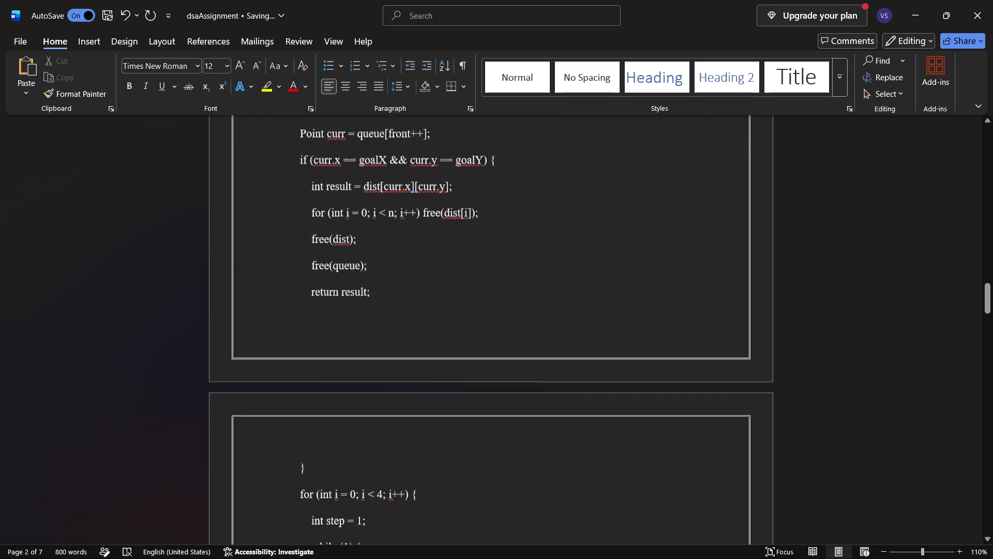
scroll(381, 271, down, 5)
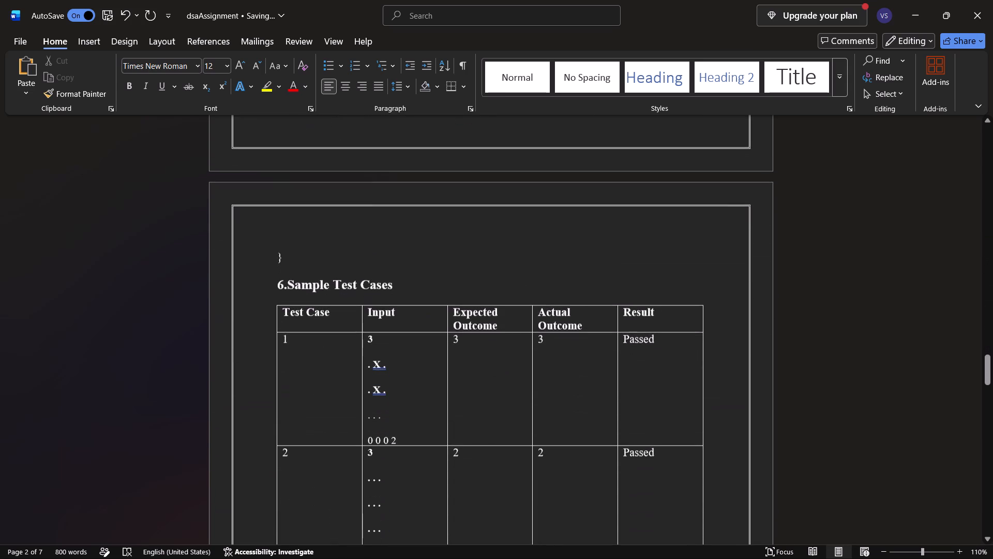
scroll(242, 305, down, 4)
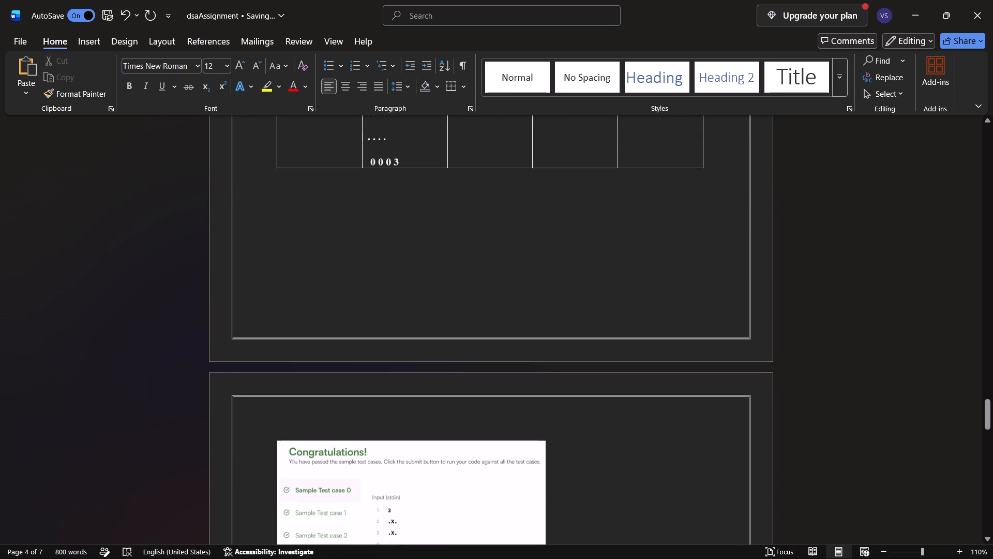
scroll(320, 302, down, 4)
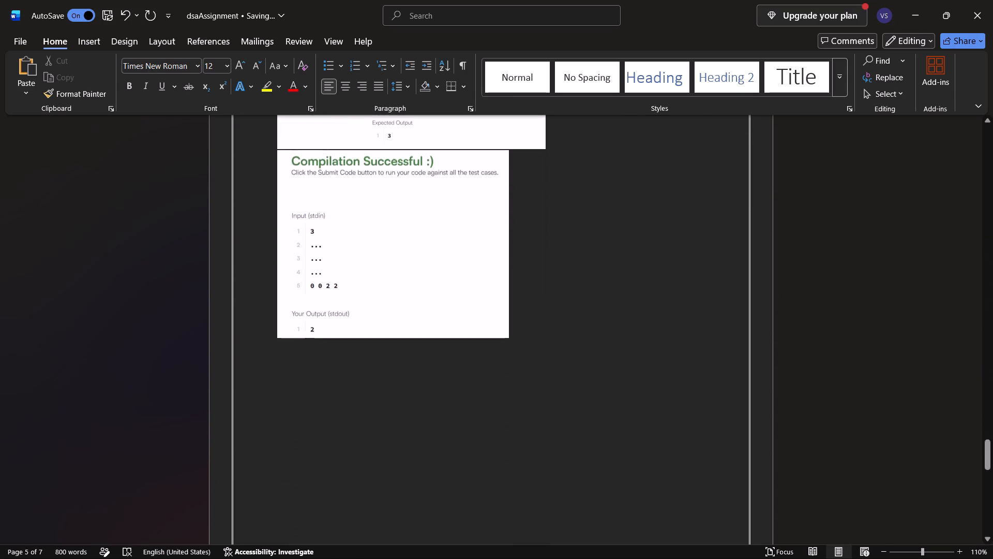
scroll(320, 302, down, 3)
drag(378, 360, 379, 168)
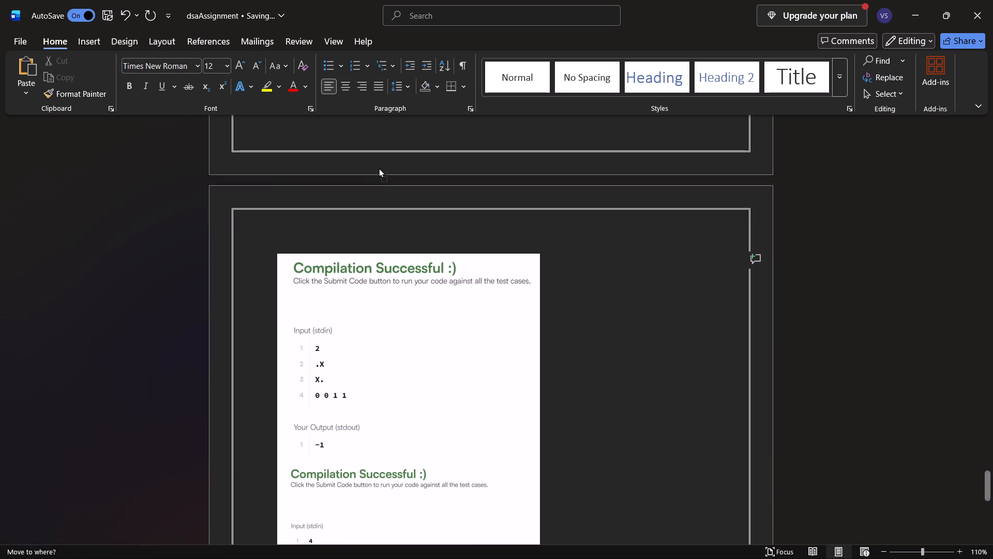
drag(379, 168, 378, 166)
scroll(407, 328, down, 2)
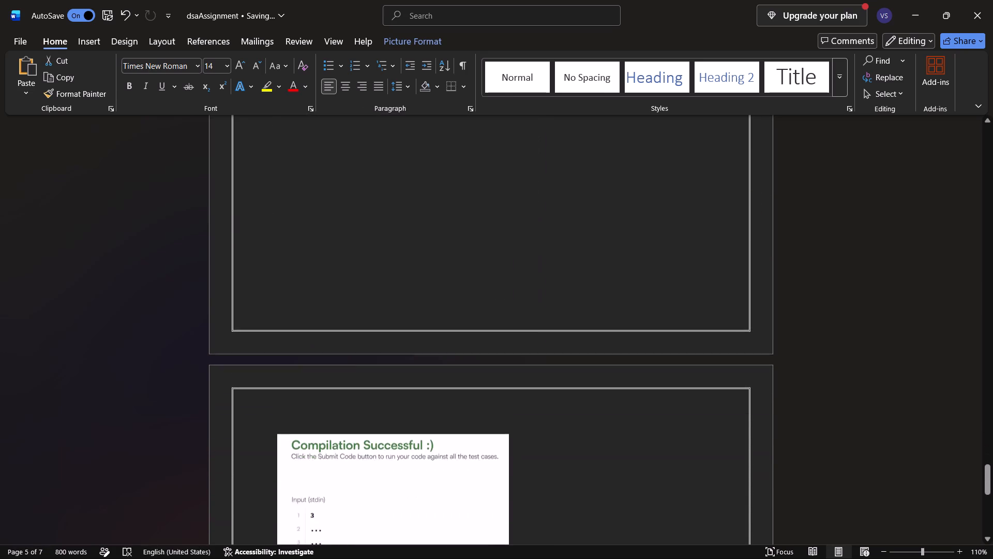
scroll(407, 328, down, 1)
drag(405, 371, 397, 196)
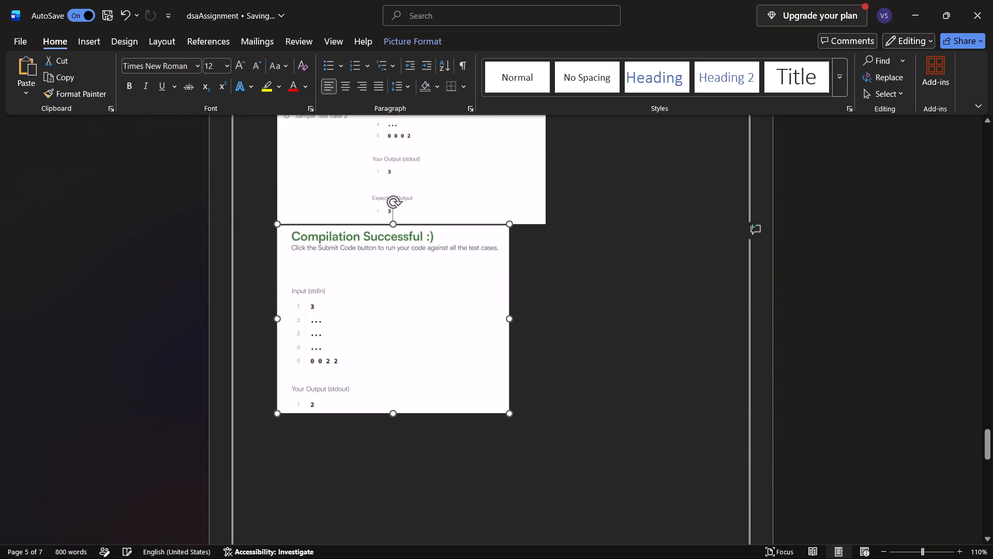
Shrink the Congratulations output picture proportionally to match the width of the Compilation Successful picture directly below it.
scroll(452, 374, down, 5)
scroll(452, 374, up, 1)
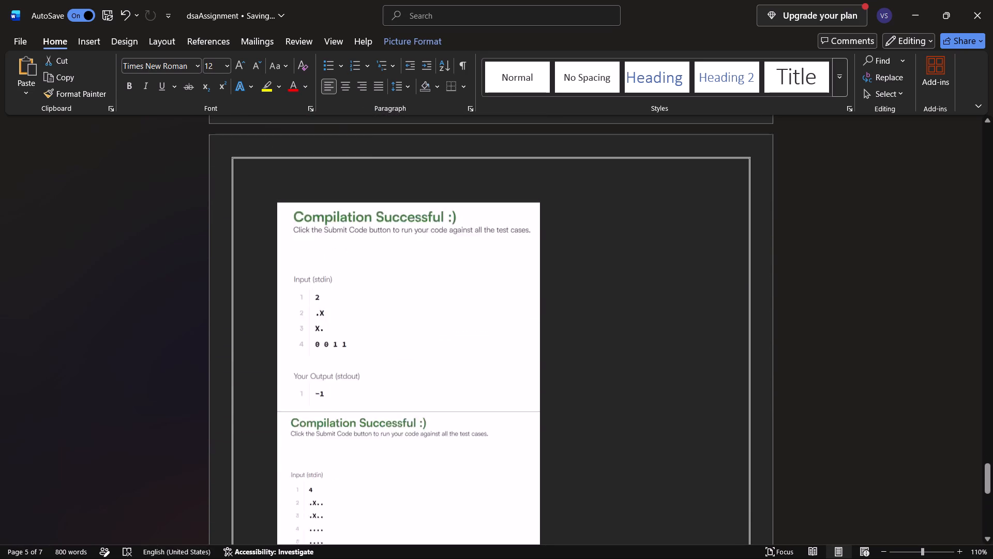
scroll(452, 374, up, 4)
click(478, 285)
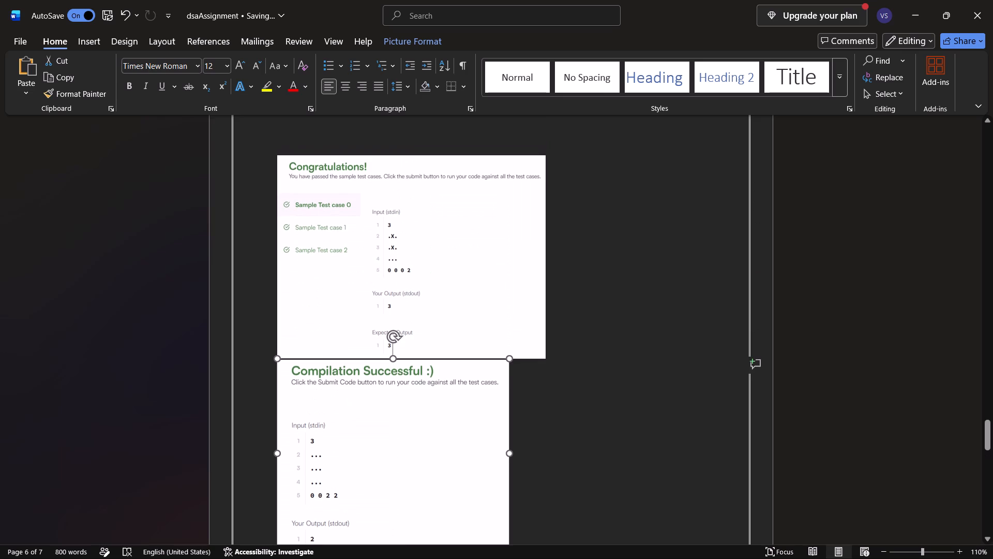
scroll(478, 285, up, 1)
scroll(511, 494, down, 1)
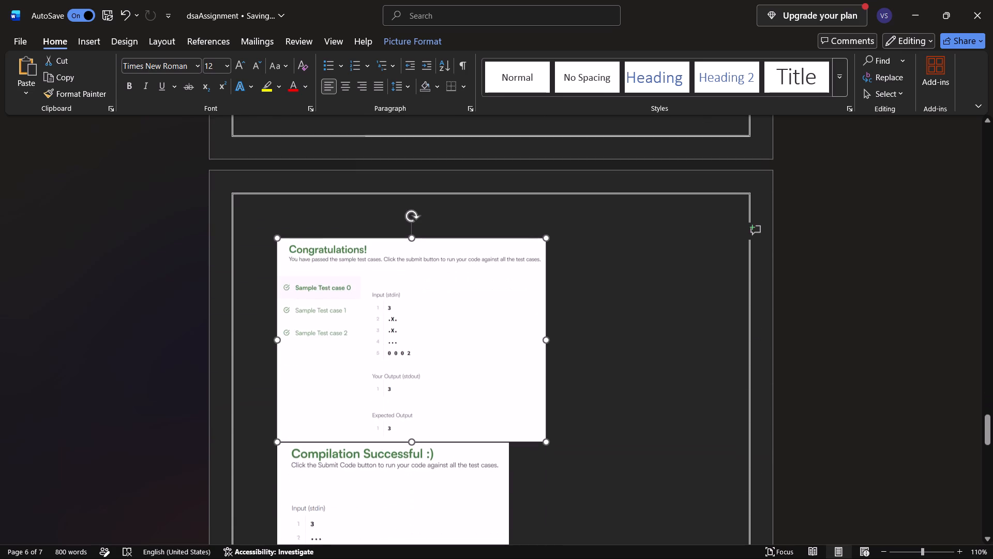
drag(549, 432, 516, 402)
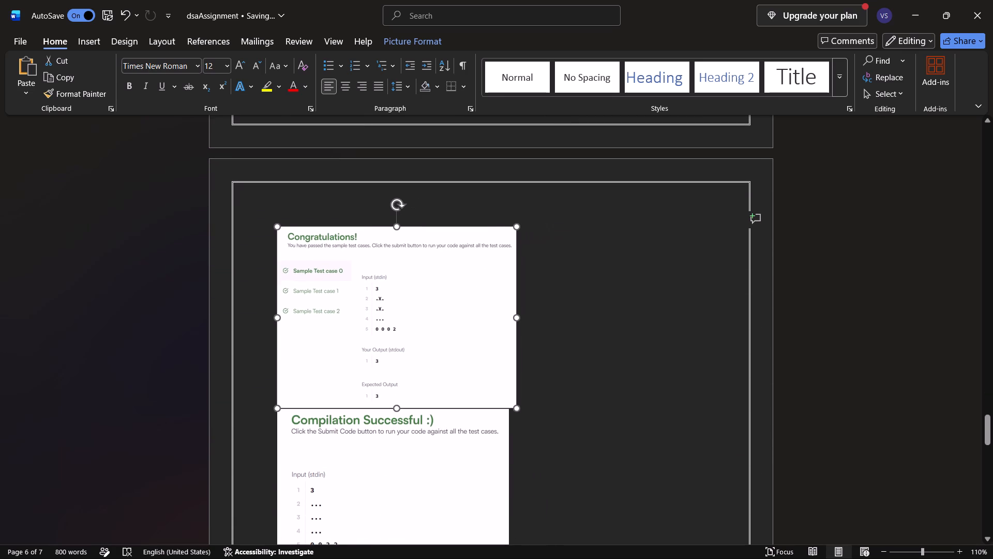
drag(516, 402, 508, 398)
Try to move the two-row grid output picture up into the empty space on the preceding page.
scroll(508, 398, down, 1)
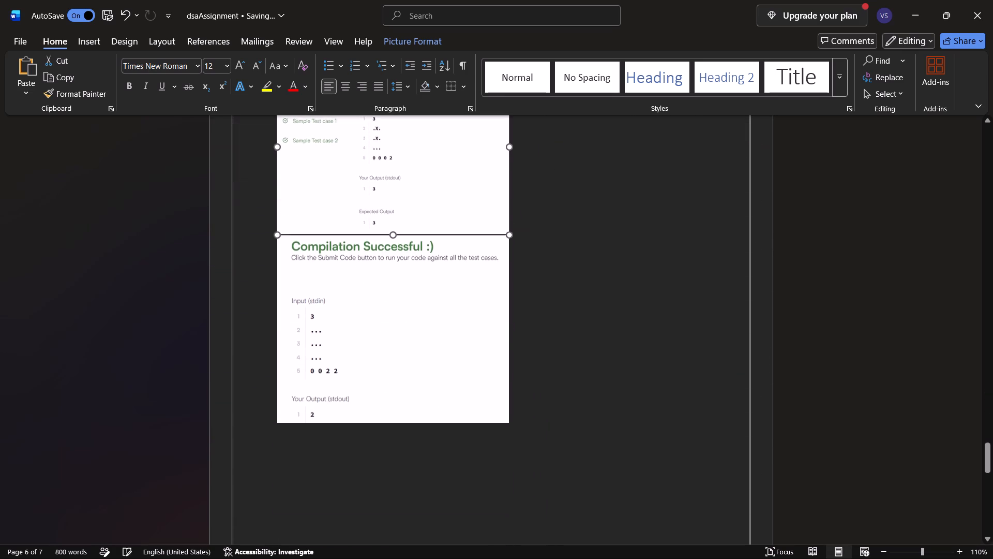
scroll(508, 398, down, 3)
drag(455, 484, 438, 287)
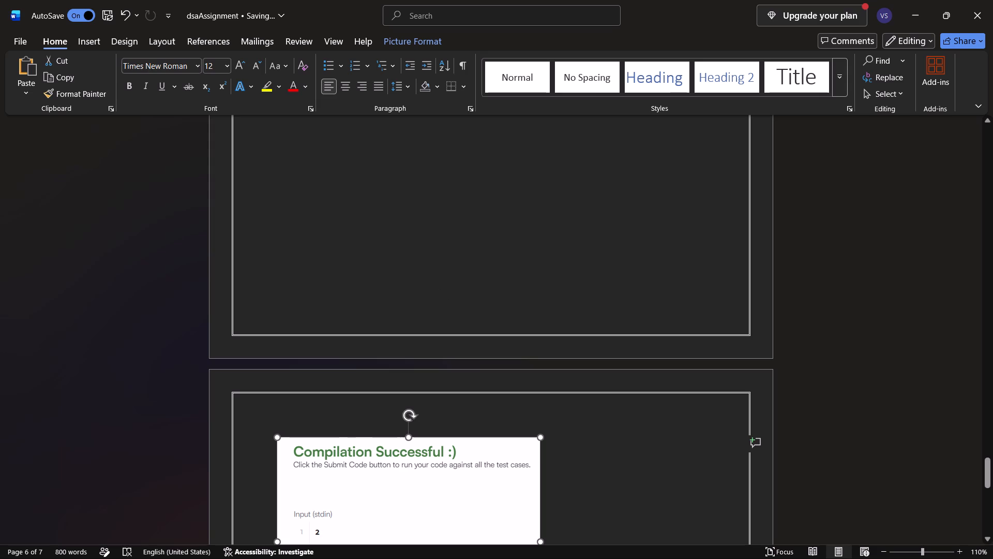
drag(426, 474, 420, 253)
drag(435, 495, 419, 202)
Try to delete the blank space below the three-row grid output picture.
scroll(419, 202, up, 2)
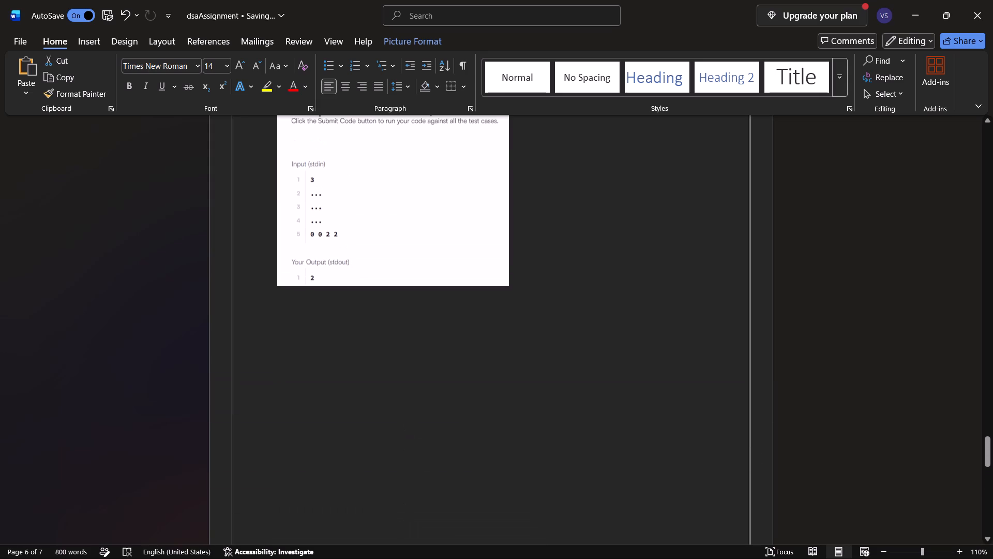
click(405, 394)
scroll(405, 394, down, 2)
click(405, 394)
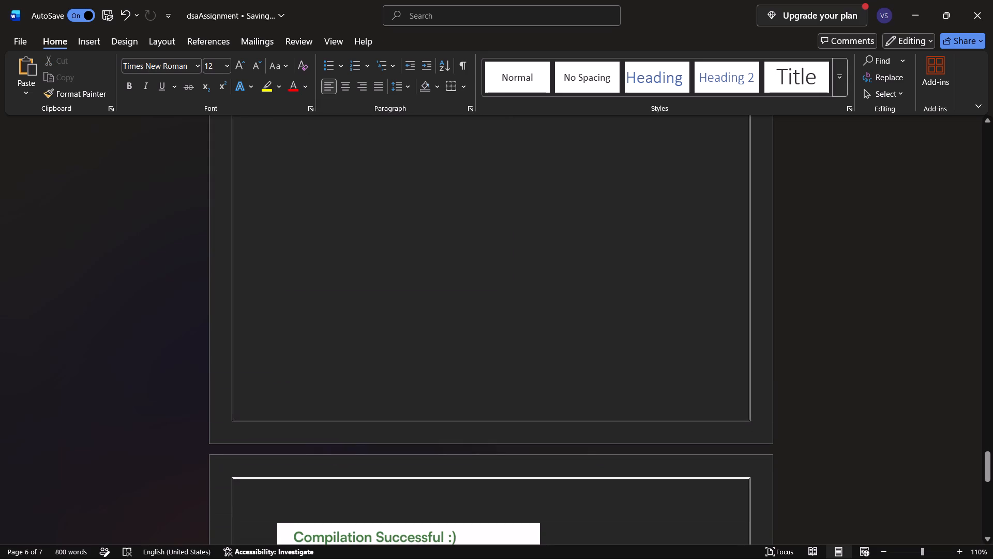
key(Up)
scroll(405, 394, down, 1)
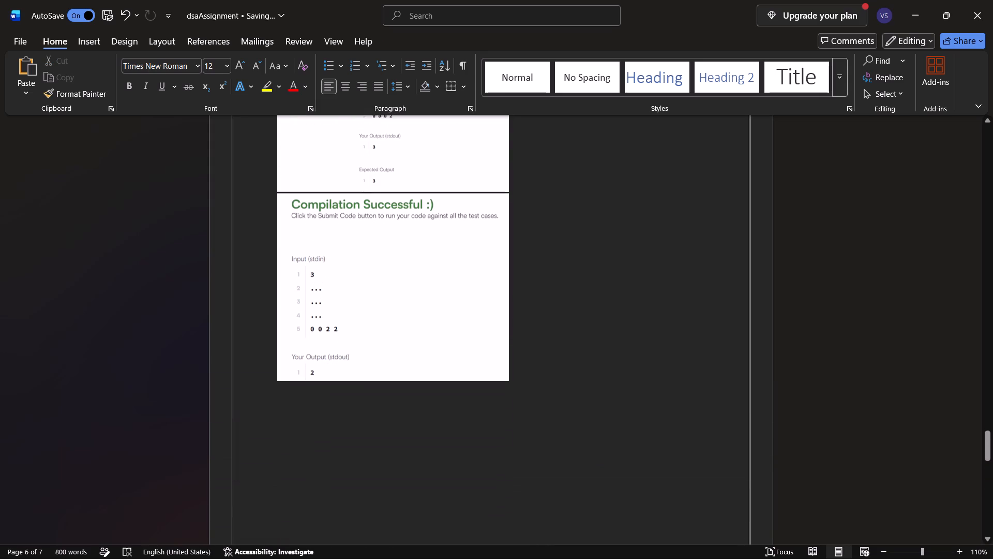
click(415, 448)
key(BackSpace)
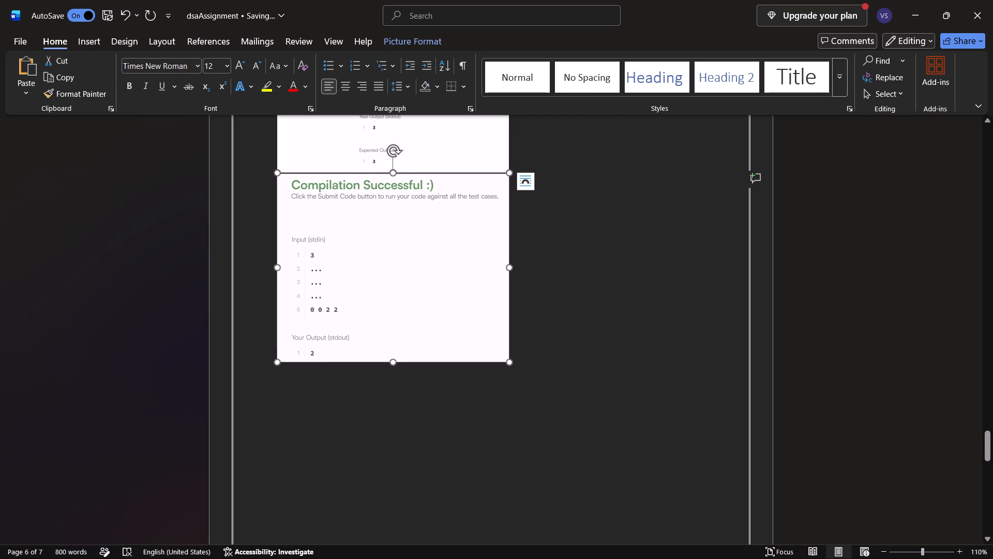
Delete the Compilation Successful picture for the two-row grid test, above the four-row grid picture.
scroll(415, 448, down, 3)
scroll(306, 258, up, 1)
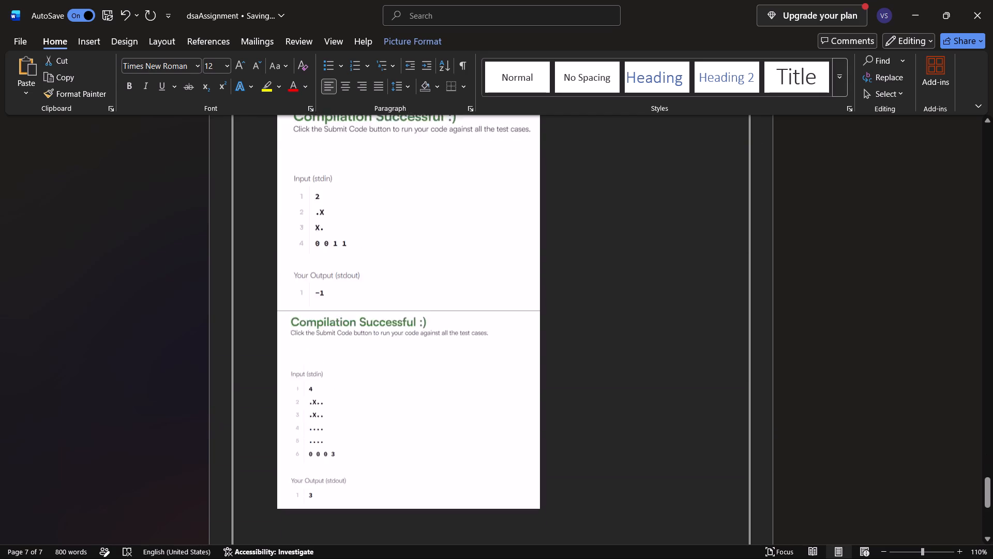
scroll(306, 258, up, 1)
click(267, 261)
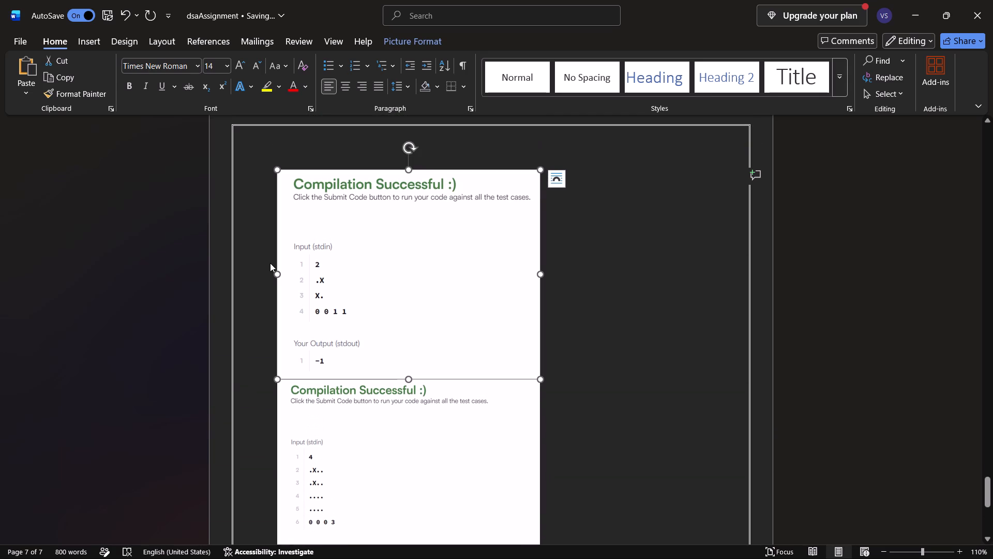
key(BackSpace)
Review the pages from the output pictures back through the sample test cases table and the code listing, checking their layout.
scroll(270, 263, down, 1)
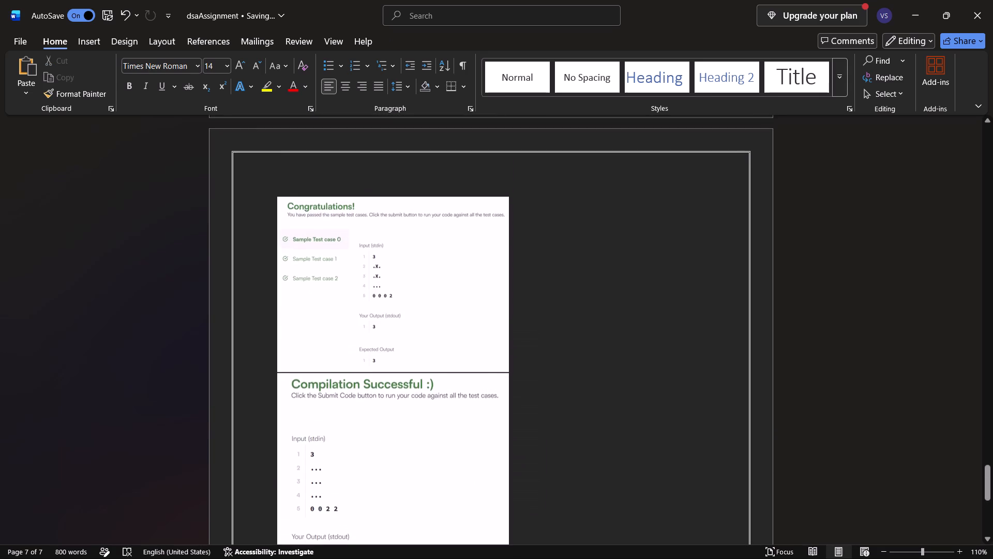
scroll(270, 263, down, 1)
scroll(270, 263, up, 2)
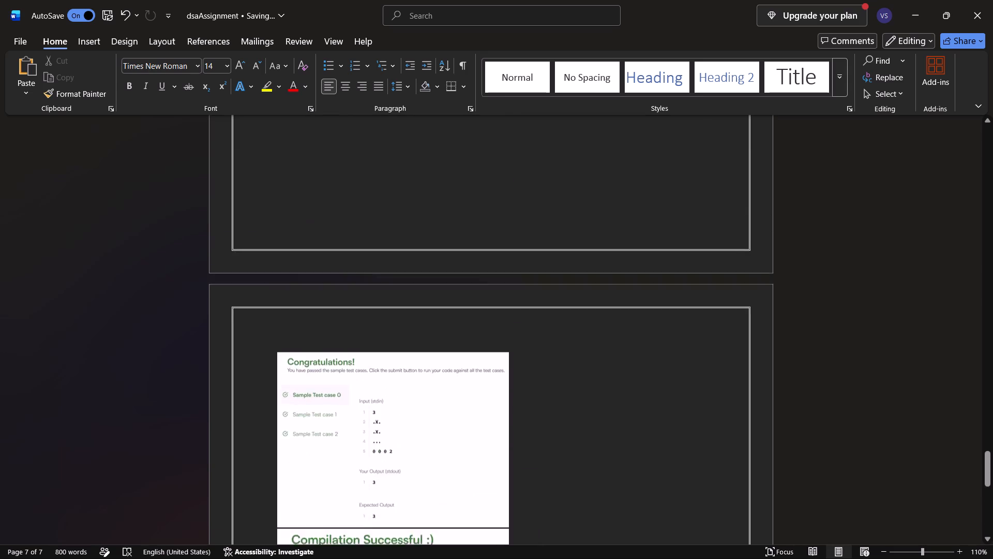
scroll(270, 263, up, 2)
scroll(388, 310, up, 1)
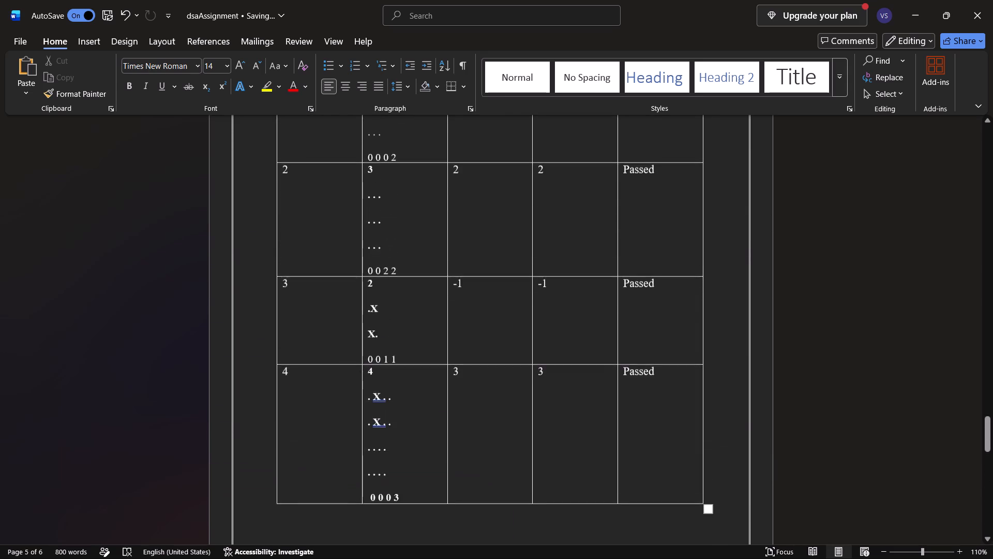
scroll(388, 310, up, 2)
scroll(348, 352, up, 1)
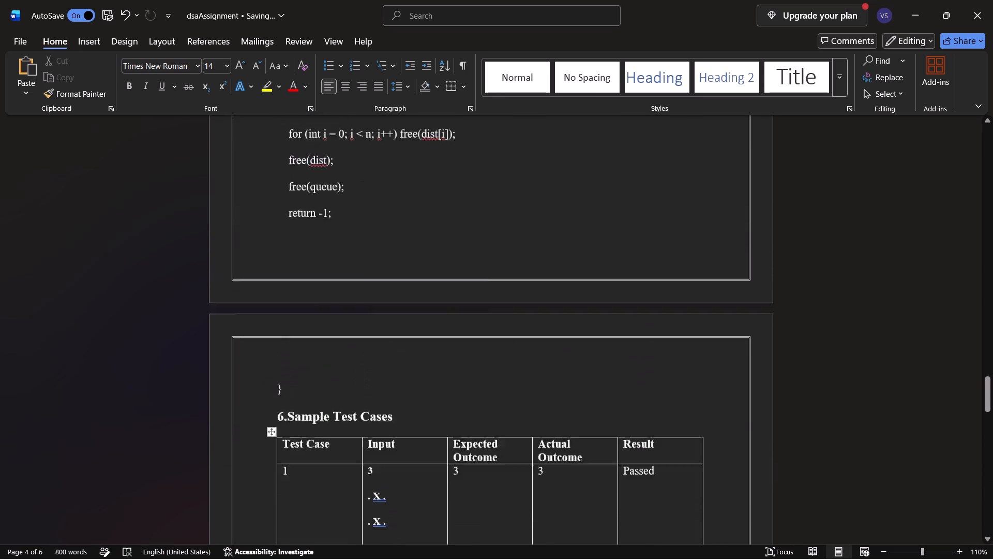
scroll(348, 352, up, 2)
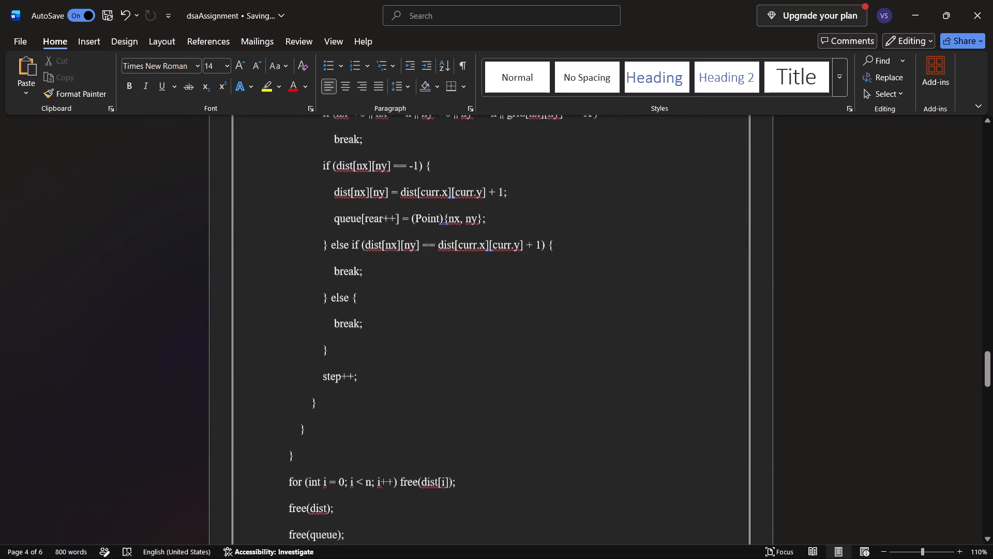
scroll(348, 352, up, 3)
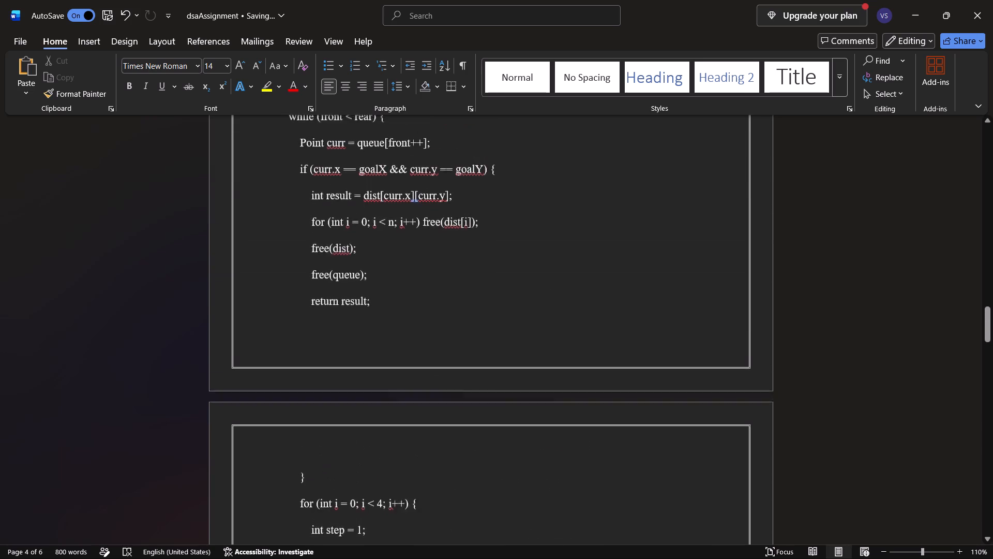
scroll(348, 352, up, 2)
scroll(348, 352, down, 3)
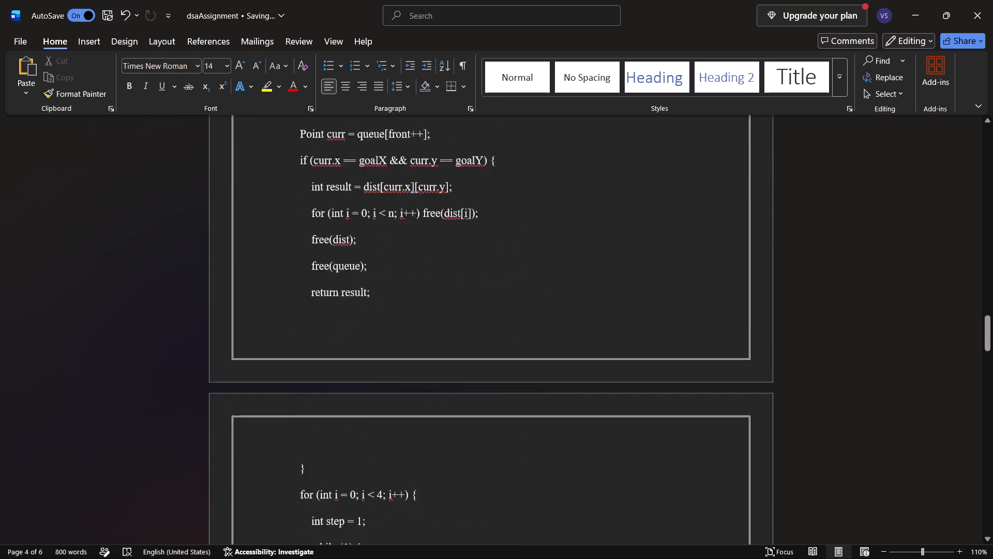
scroll(348, 352, down, 9)
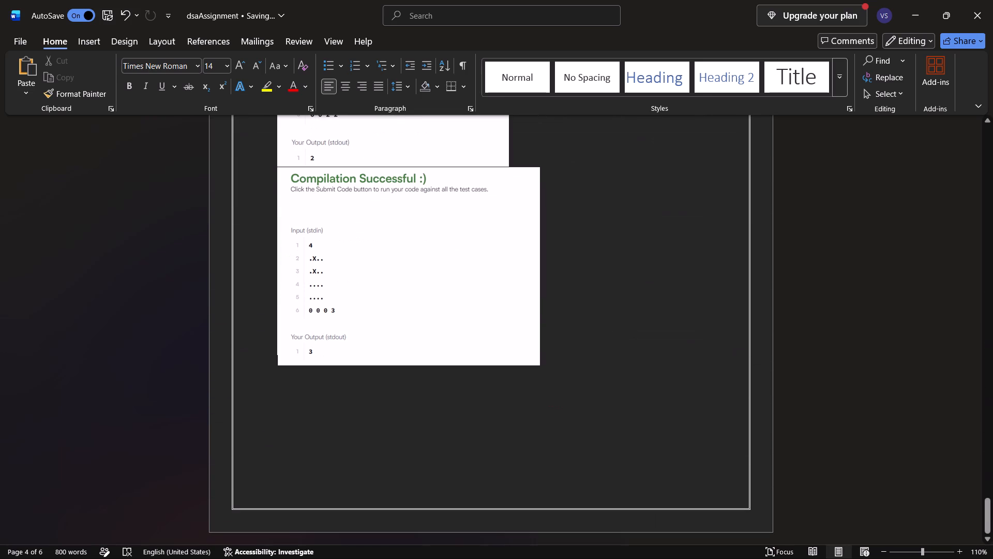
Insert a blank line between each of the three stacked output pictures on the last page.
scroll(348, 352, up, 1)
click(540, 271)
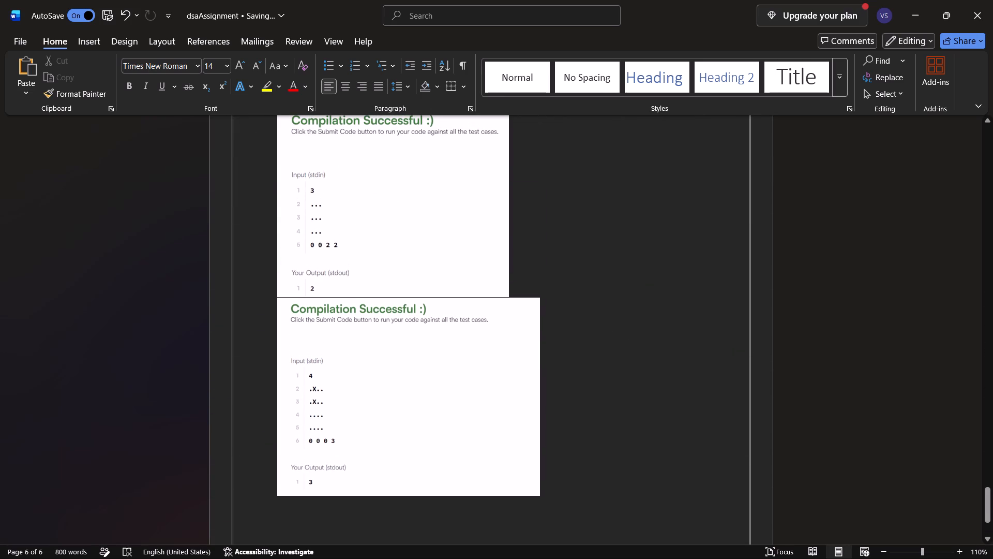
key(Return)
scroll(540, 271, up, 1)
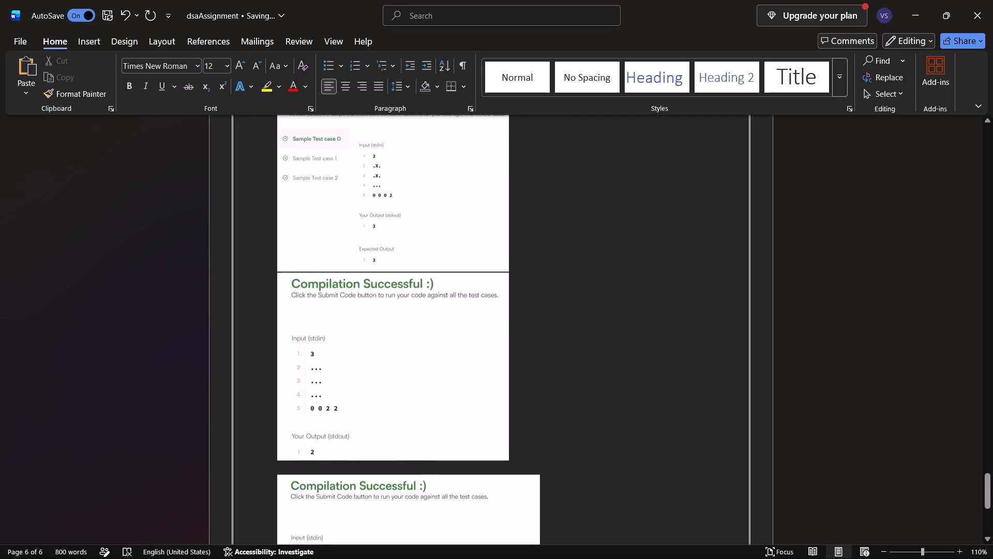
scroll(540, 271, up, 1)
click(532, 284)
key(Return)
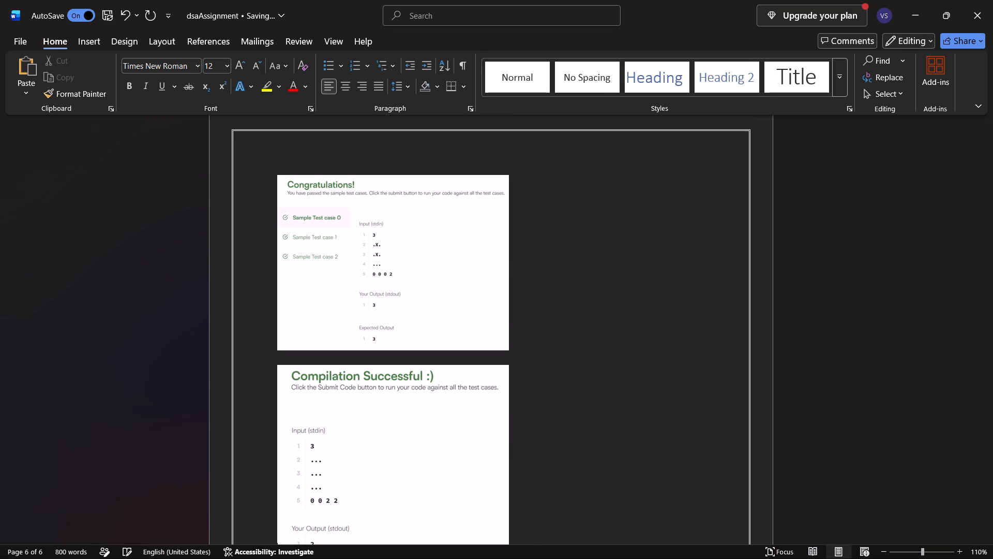
Enlarge the Congratulations output picture proportionally so it is wider than the two Compilation Successful pictures below it.
click(484, 330)
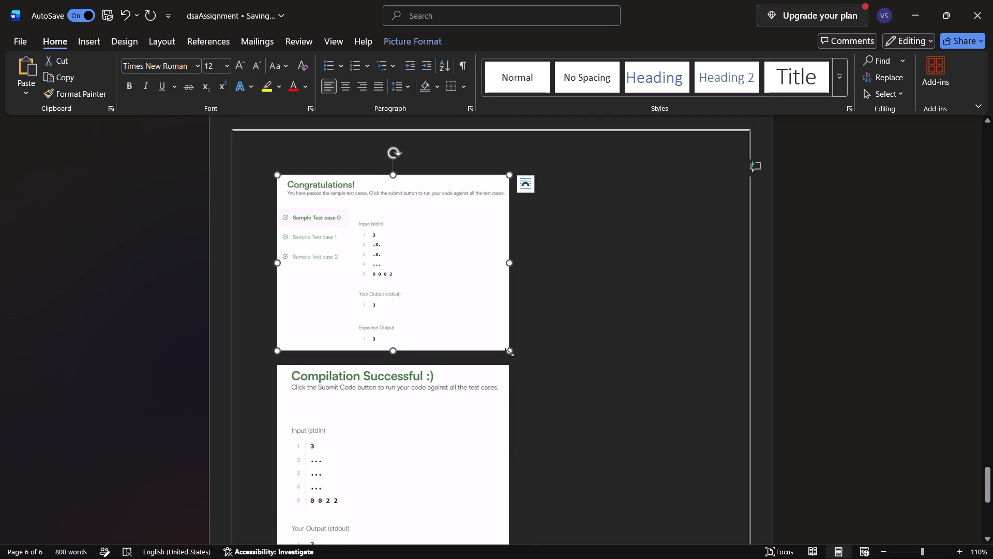
drag(509, 352, 562, 333)
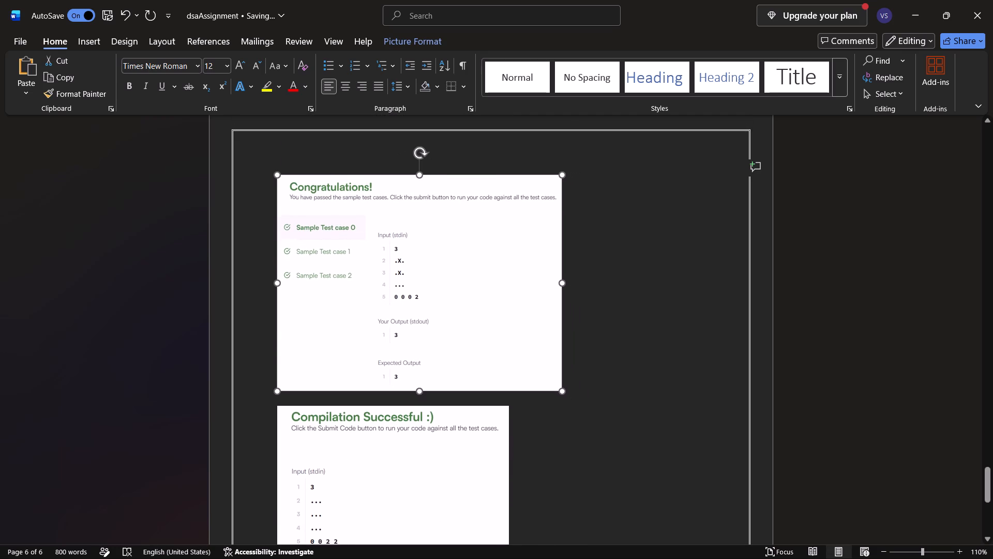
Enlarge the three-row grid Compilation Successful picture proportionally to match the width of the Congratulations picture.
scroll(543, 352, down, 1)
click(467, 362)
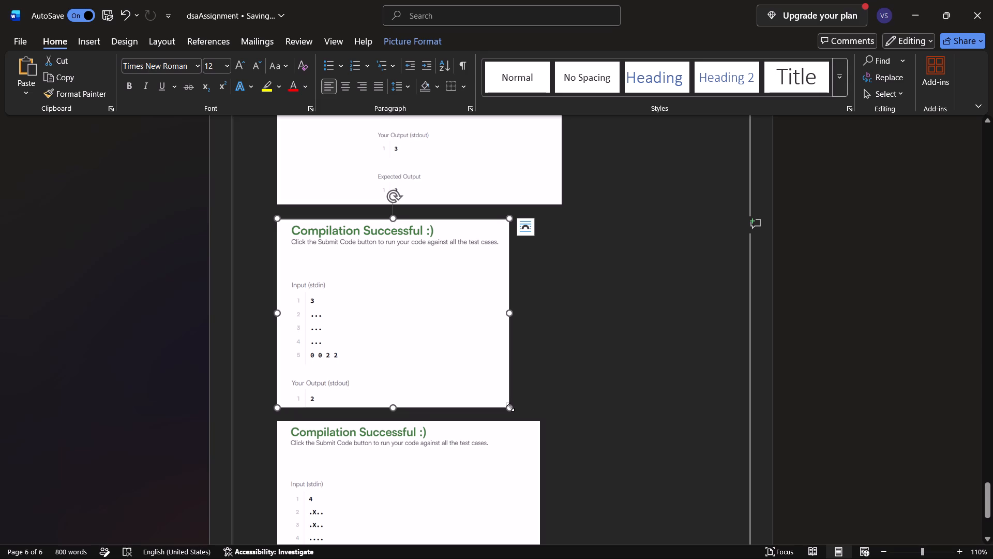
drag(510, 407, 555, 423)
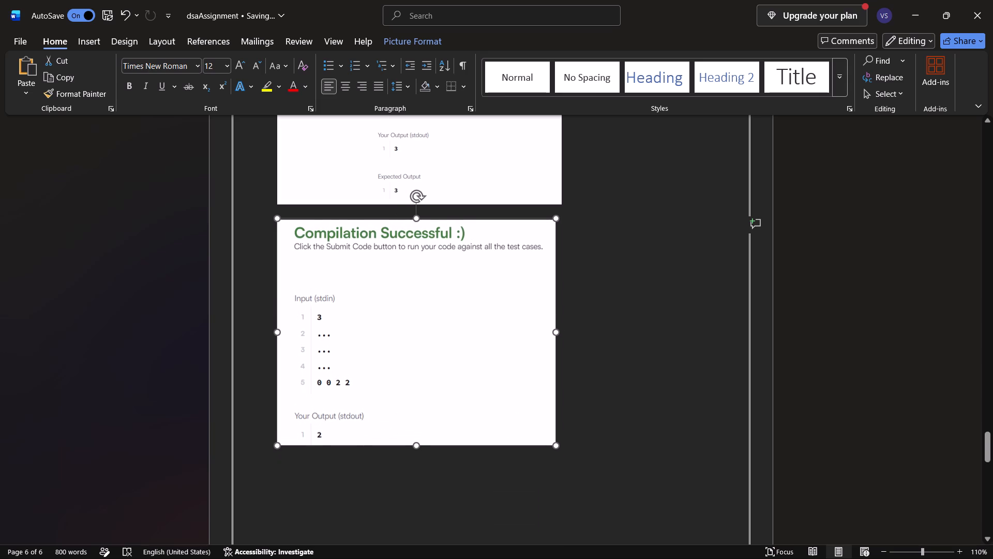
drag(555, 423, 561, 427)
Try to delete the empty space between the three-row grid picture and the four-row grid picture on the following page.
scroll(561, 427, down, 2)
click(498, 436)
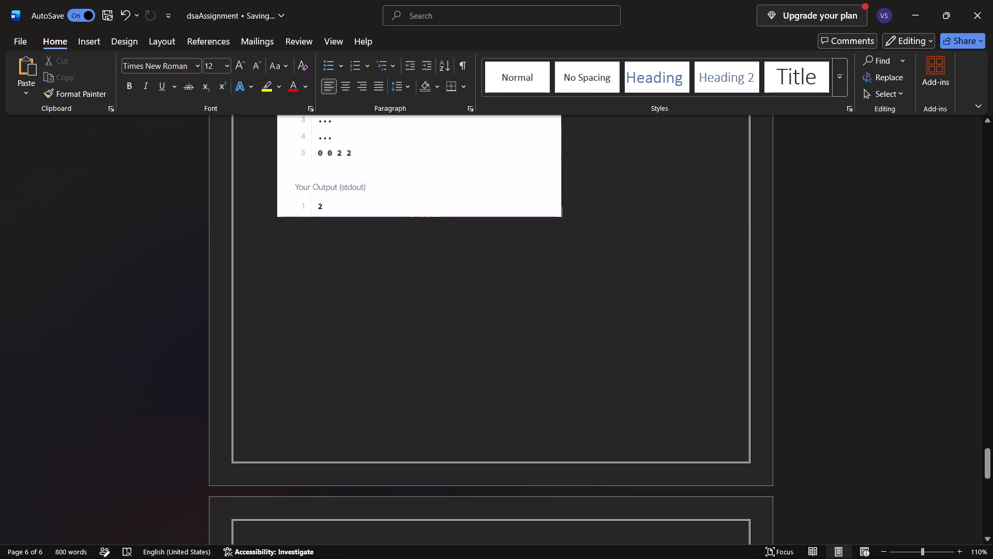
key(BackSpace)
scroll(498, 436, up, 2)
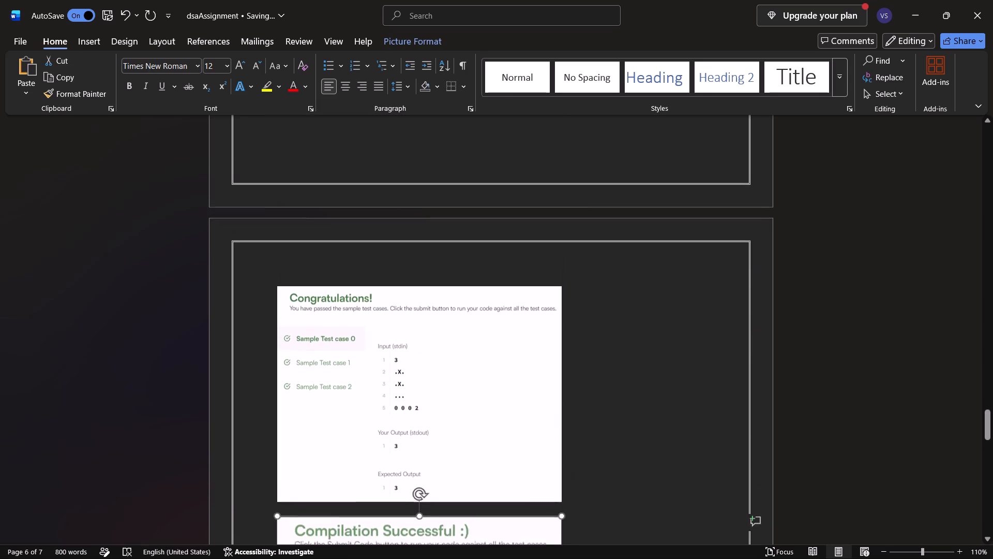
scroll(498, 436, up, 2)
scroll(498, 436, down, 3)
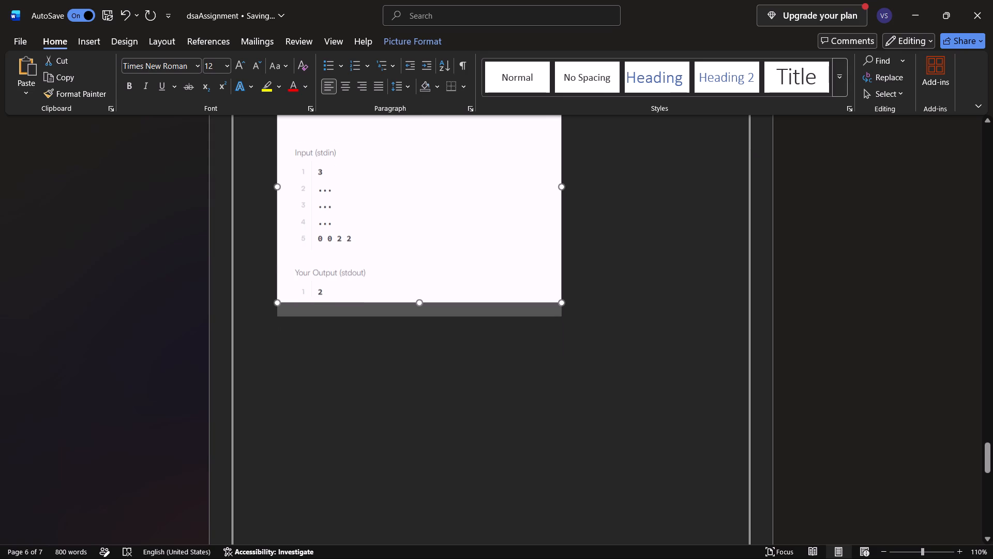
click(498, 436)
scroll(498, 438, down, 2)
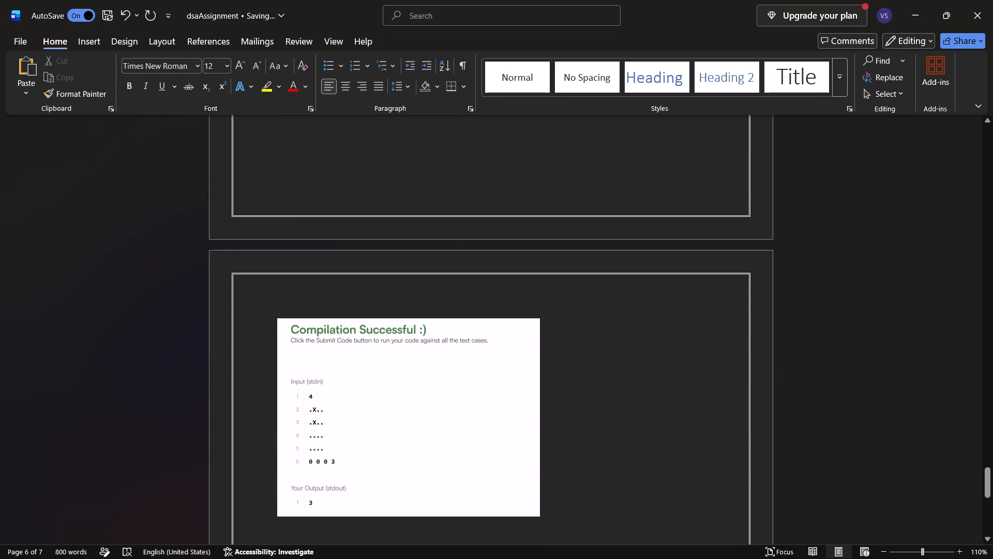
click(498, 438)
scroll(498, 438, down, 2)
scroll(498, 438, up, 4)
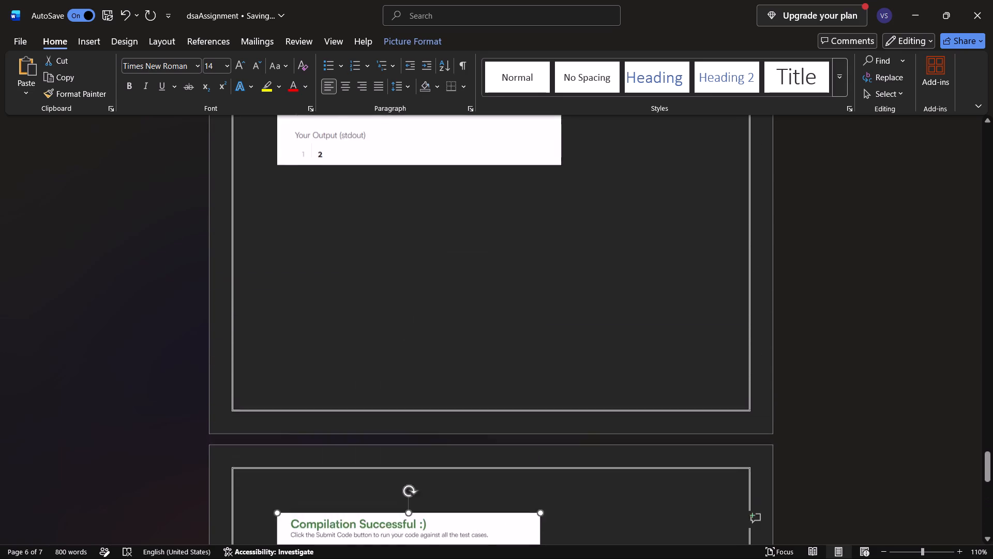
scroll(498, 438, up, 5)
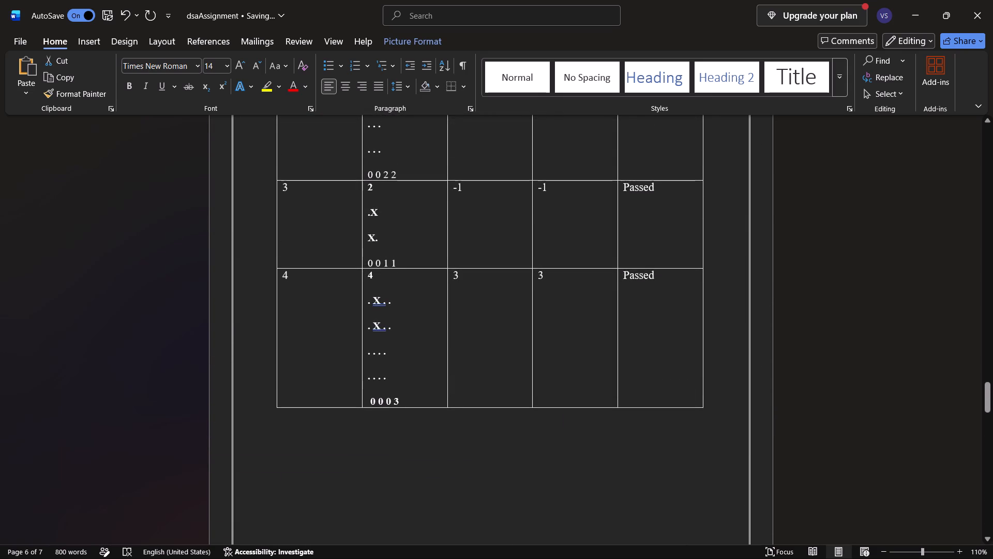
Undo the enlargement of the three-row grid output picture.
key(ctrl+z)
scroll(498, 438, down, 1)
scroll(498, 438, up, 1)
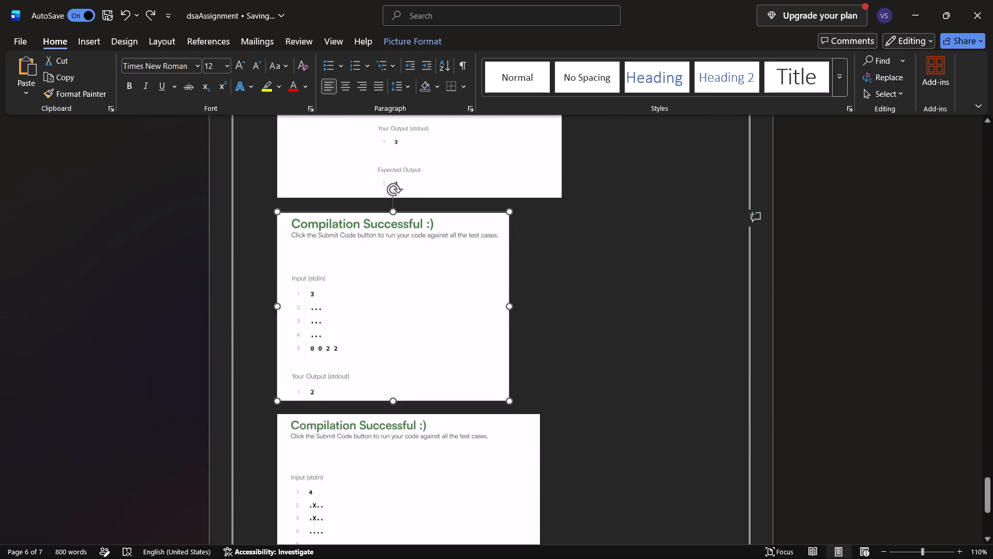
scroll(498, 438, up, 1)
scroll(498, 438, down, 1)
Crop the blank strip off the right side of the four-row grid output picture, keeping its full caption.
click(522, 414)
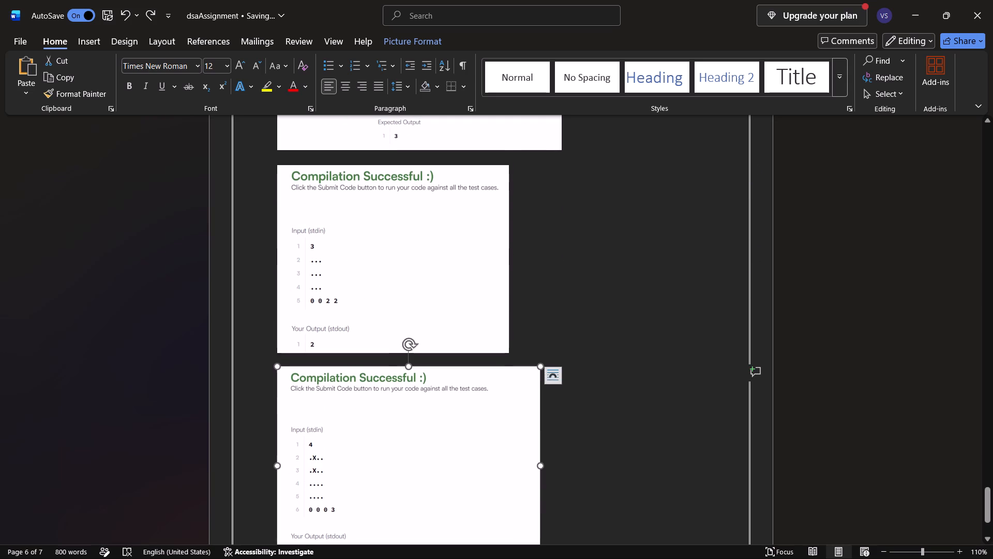
scroll(522, 414, down, 1)
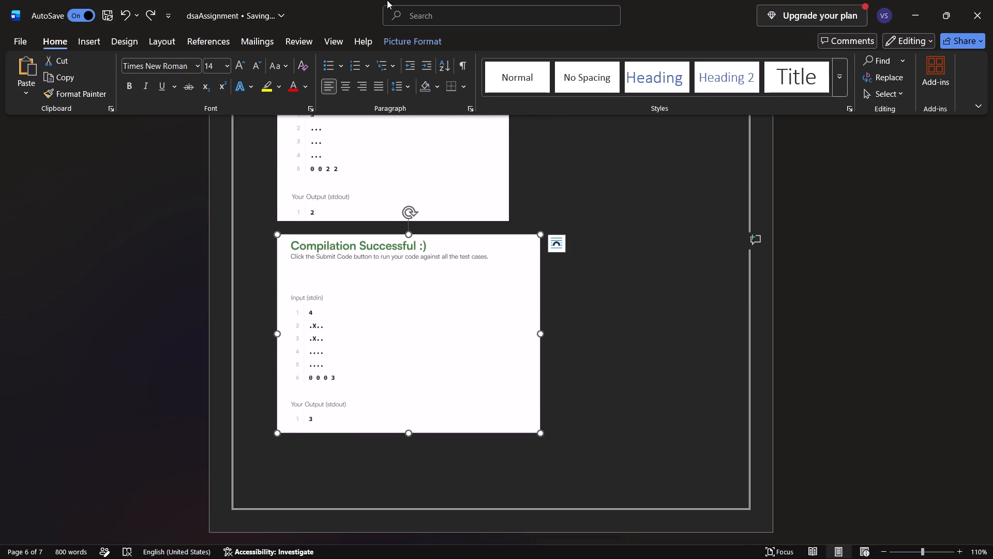
click(423, 48)
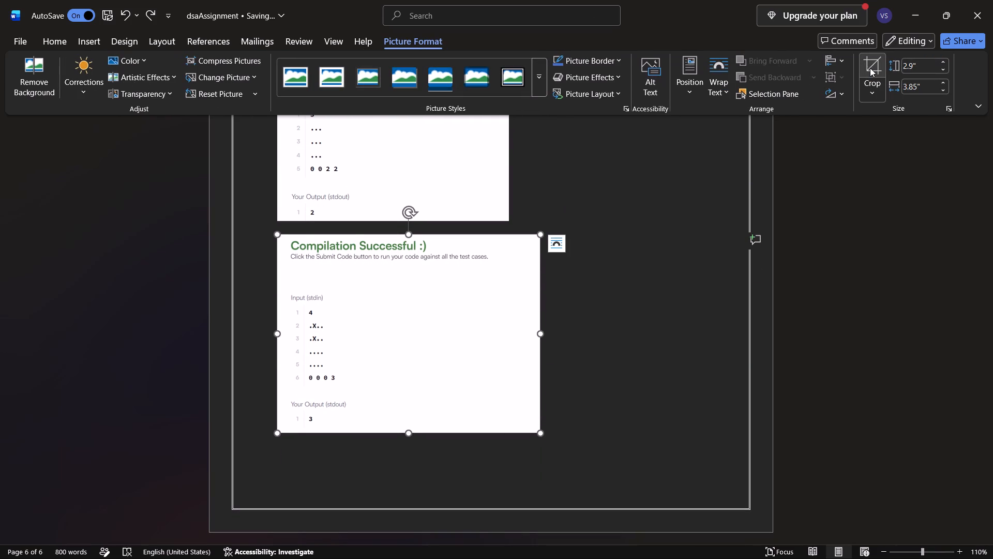
click(870, 68)
drag(537, 334, 500, 337)
click(623, 310)
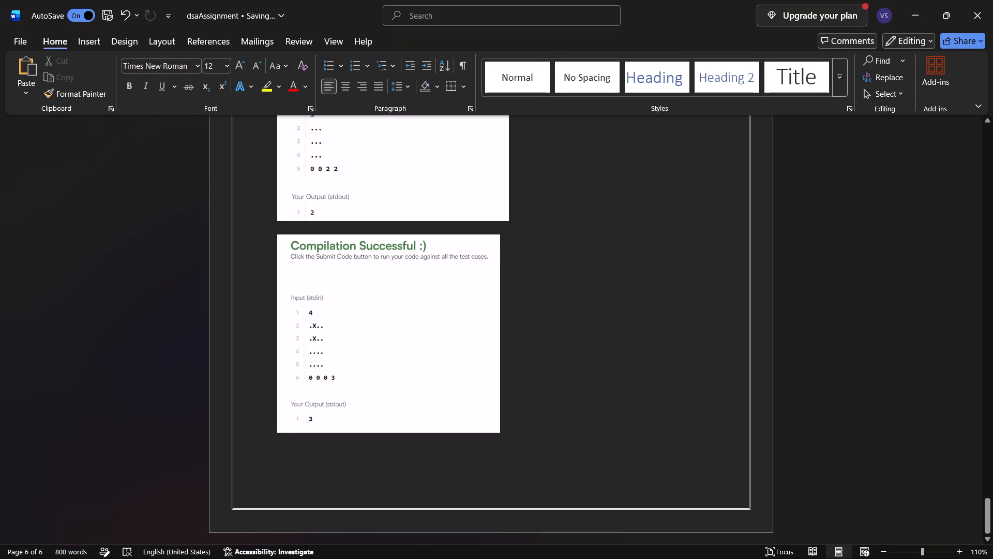
Enlarge the three-row grid output picture proportionally to nearly the width of the Congratulations picture.
scroll(487, 230, up, 1)
click(453, 343)
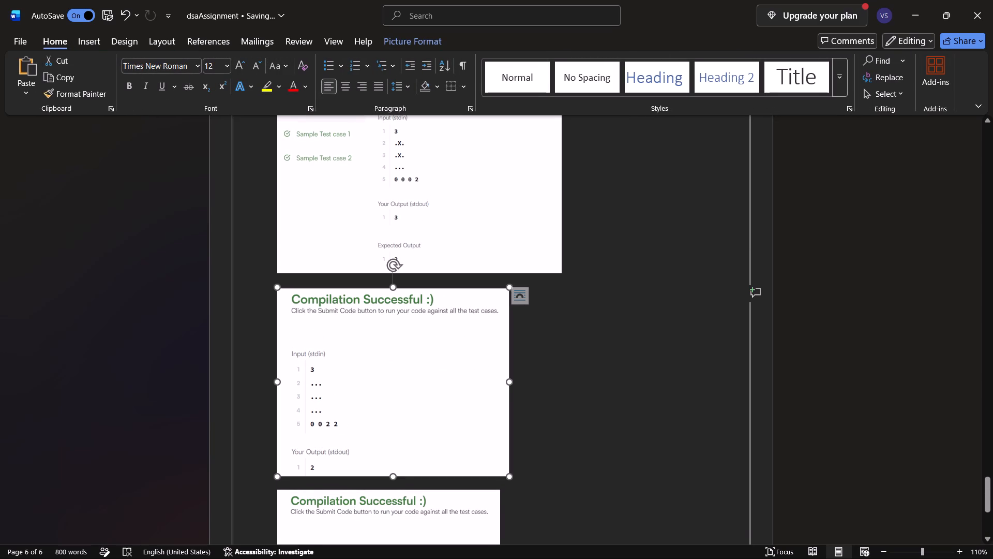
drag(507, 478, 534, 474)
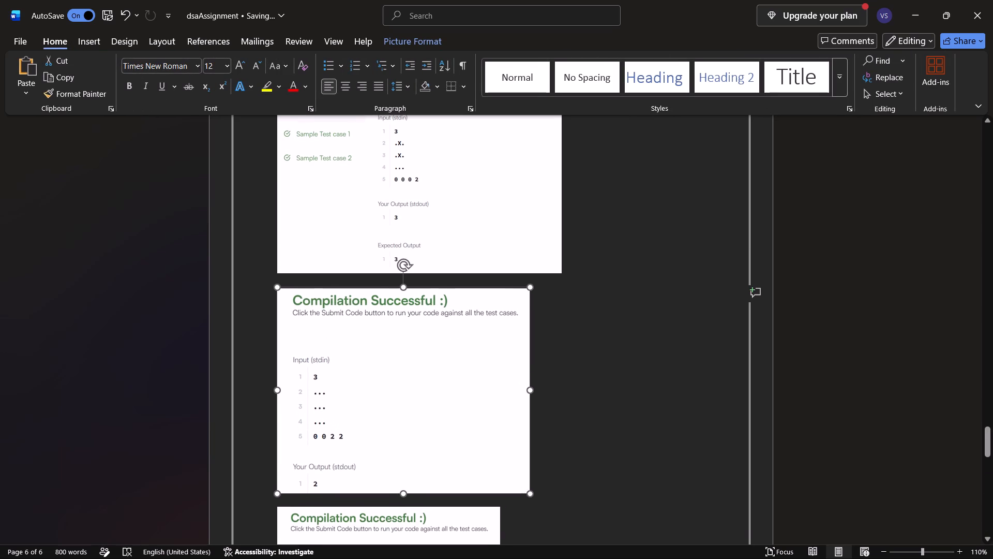
drag(534, 474, 558, 476)
Remove the blank line between the Congratulations picture and the three-row grid output picture.
scroll(297, 425, down, 1)
click(274, 444)
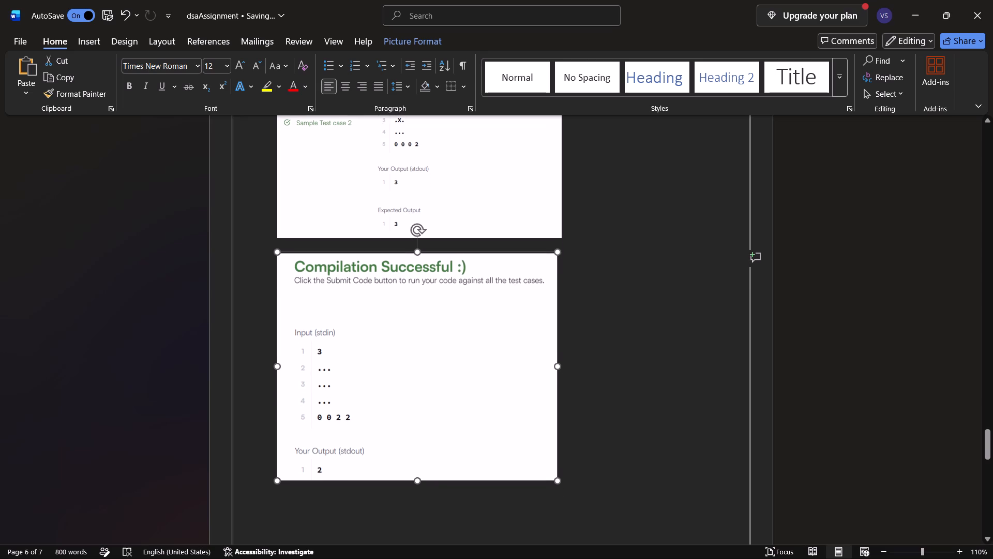
click(270, 444)
key(BackSpace)
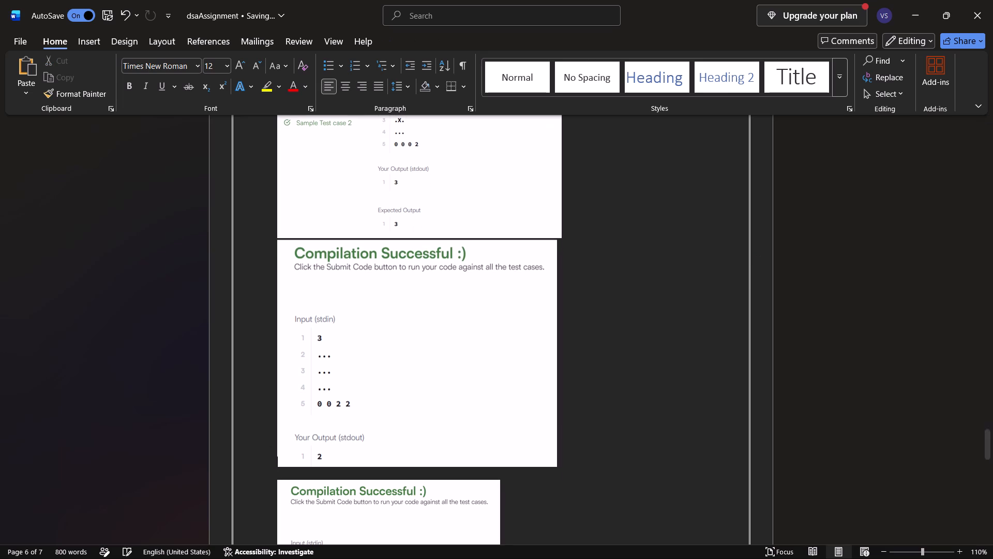
Enlarge the three-row grid output picture slightly so its right edge lines up with the Congratulations picture above.
scroll(271, 447, down, 1)
click(486, 201)
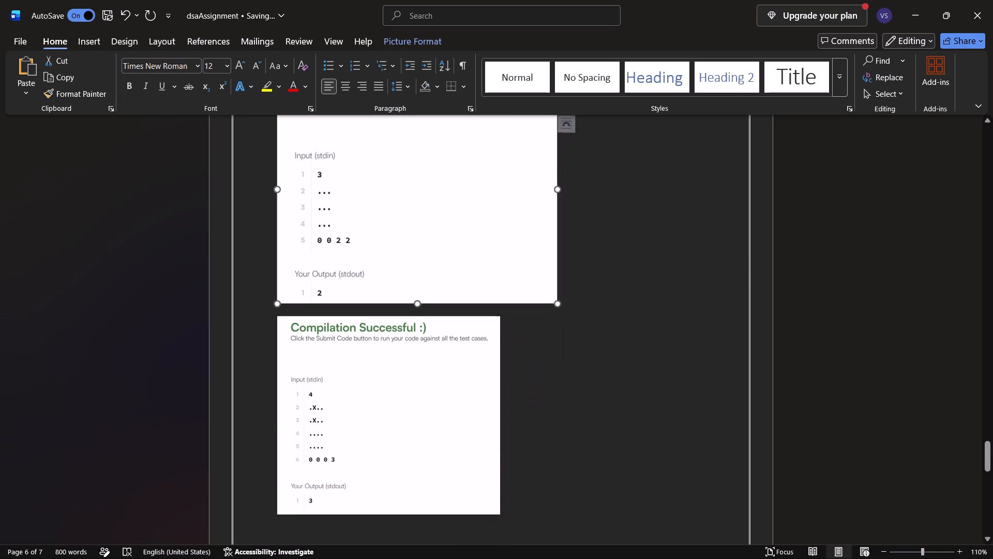
scroll(486, 201, up, 1)
click(558, 432)
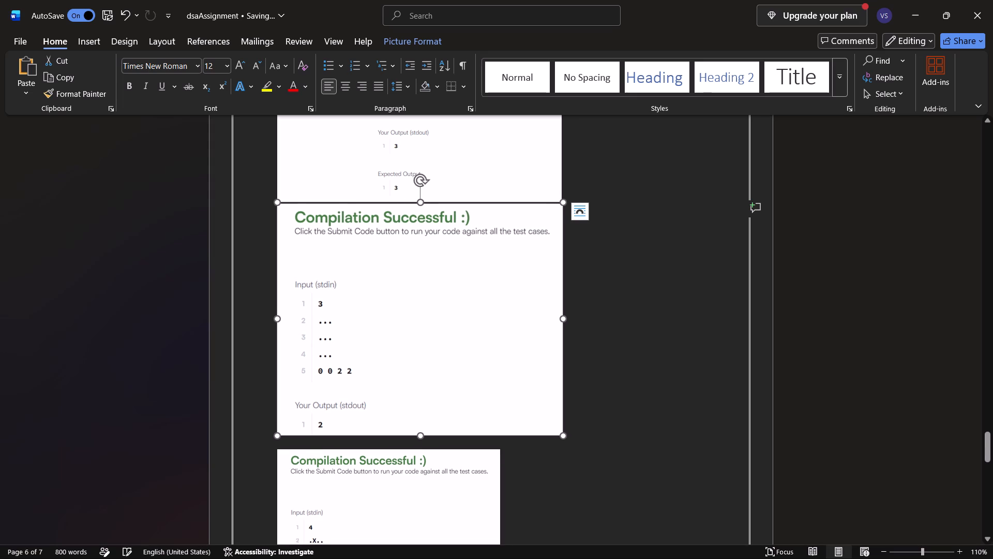
Remove the blank line between the three-row grid output picture and the four-row grid output picture.
scroll(585, 416, down, 1)
click(475, 377)
click(265, 375)
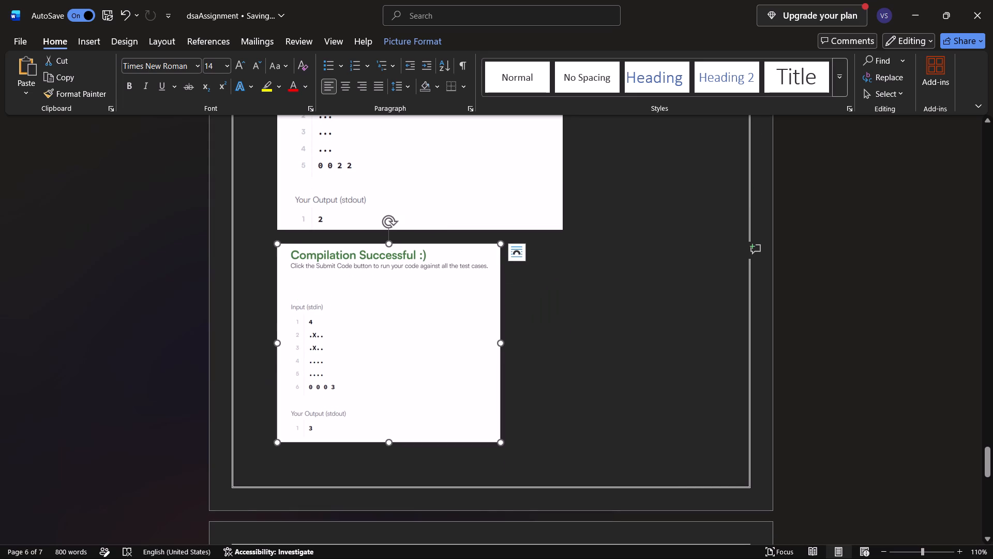
click(270, 379)
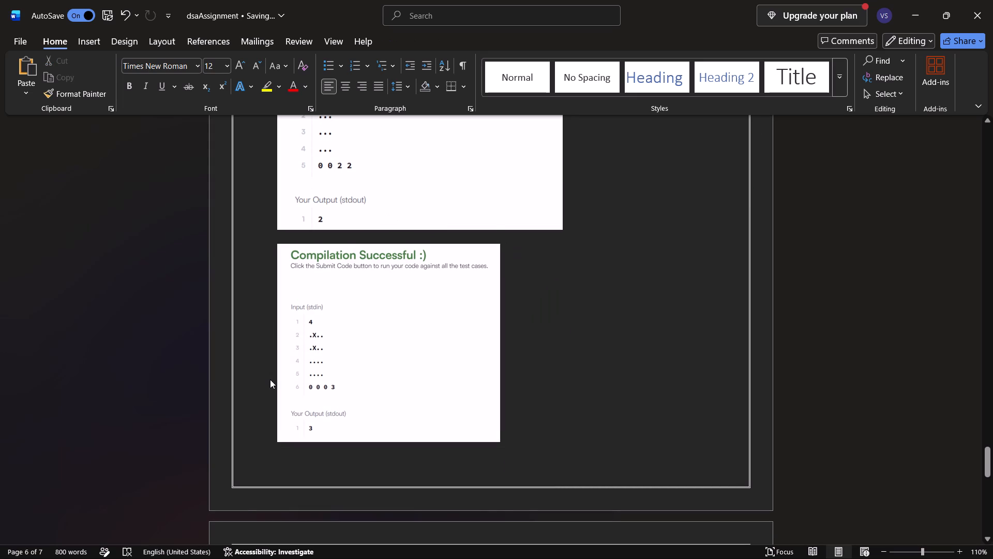
key(BackSpace)
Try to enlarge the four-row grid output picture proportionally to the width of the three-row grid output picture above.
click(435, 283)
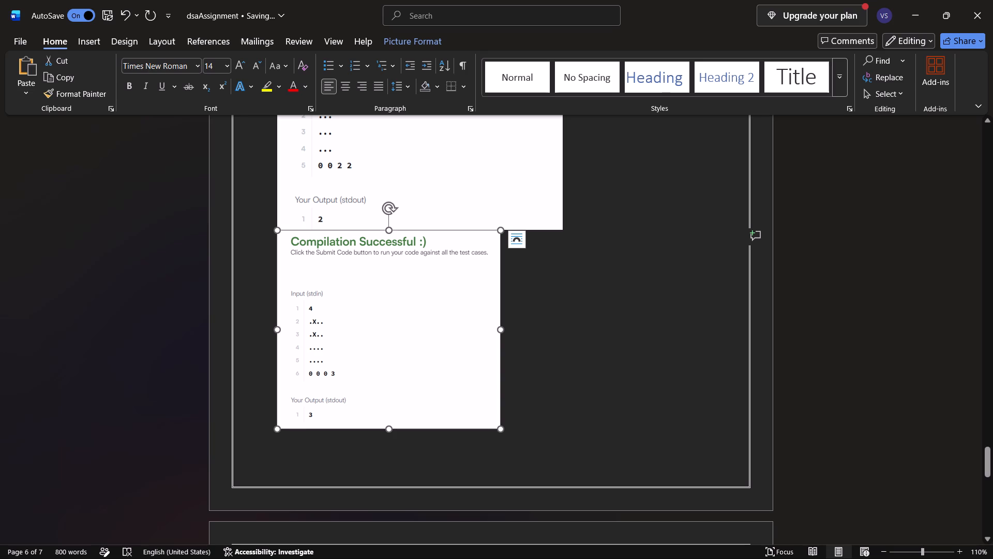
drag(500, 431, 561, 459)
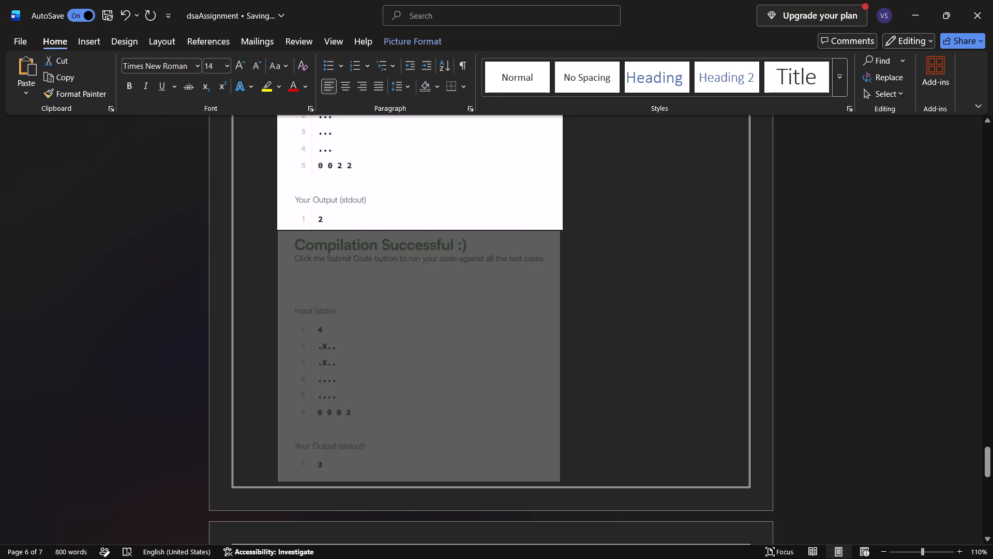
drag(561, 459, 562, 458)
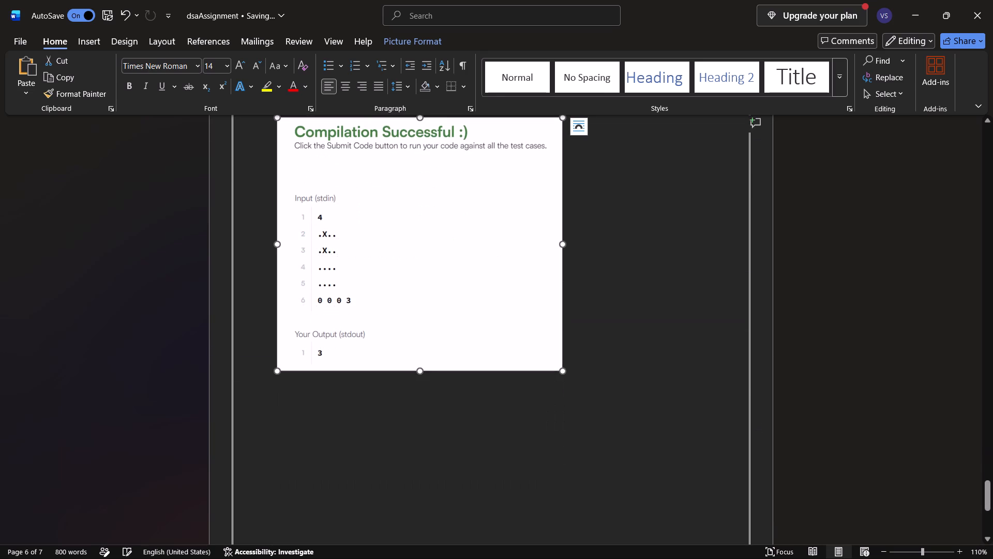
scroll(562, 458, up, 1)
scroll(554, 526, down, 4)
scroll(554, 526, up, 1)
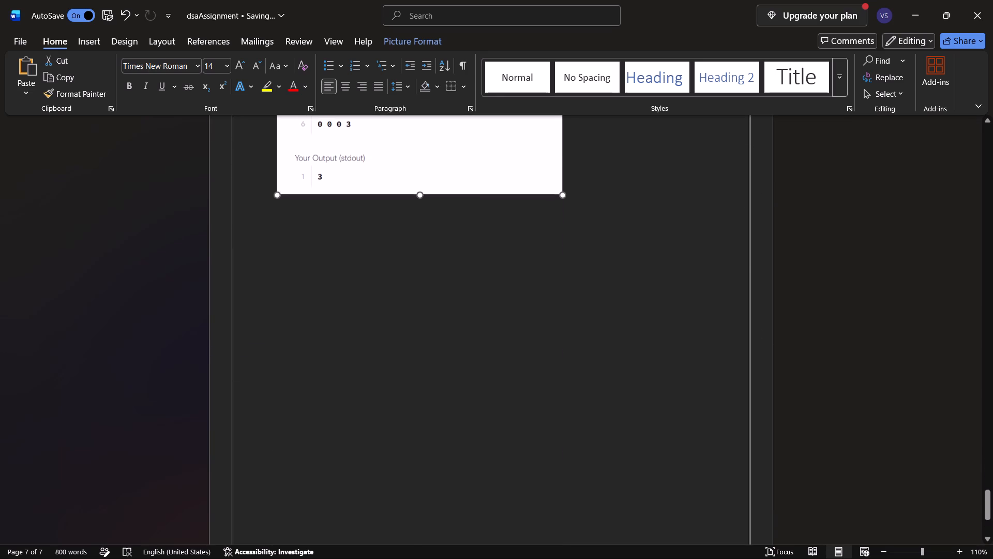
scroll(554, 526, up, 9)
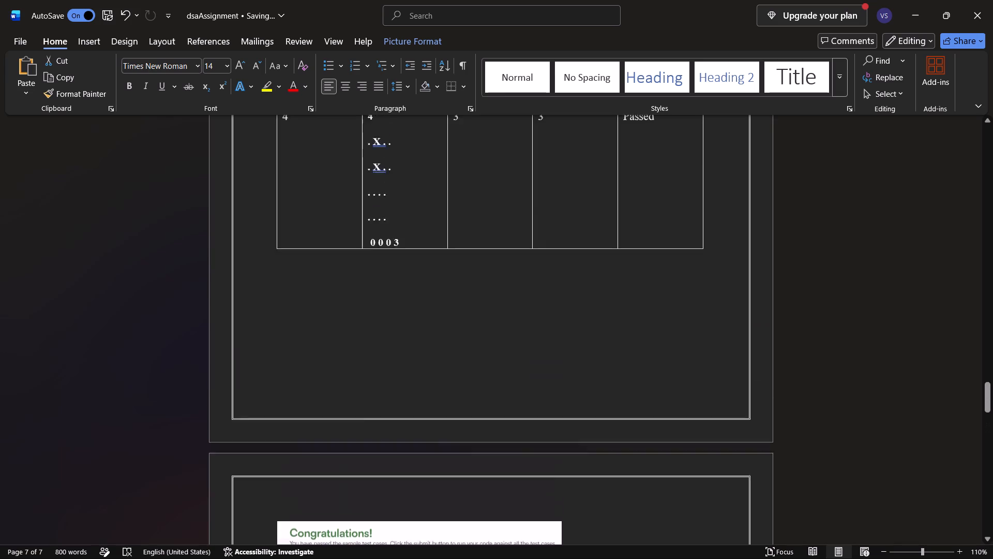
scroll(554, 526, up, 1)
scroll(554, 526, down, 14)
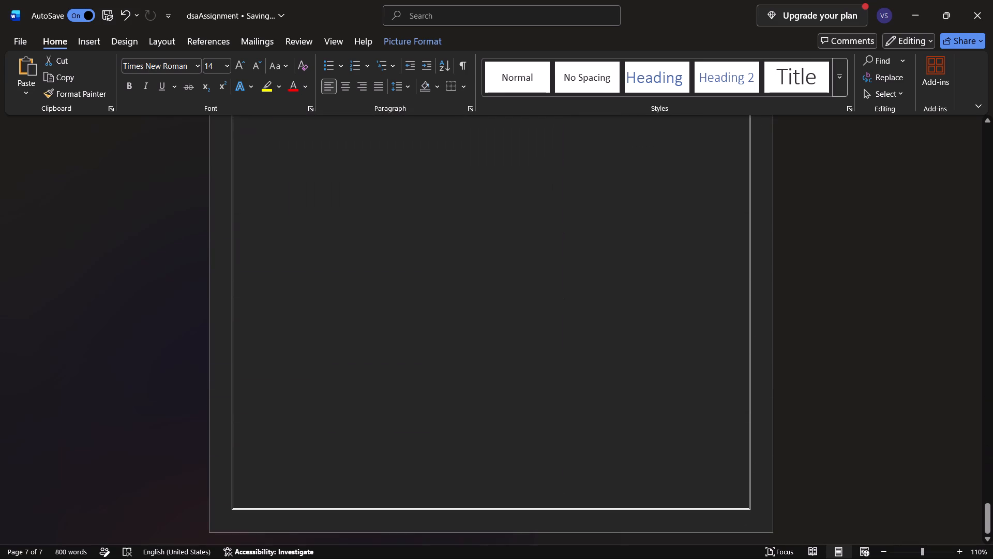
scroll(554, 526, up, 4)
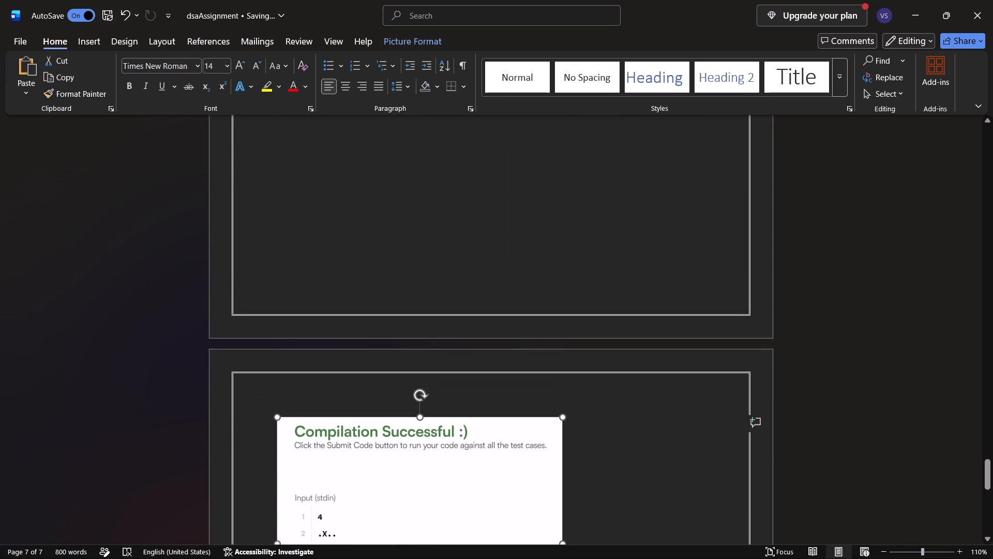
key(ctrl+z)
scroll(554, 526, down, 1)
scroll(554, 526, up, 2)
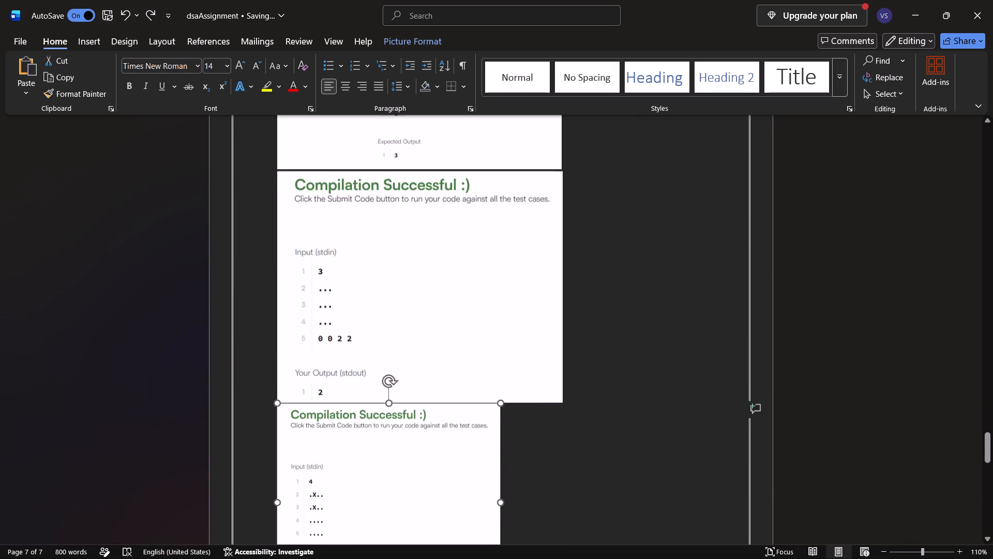
Undo the recent picture edits step by step, back to before the four-row grid output picture was cropped and the pictures above were enlarged.
scroll(554, 526, up, 1)
key(ctrl+z)
scroll(554, 526, up, 1)
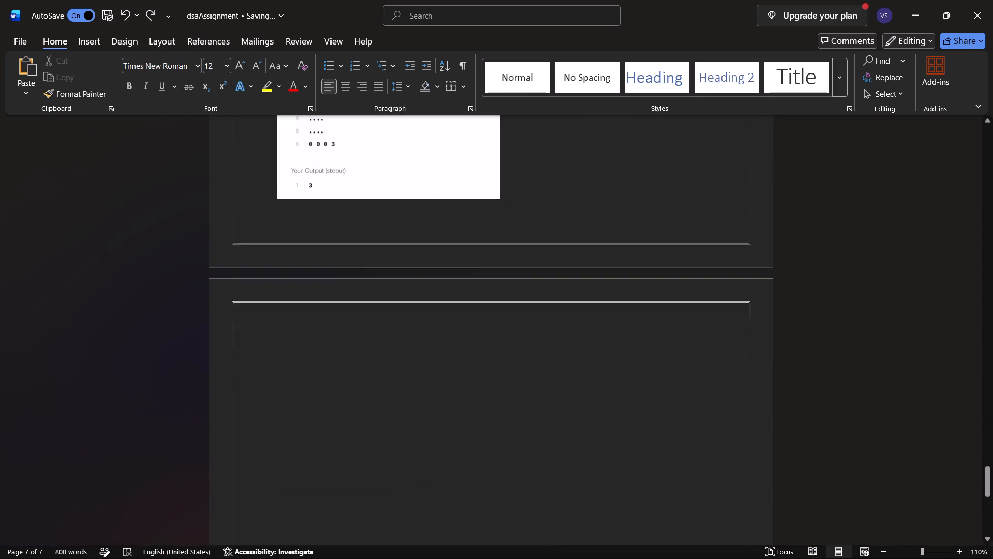
scroll(554, 526, up, 1)
key(ctrl+z)
scroll(554, 526, down, 3)
key(ctrl+z)
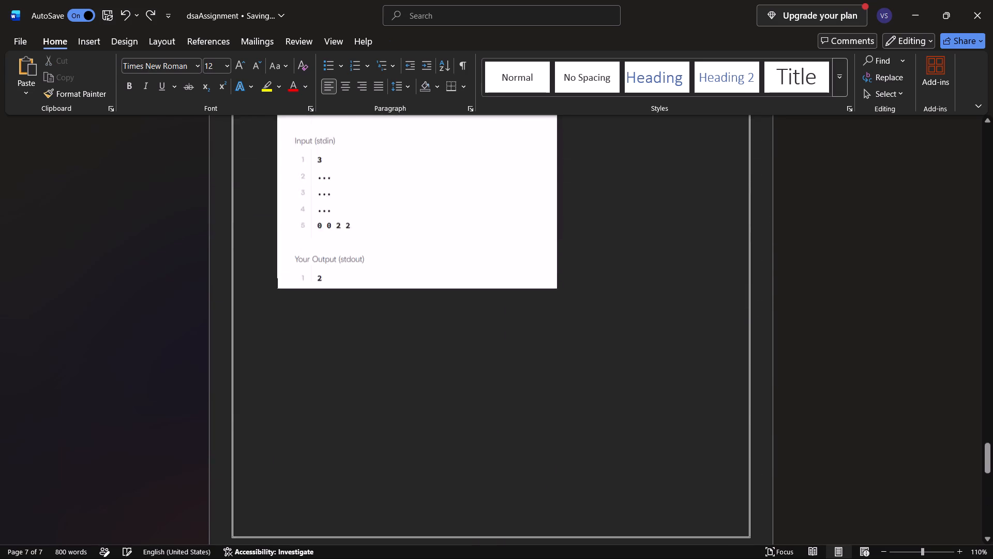
scroll(554, 526, down, 2)
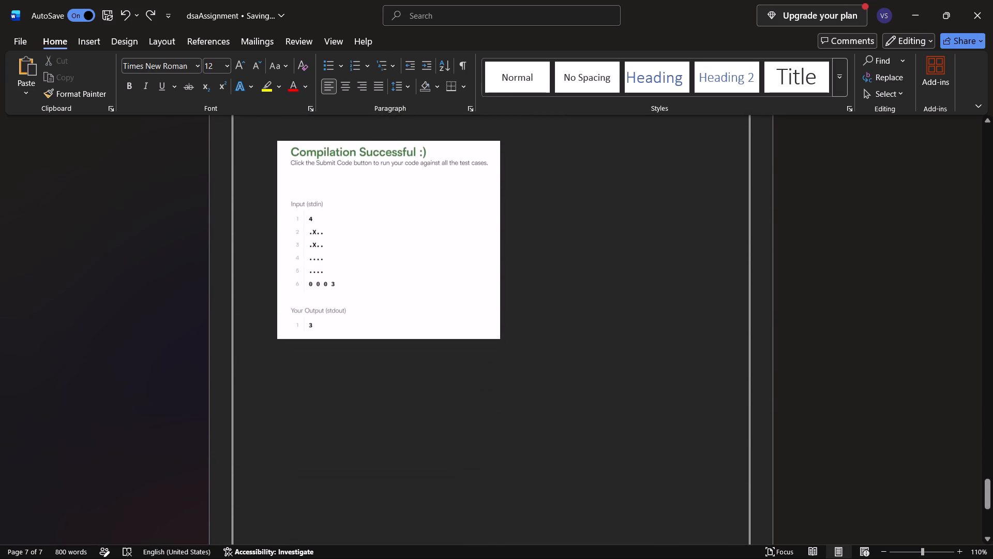
scroll(554, 526, up, 2)
key(ctrl+z)
scroll(554, 526, down, 2)
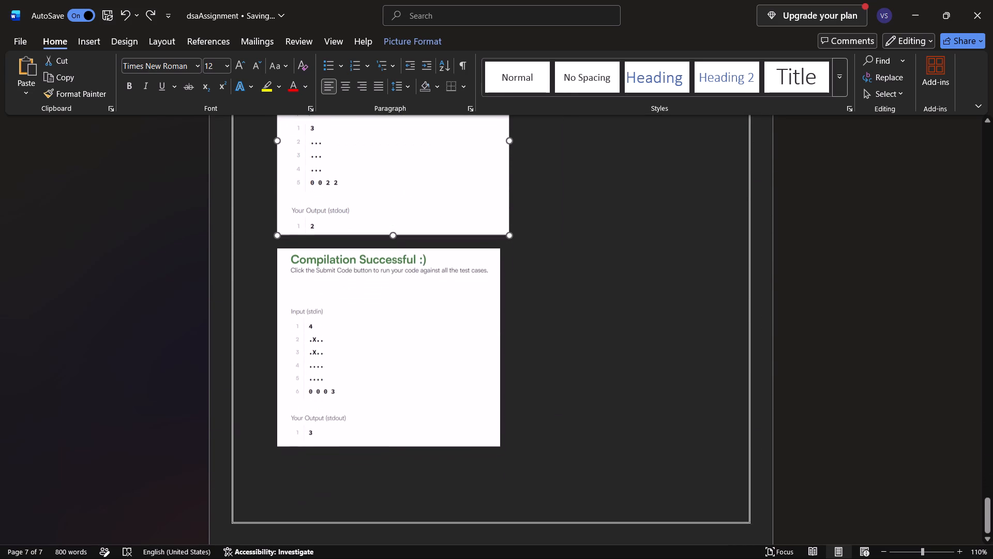
scroll(554, 526, down, 2)
key(ctrl+z)
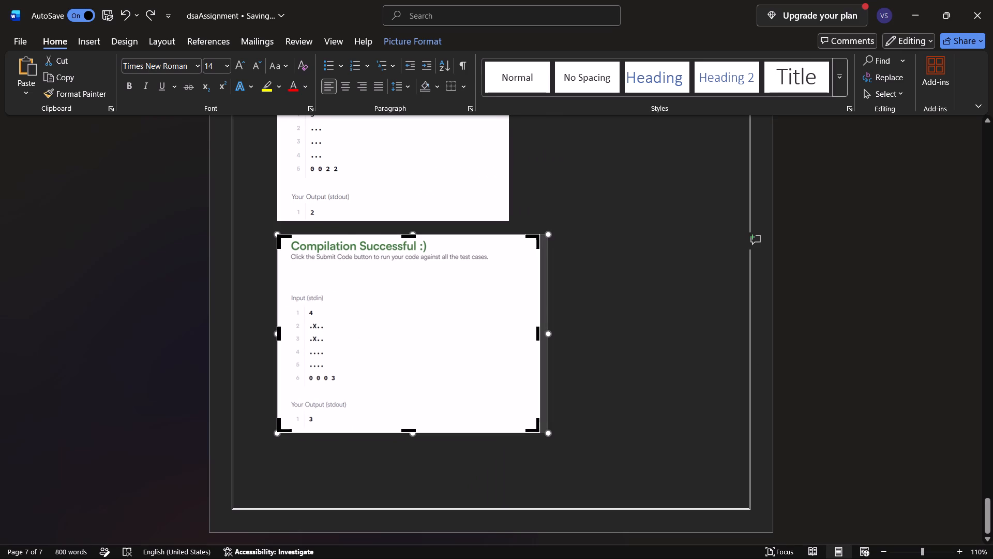
key(ctrl+z)
scroll(554, 526, down, 2)
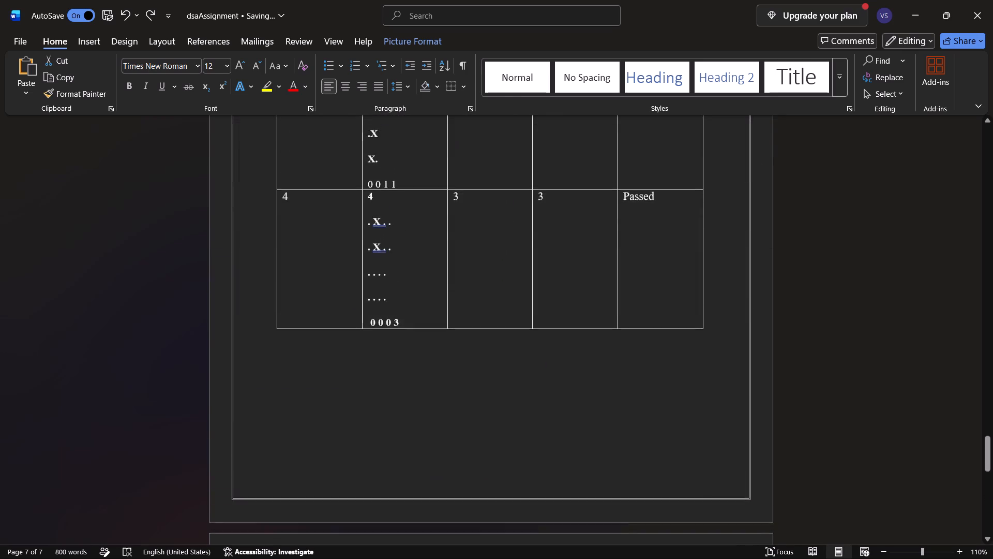
scroll(554, 526, down, 1)
key(ctrl+z)
Review the test case table and the output pictures on the report's last pages.
scroll(554, 526, up, 1)
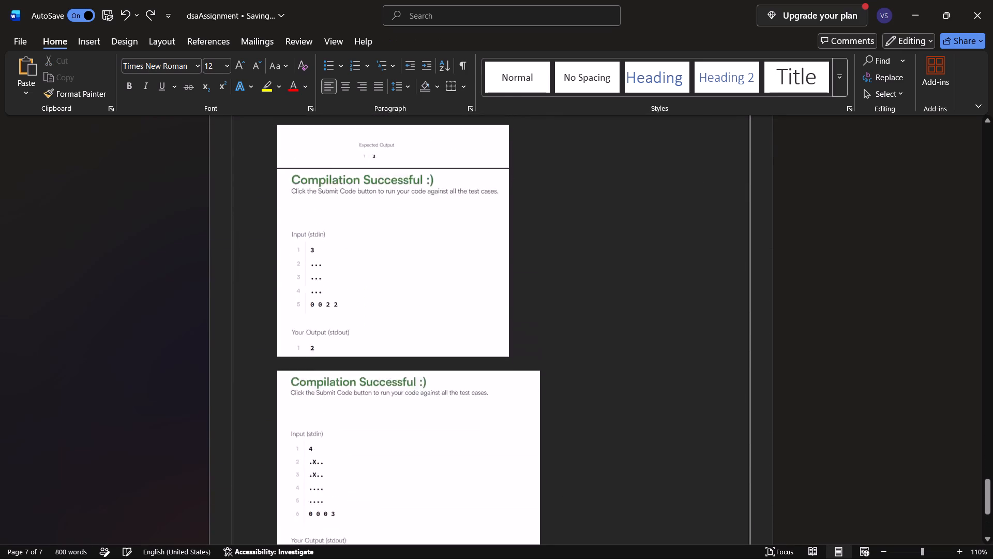
scroll(554, 526, up, 4)
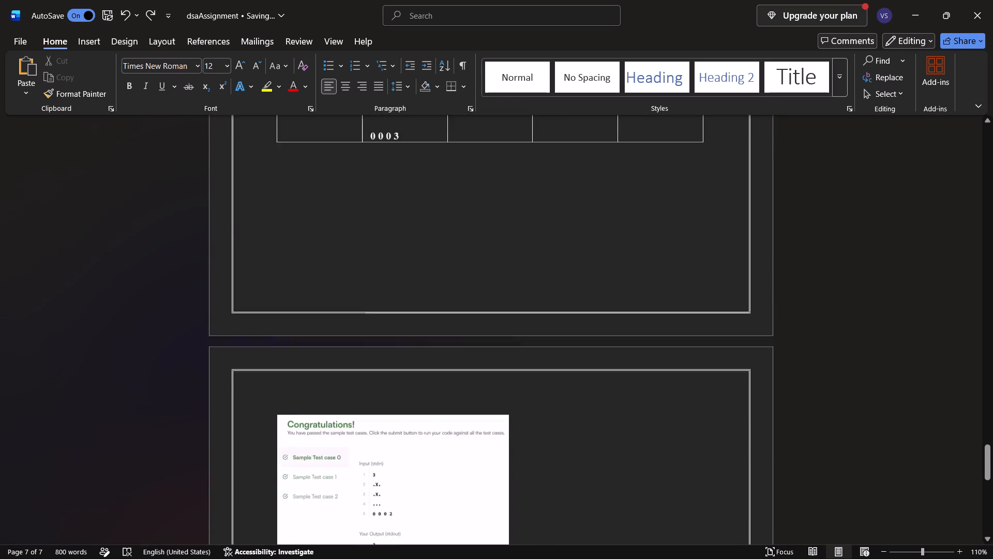
scroll(554, 526, up, 4)
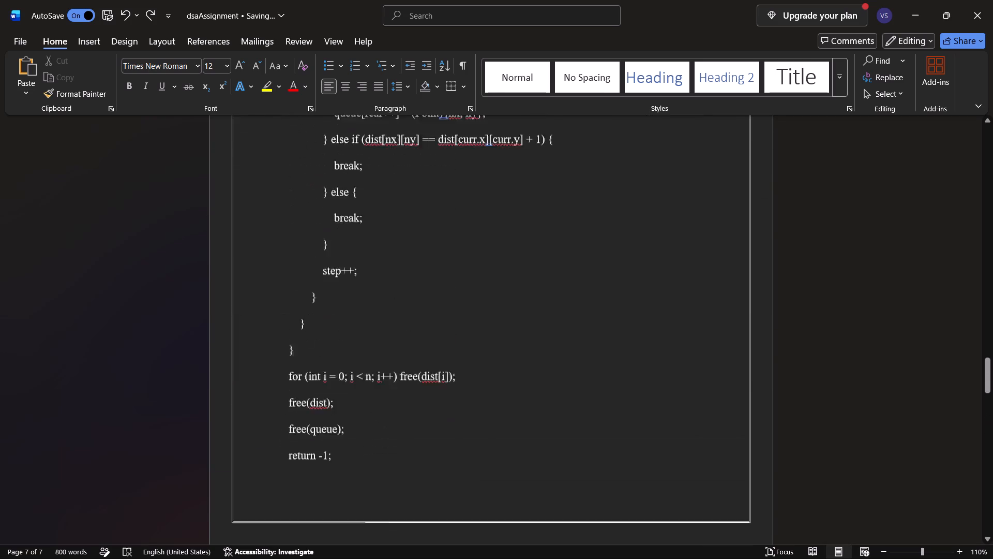
scroll(554, 526, down, 13)
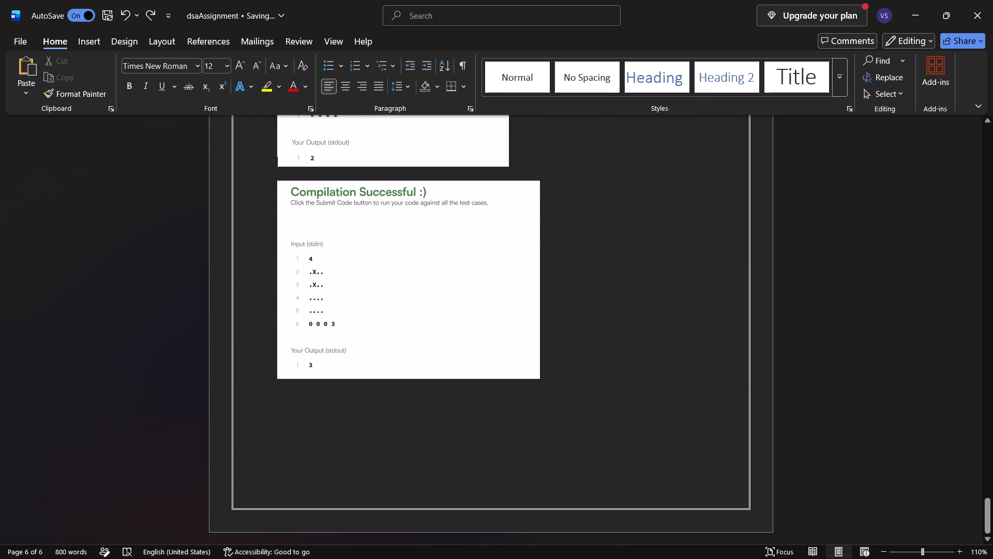
scroll(554, 526, up, 1)
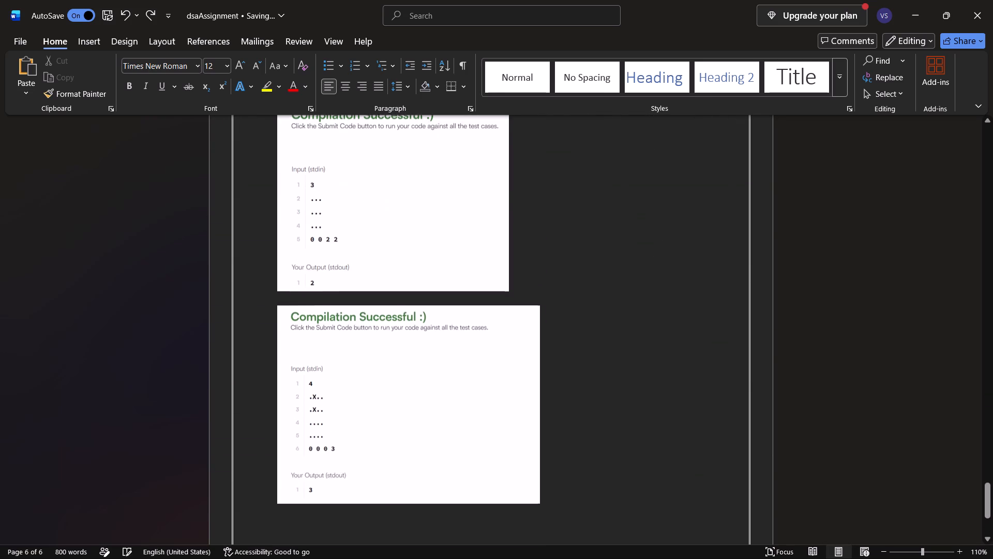
scroll(554, 526, up, 1)
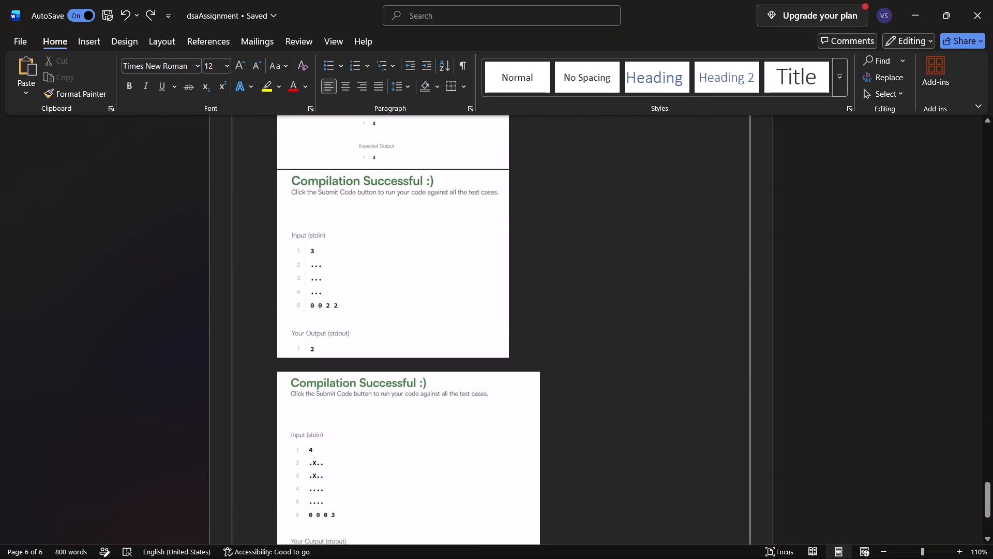
scroll(554, 526, up, 3)
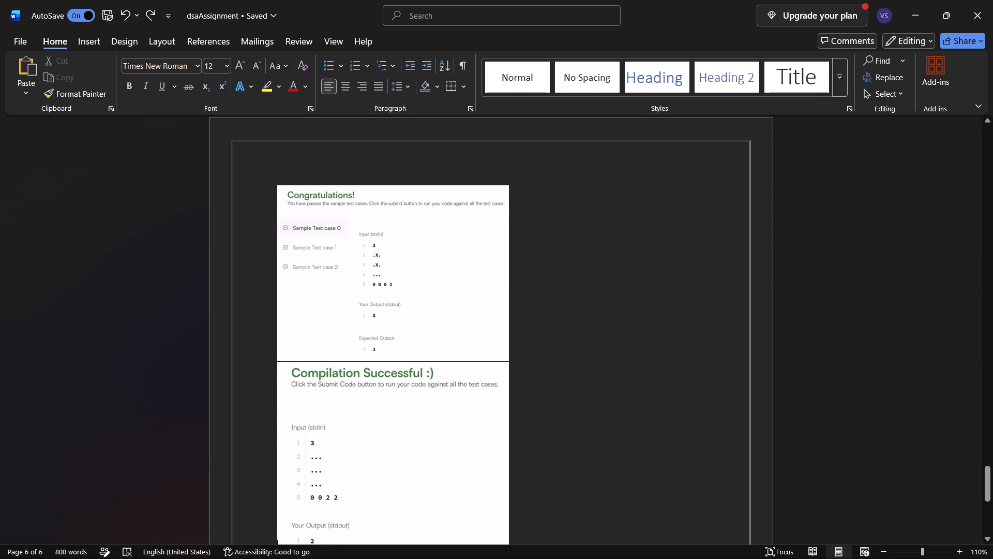
scroll(413, 284, down, 3)
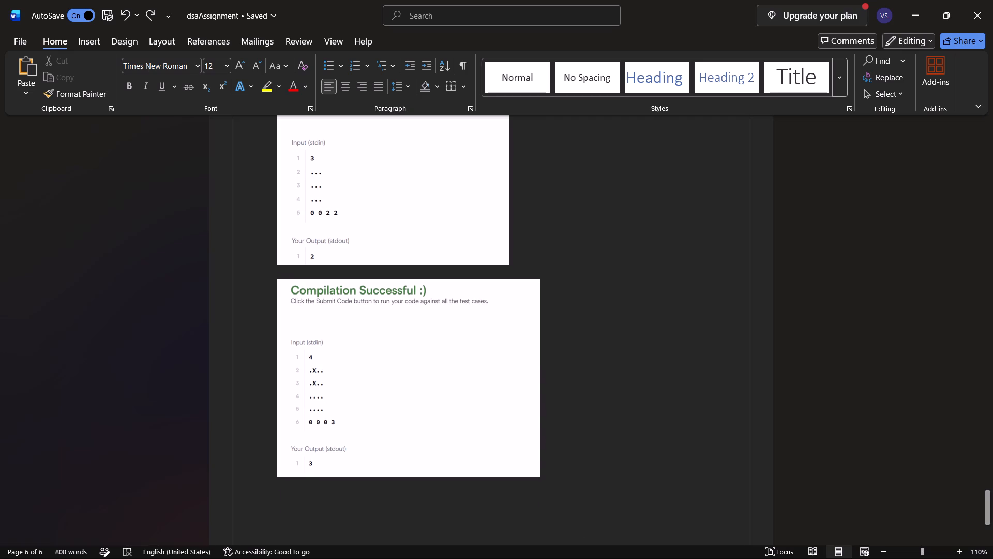
Switch to File Explorer, open the Screenshots folder and preview the 2026-10-31 captures to find the two-row grid output.
click(423, 544)
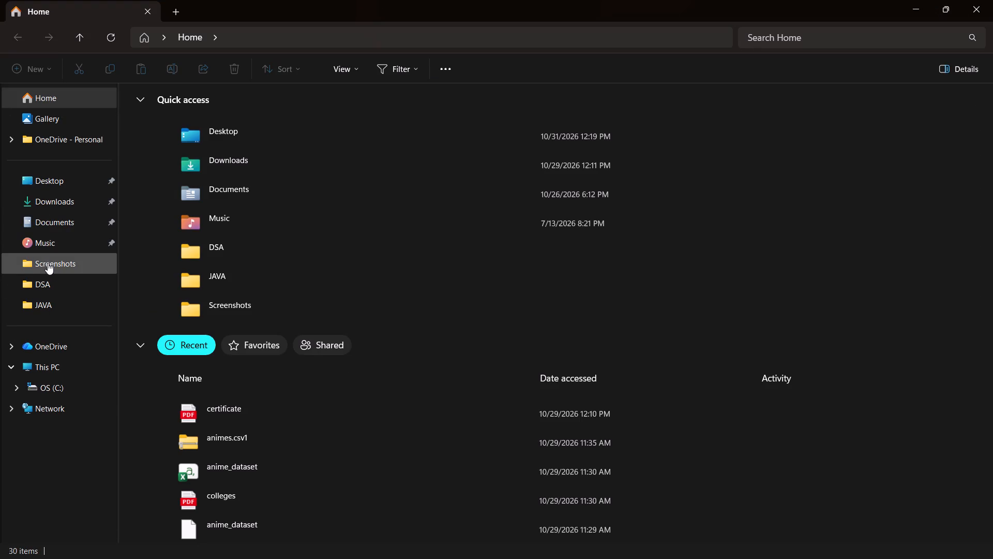
double_click(51, 271)
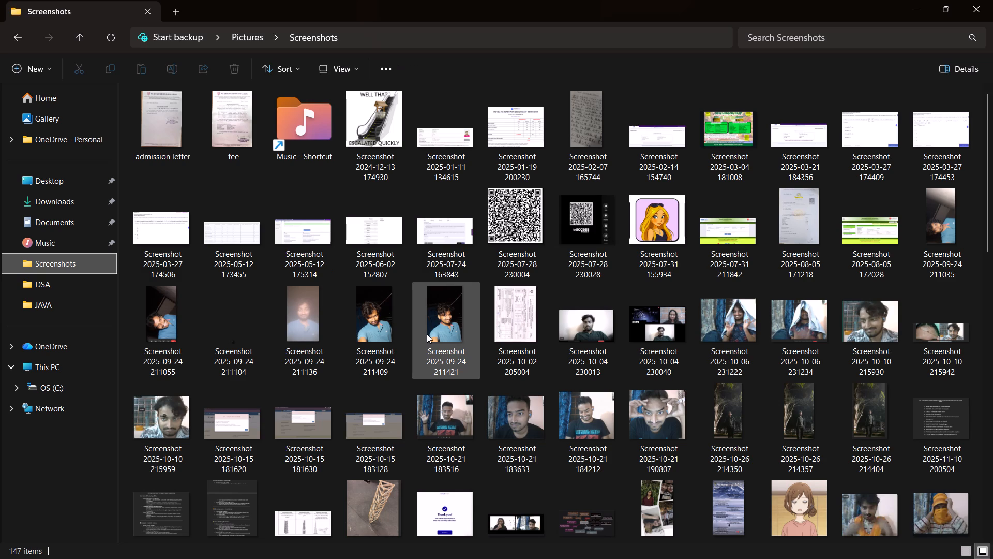
scroll(427, 334, down, 4)
scroll(438, 76, down, 3)
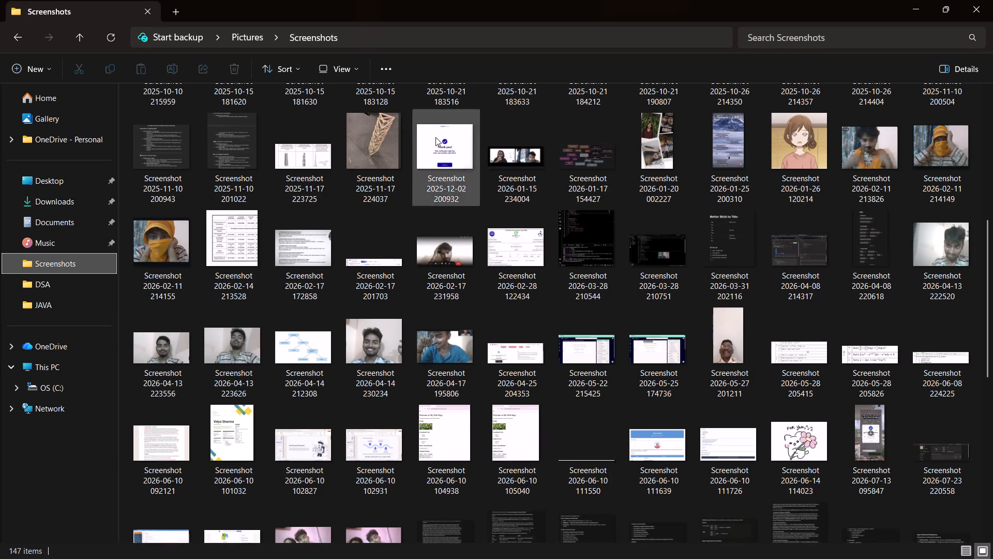
scroll(458, 252, down, 6)
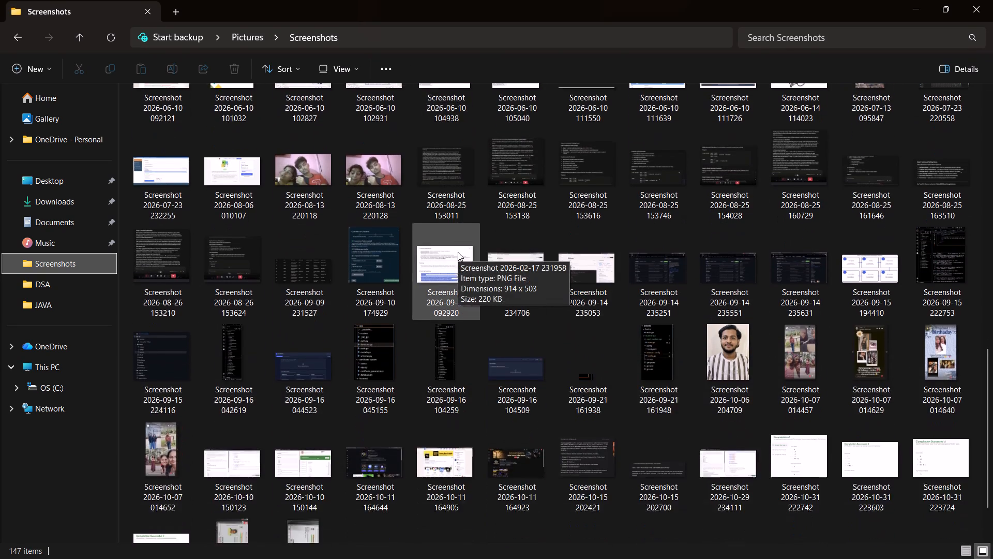
scroll(458, 252, down, 4)
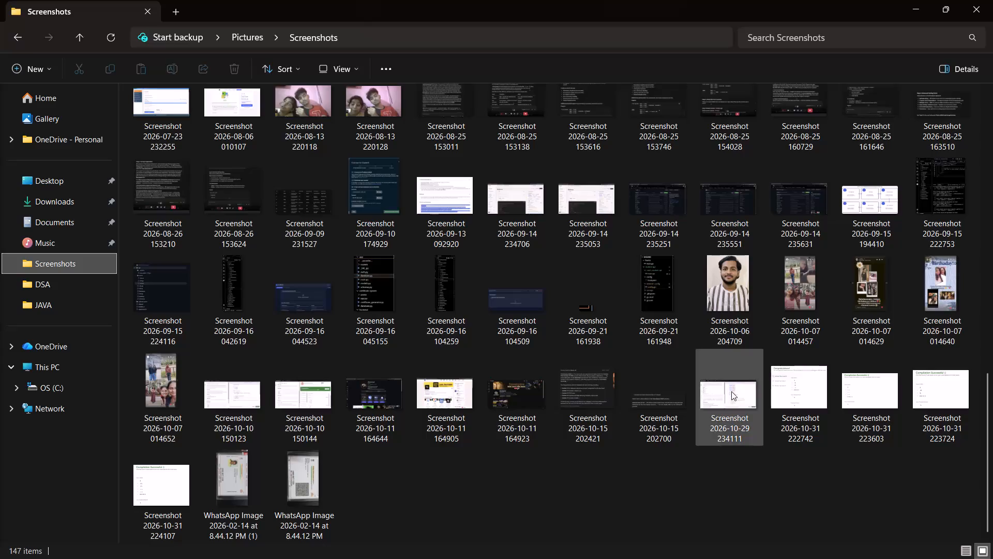
double_click(871, 401)
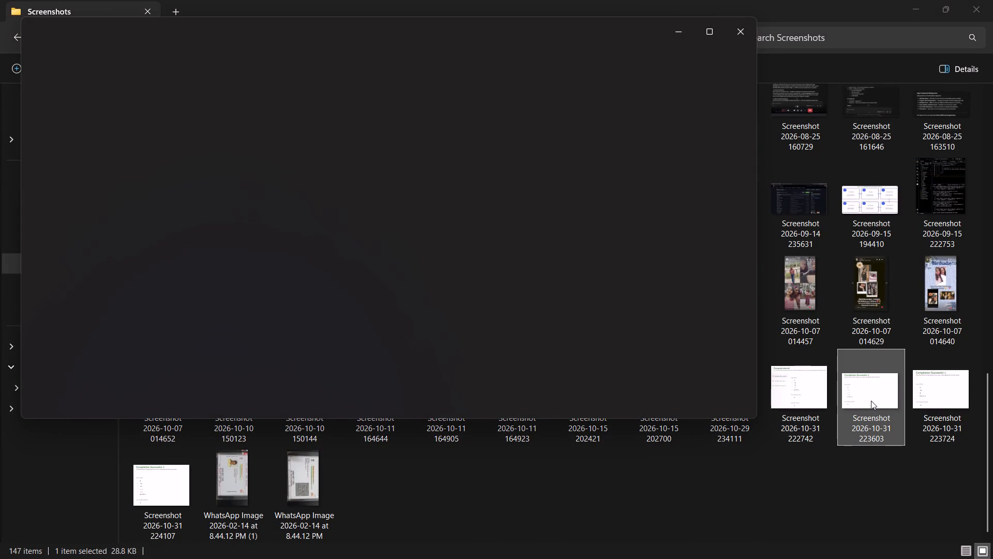
key(Right)
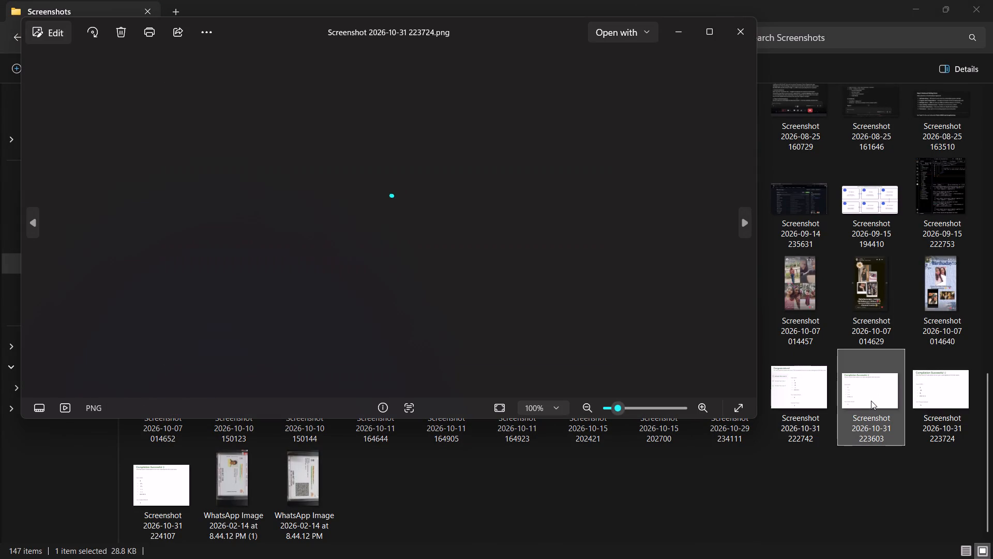
click(750, 31)
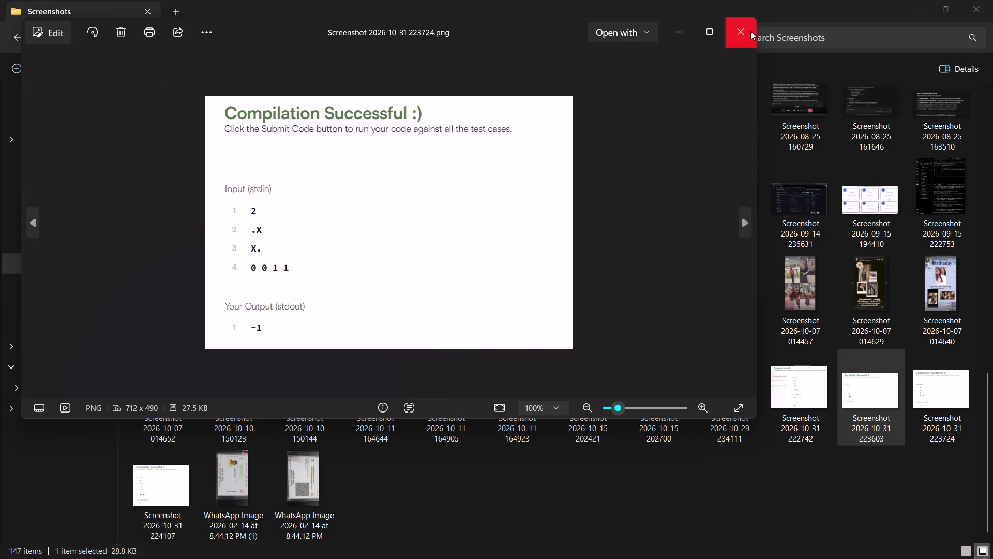
click(936, 395)
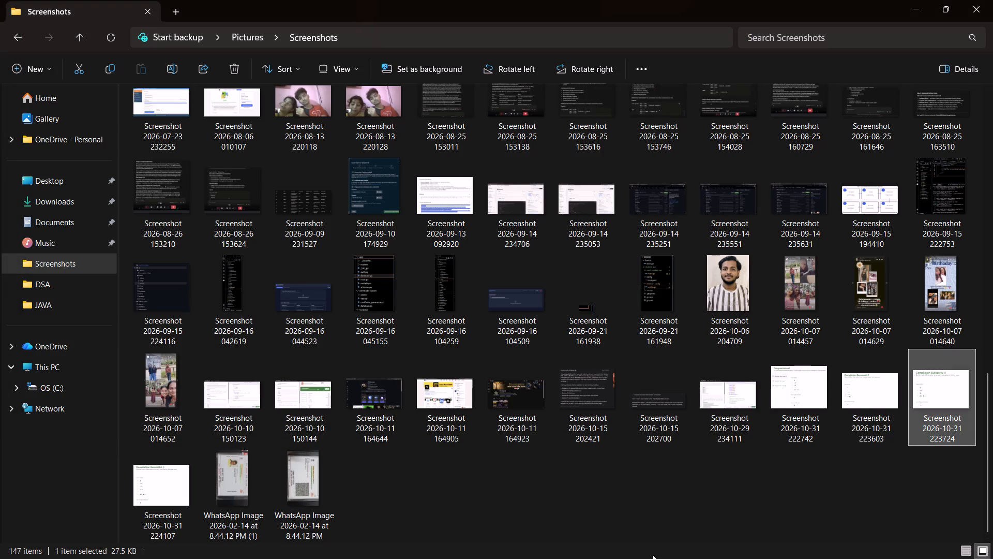
drag(924, 407, 695, 558)
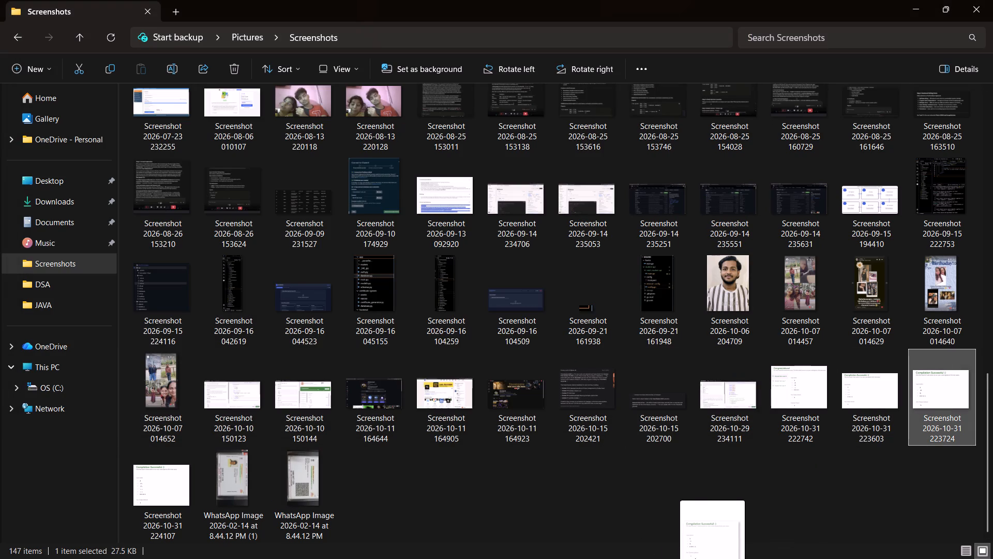
drag(695, 558, 641, 558)
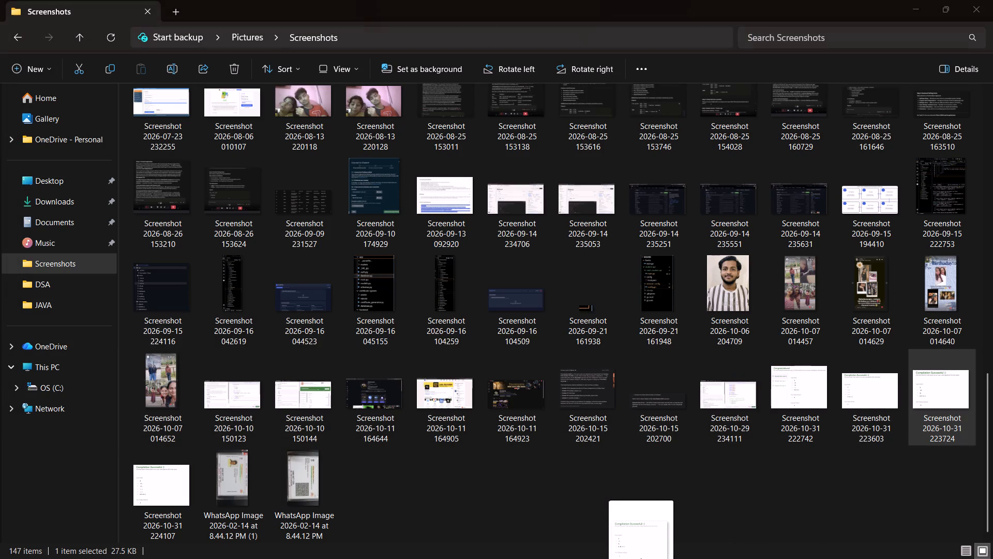
drag(641, 558, 611, 524)
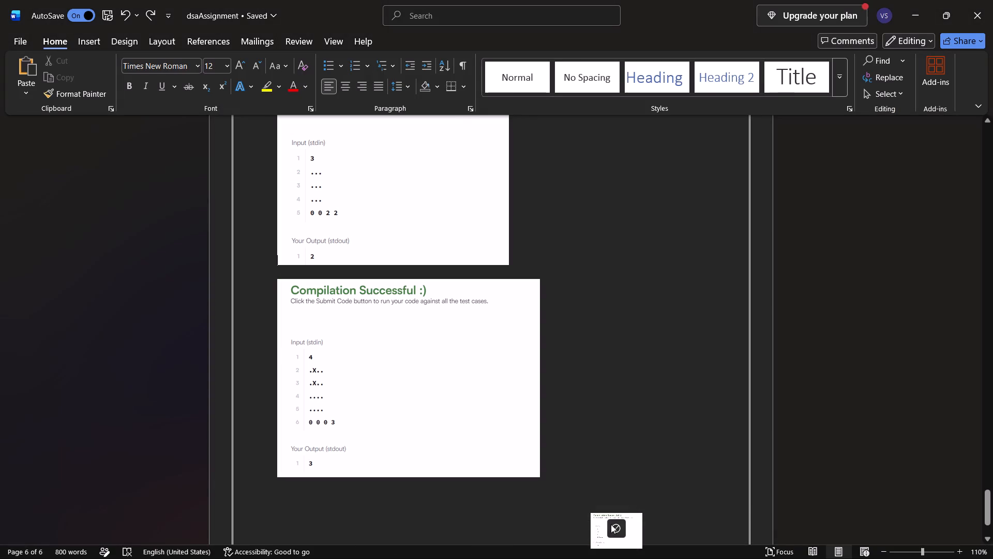
drag(611, 524, 578, 443)
click(518, 274)
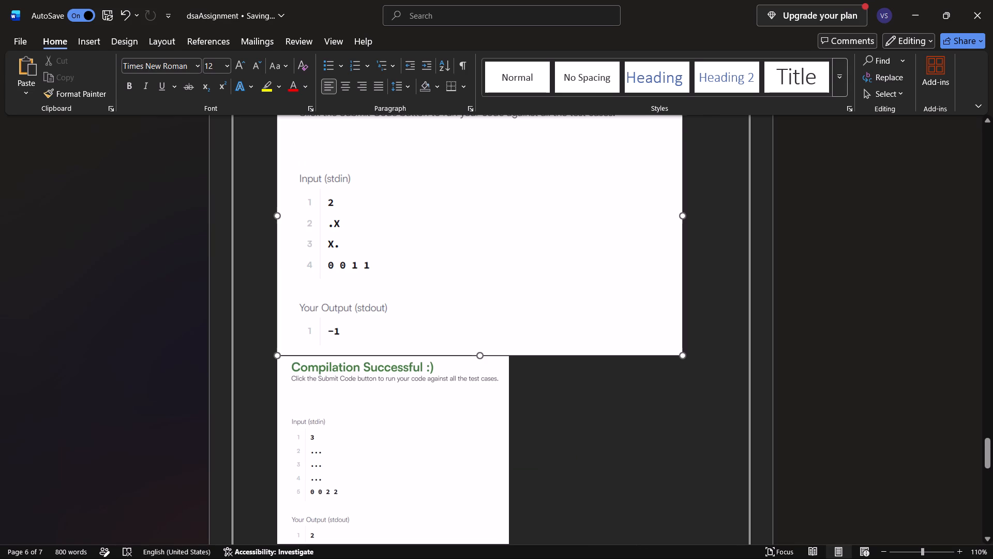
Crop the newly inserted two-row grid output picture to about 4.99" wide and 3.93" high, trimming its empty side and bottom edges.
scroll(683, 354, up, 1)
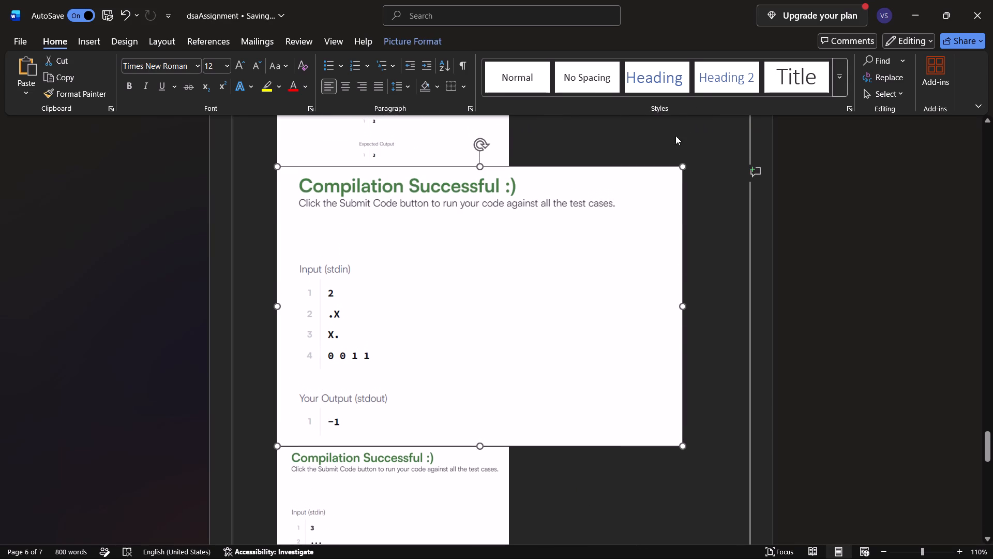
click(403, 41)
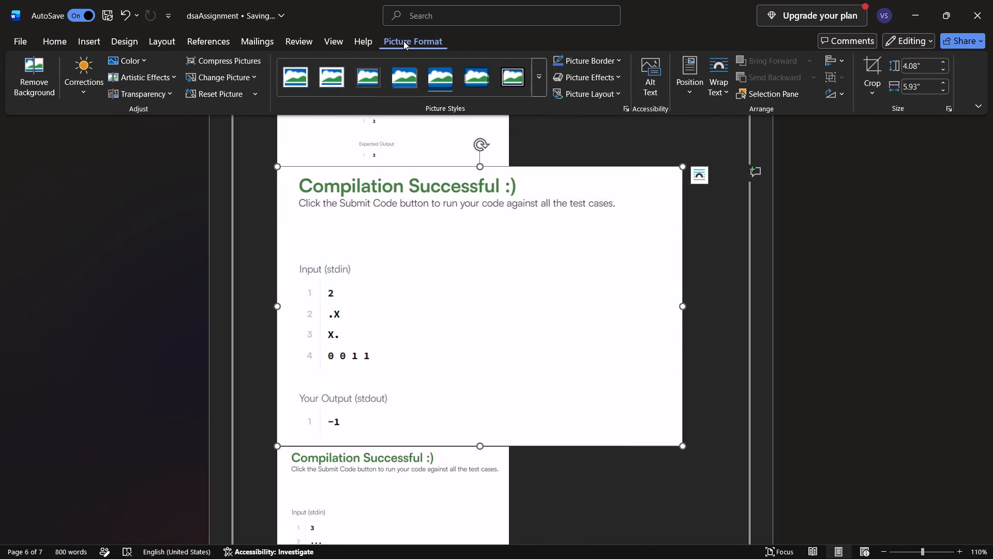
click(863, 65)
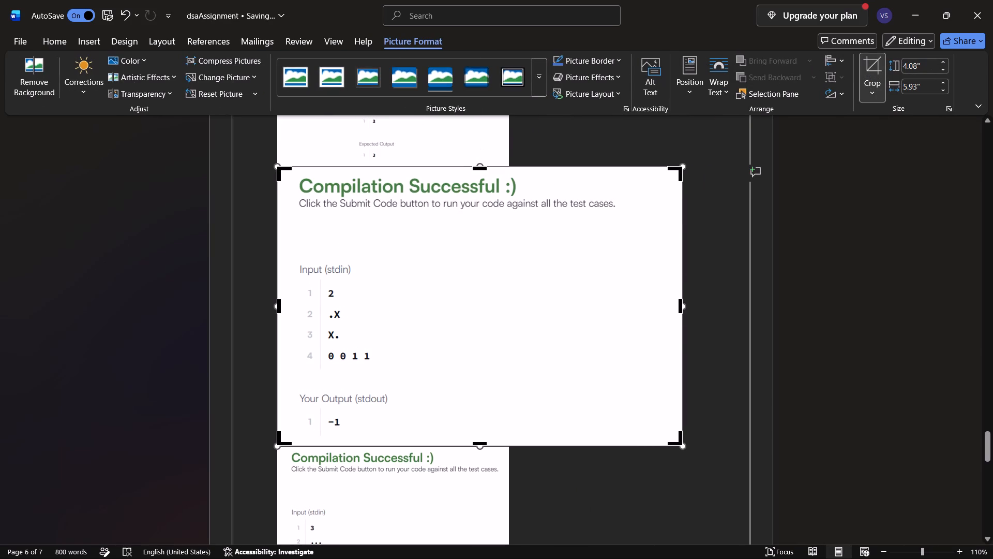
drag(679, 307, 618, 307)
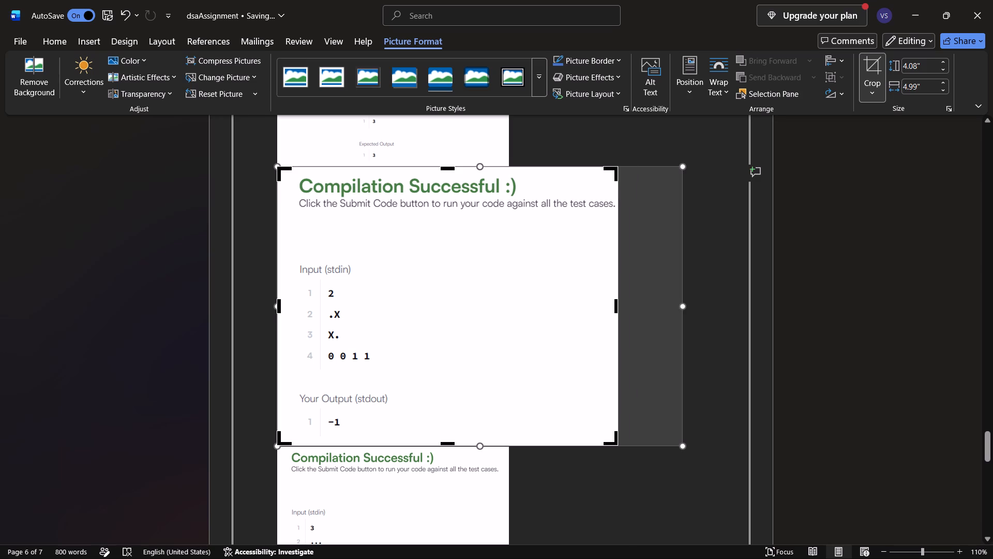
drag(445, 443, 452, 435)
click(568, 466)
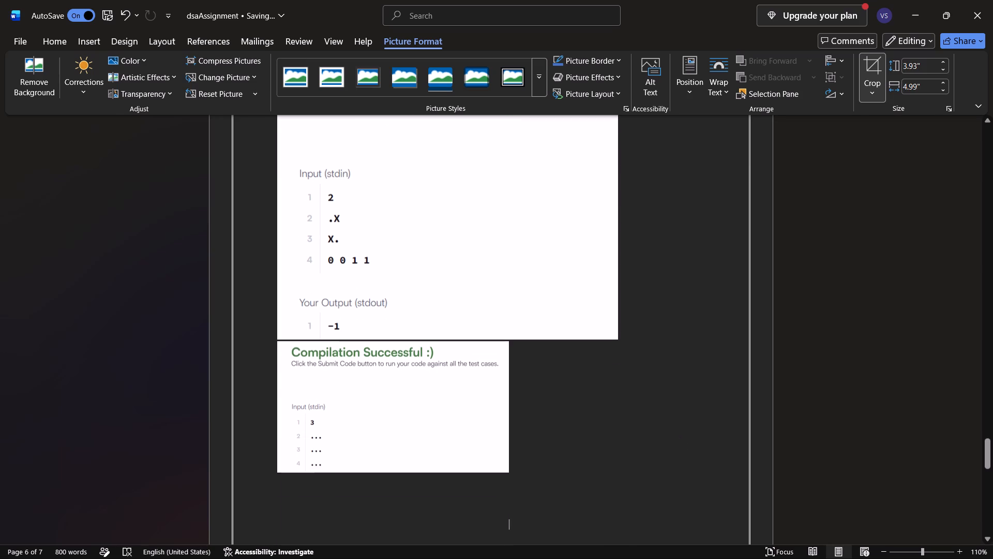
Shrink the cropped two-row grid output picture proportionally to about 3.74" wide and 2.95" high.
click(603, 301)
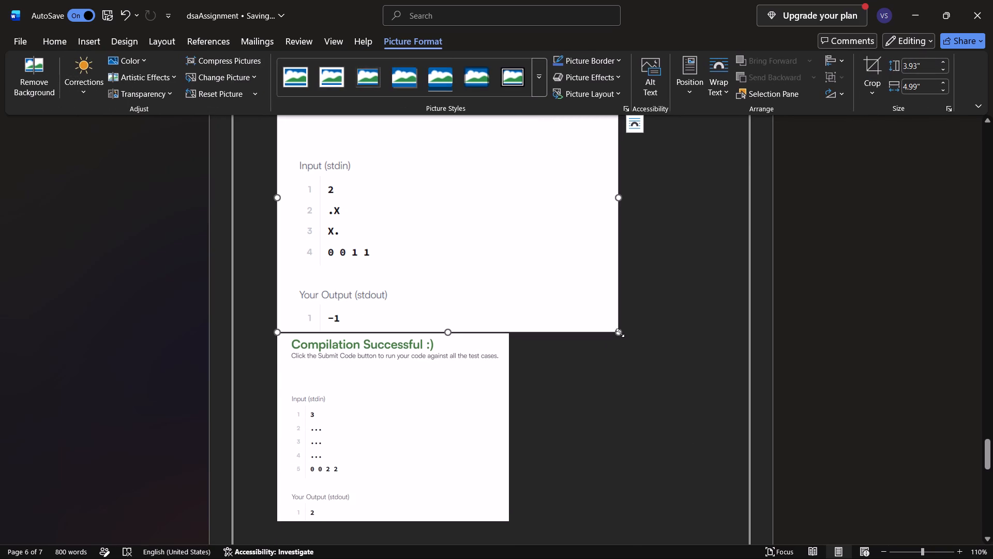
drag(619, 333, 495, 283)
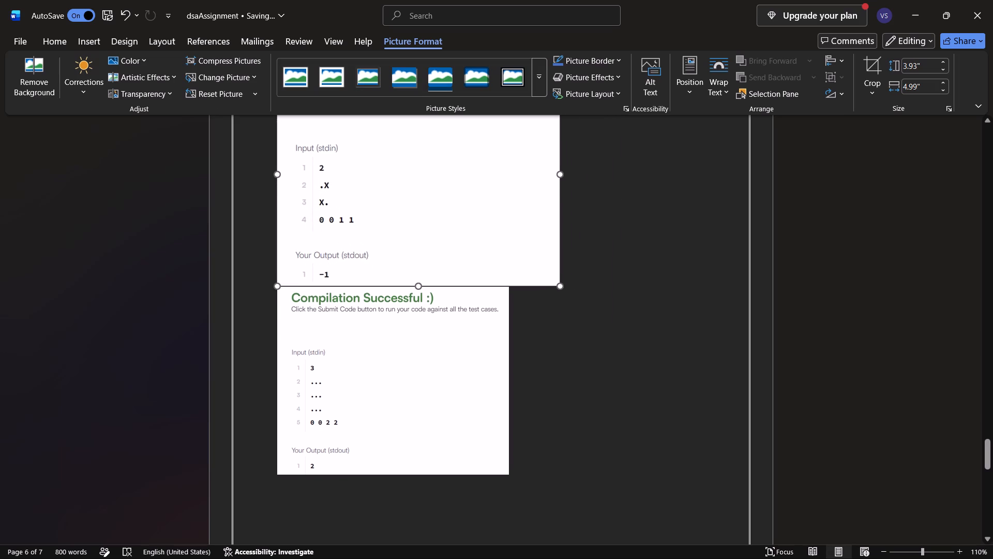
drag(495, 283, 476, 264)
Review the output pictures, test case table and source code pages to check the report's layout and spacing.
scroll(476, 264, up, 2)
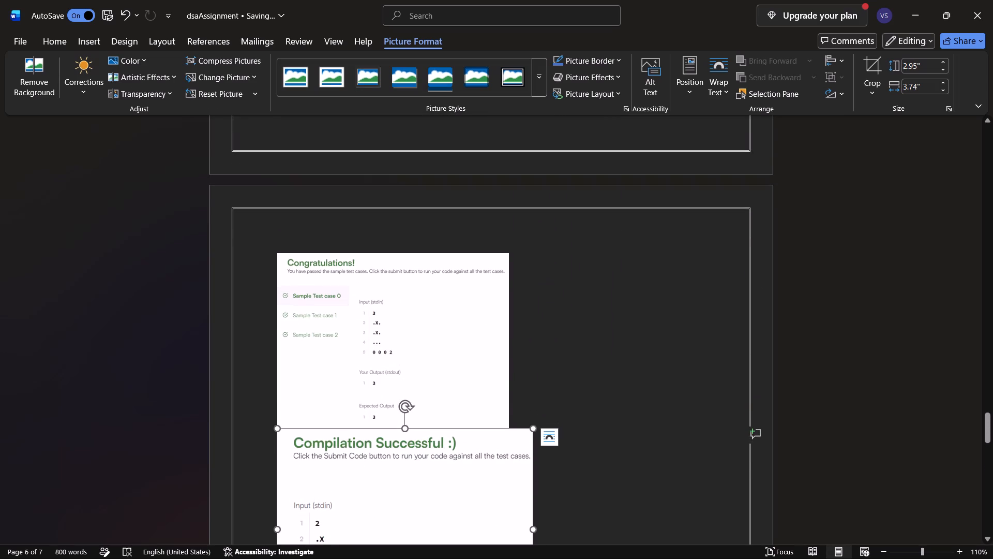
scroll(476, 264, up, 2)
scroll(476, 264, down, 4)
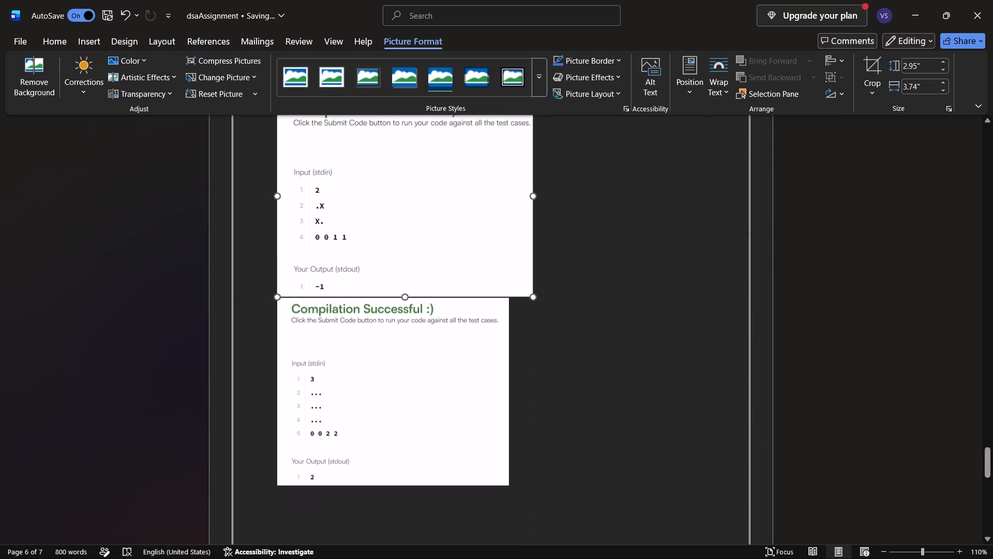
scroll(476, 264, down, 3)
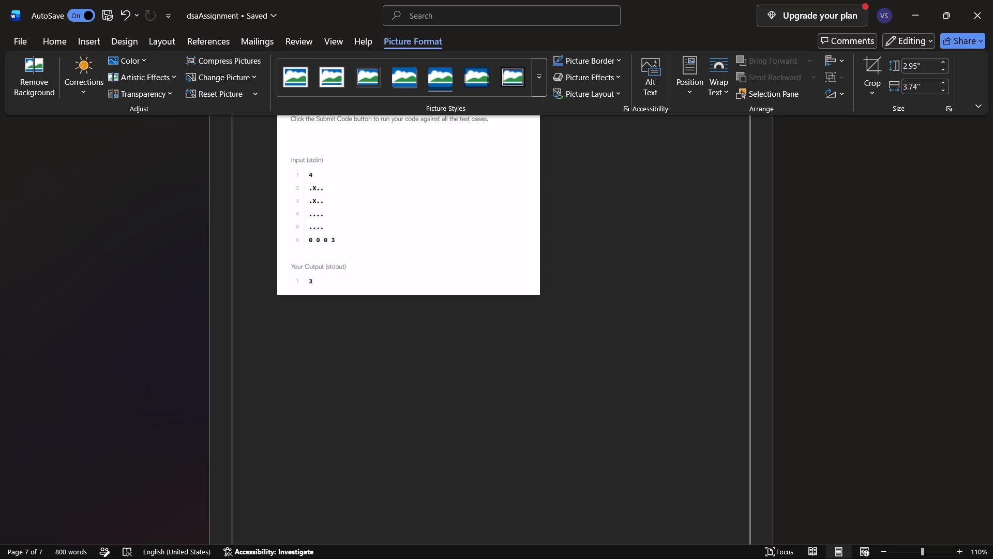
scroll(476, 264, up, 4)
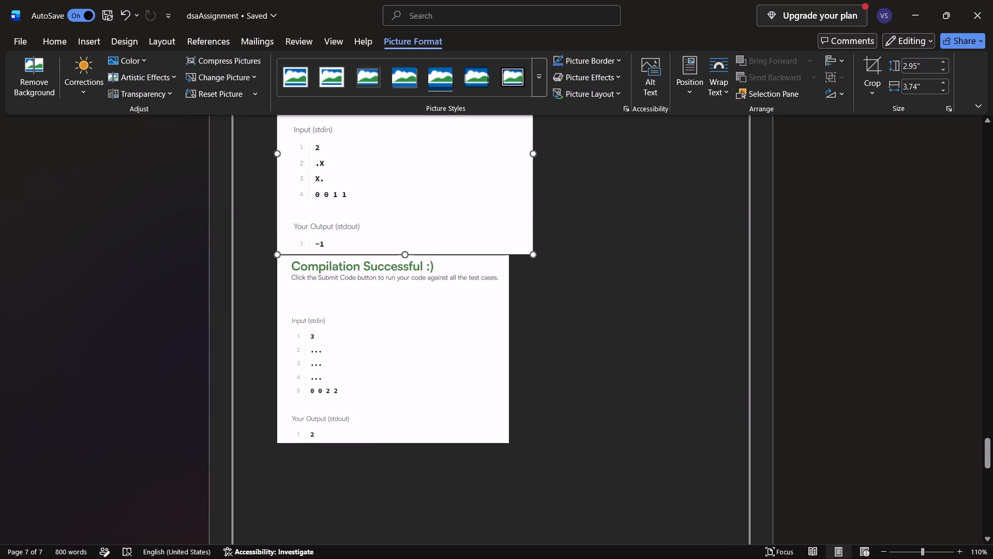
scroll(476, 264, up, 4)
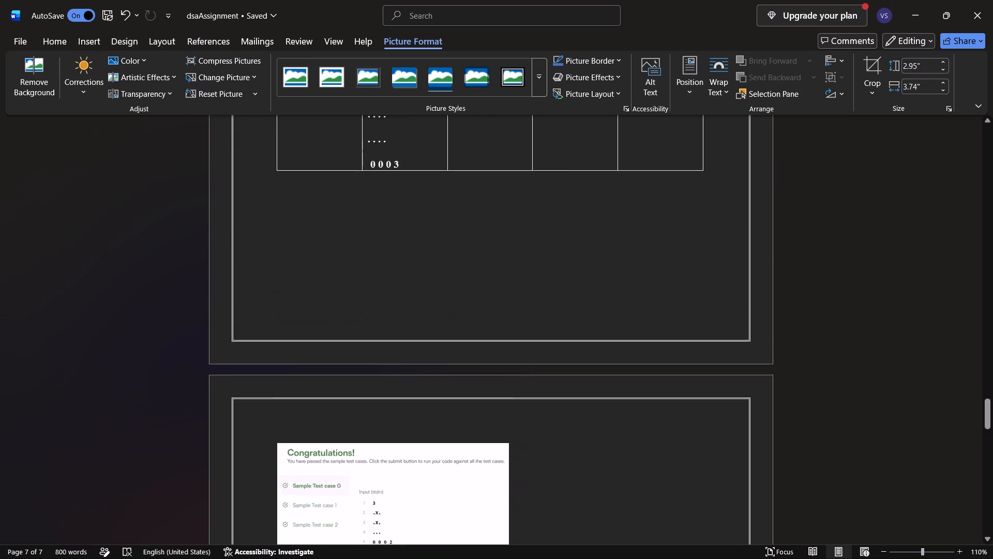
scroll(476, 264, up, 3)
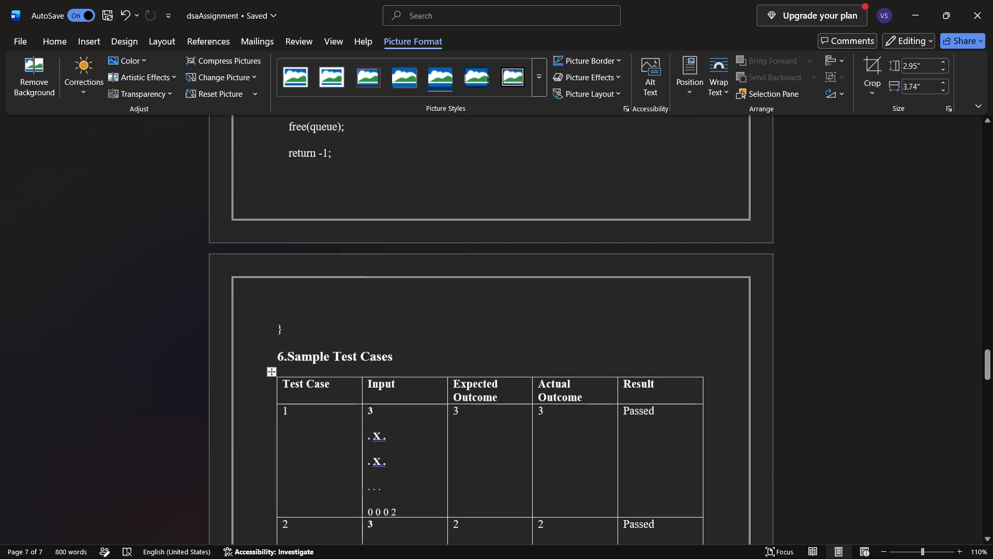
scroll(420, 328, up, 6)
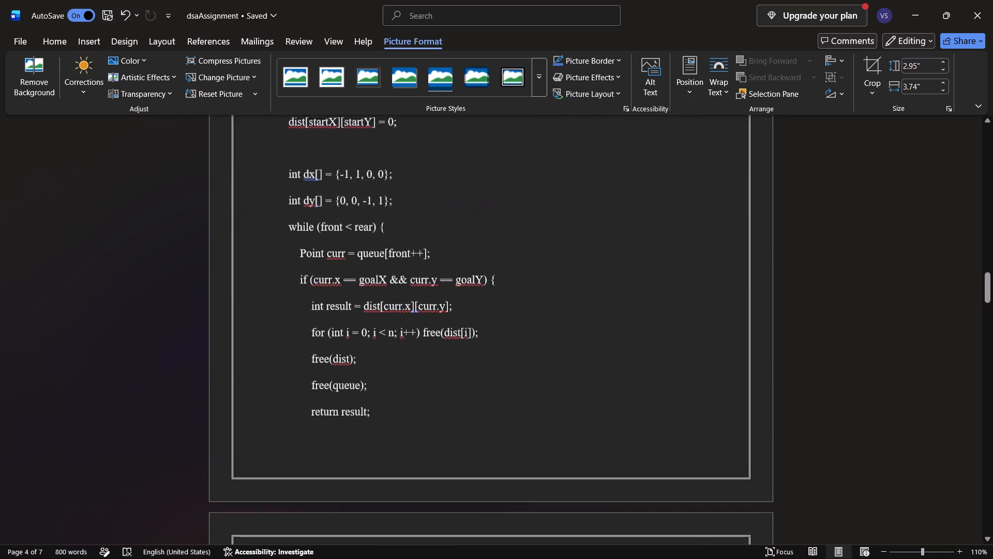
scroll(420, 328, up, 1)
click(420, 328)
scroll(420, 328, up, 1)
scroll(420, 328, down, 2)
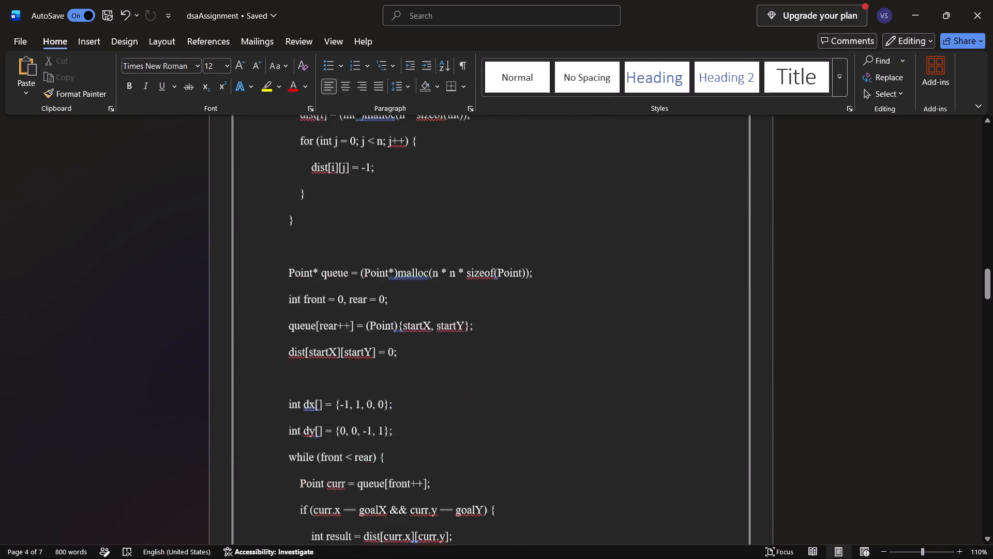
scroll(420, 328, down, 1)
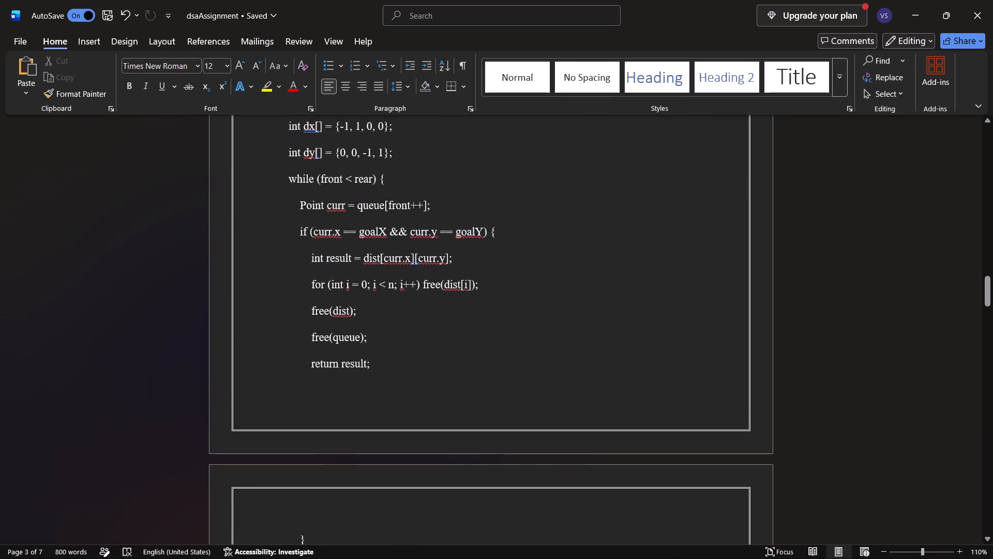
scroll(385, 270, up, 1)
scroll(393, 201, up, 1)
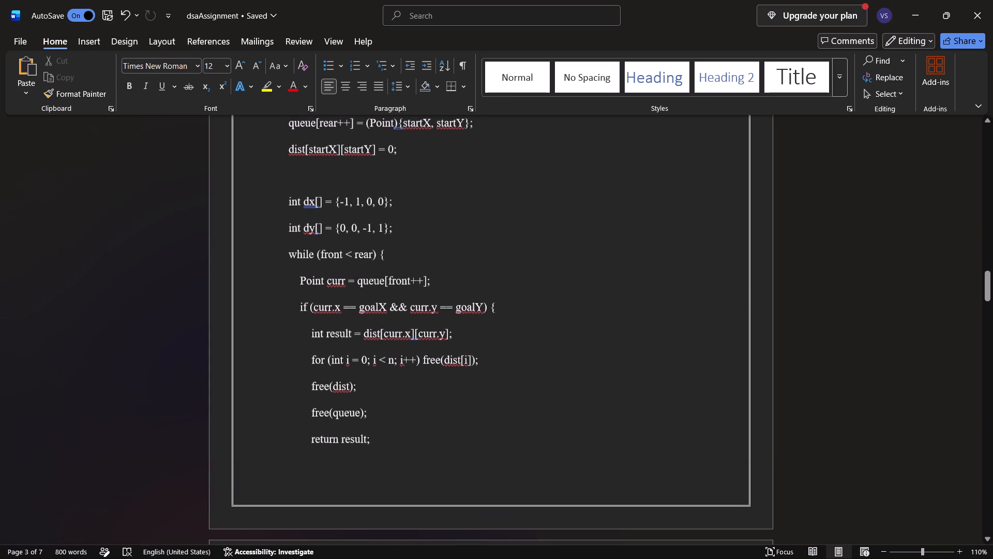
Add blank lines in the source code after the int dy[] line and after the int front = 0, rear = 0; line.
click(397, 207)
click(405, 230)
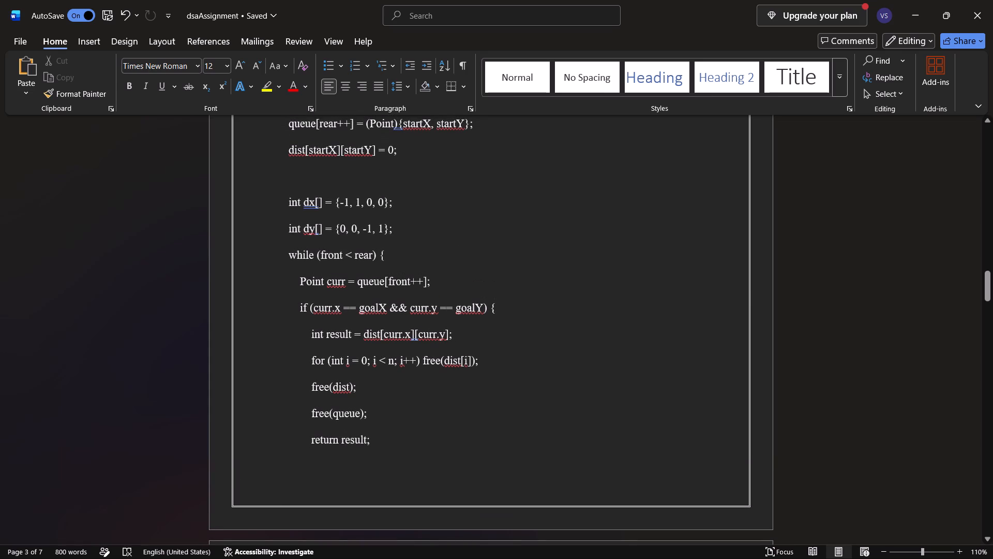
key(Return)
scroll(405, 230, up, 1)
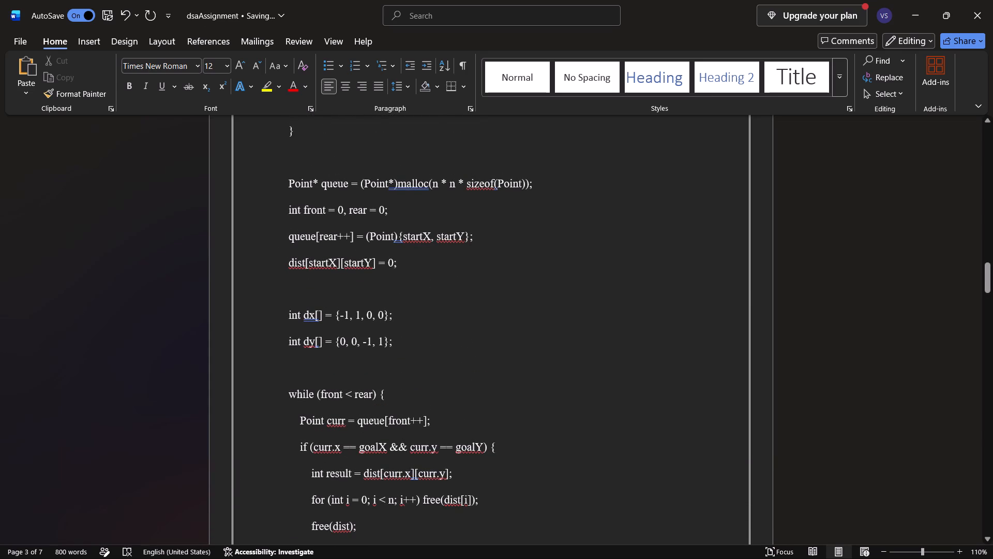
click(390, 203)
key(Return)
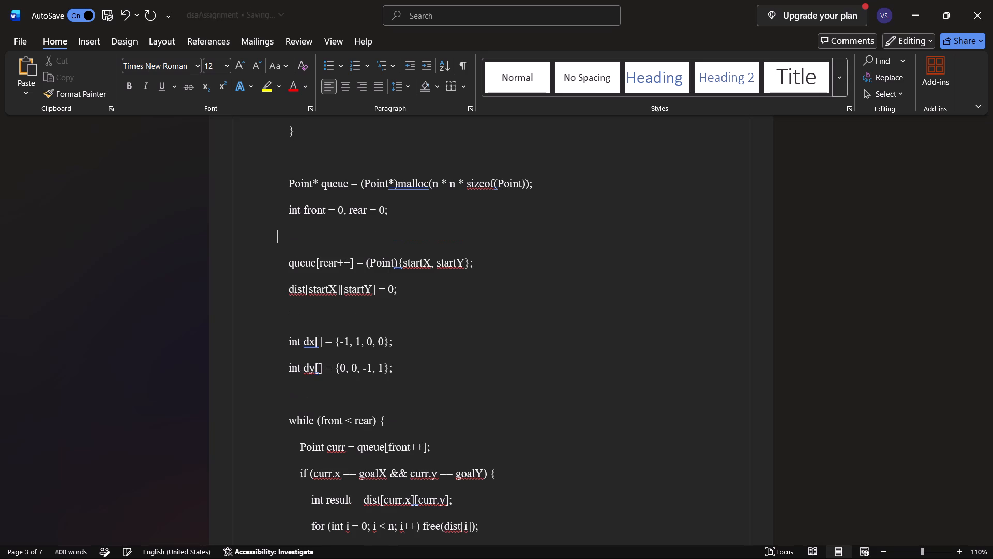
Review the source code, test case table and output pages for remaining spacing issues.
scroll(390, 203, up, 2)
ctrl+scroll(390, 203, up, 1)
scroll(390, 203, up, 3)
scroll(390, 203, down, 3)
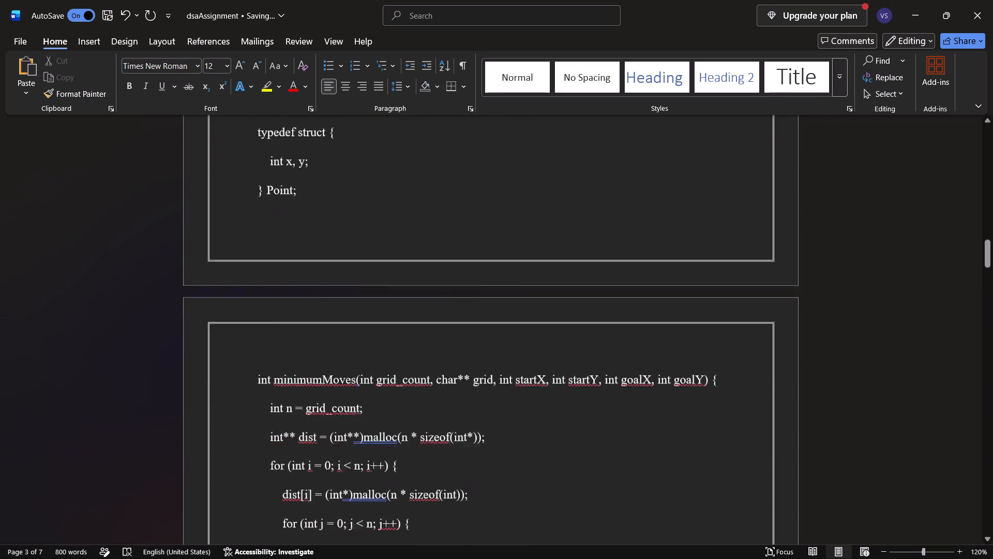
scroll(390, 203, down, 7)
scroll(390, 203, up, 1)
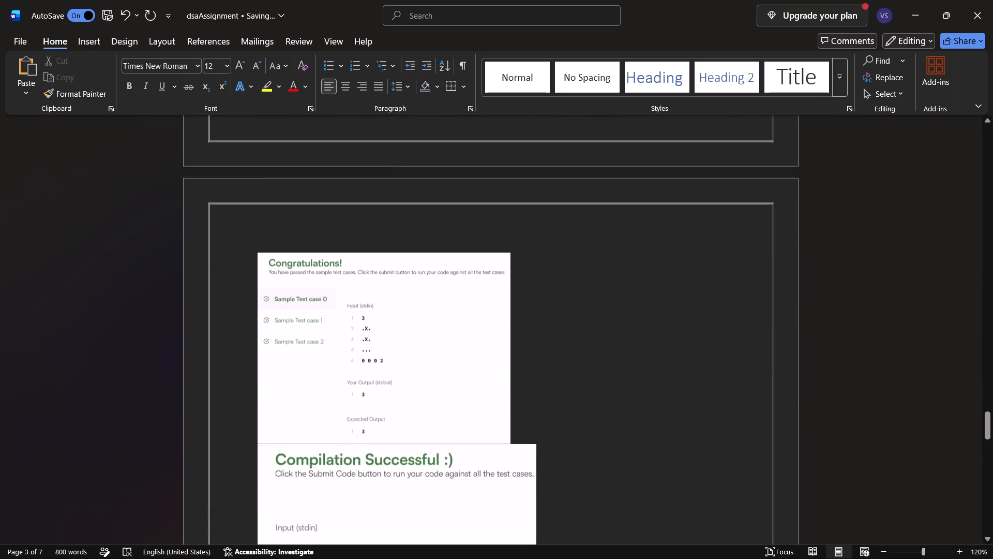
scroll(390, 203, up, 4)
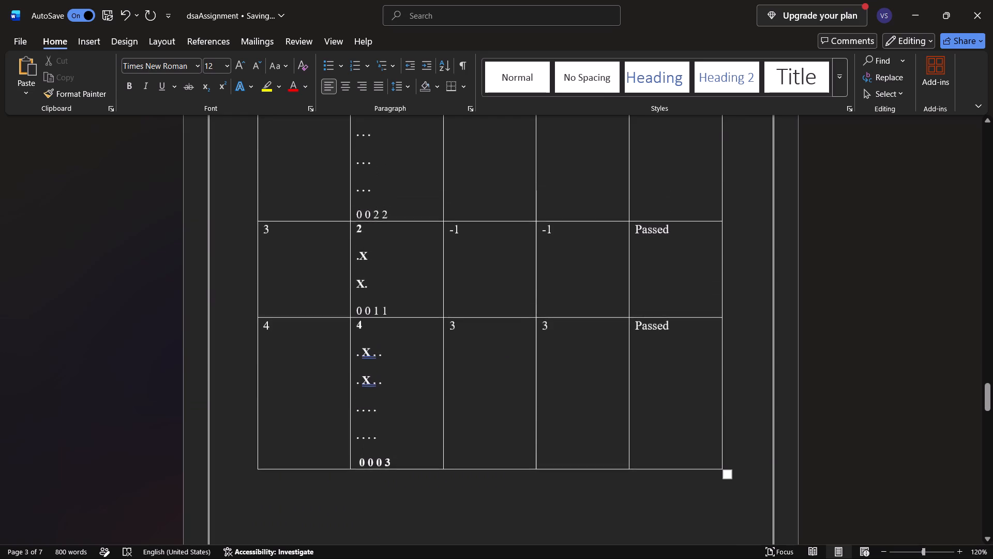
scroll(390, 203, up, 4)
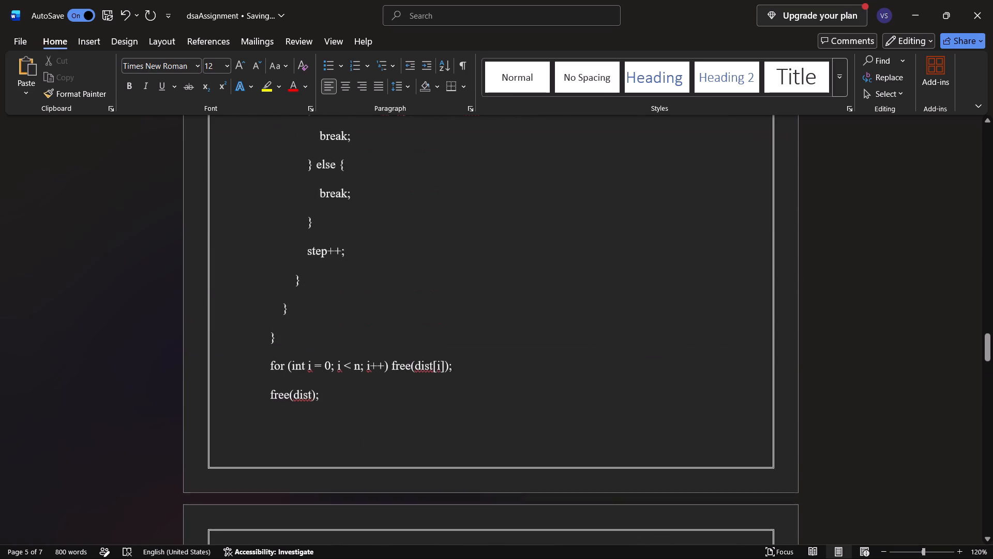
scroll(390, 203, up, 3)
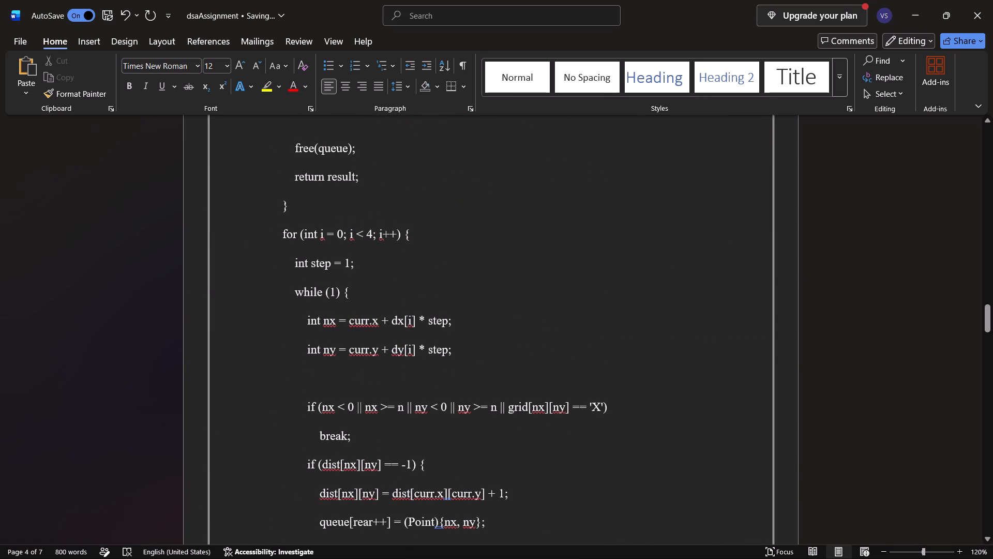
scroll(363, 236, up, 1)
scroll(363, 392, up, 2)
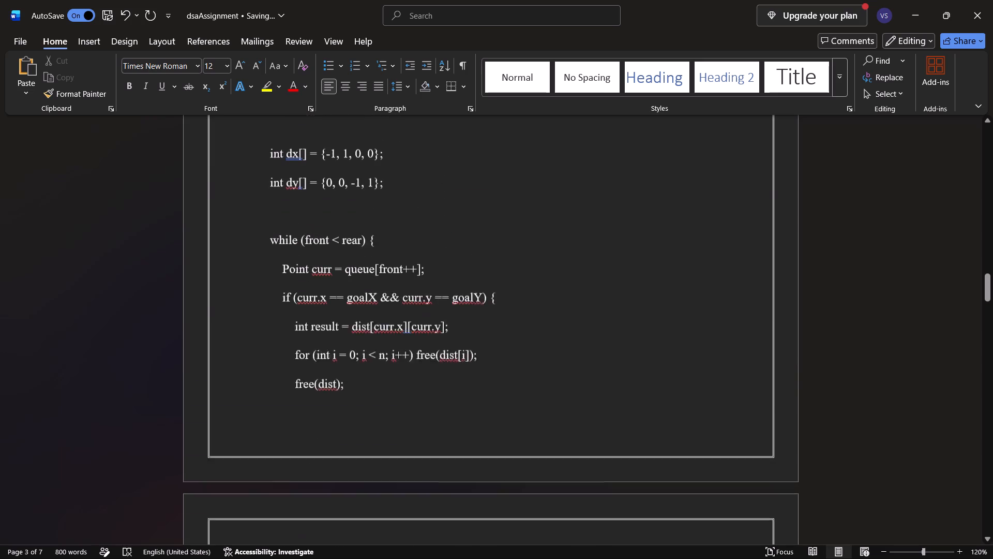
scroll(363, 392, up, 1)
scroll(381, 243, up, 1)
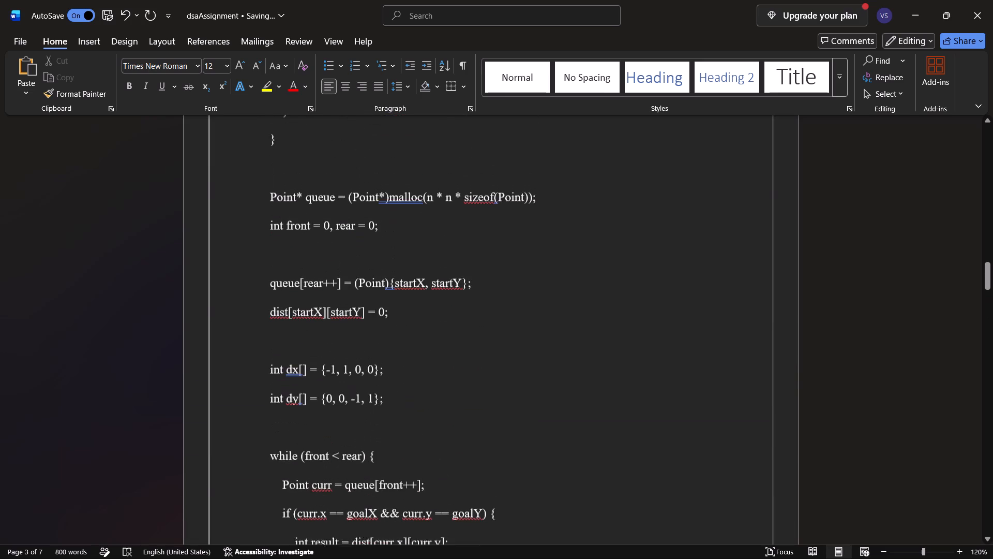
scroll(375, 223, up, 4)
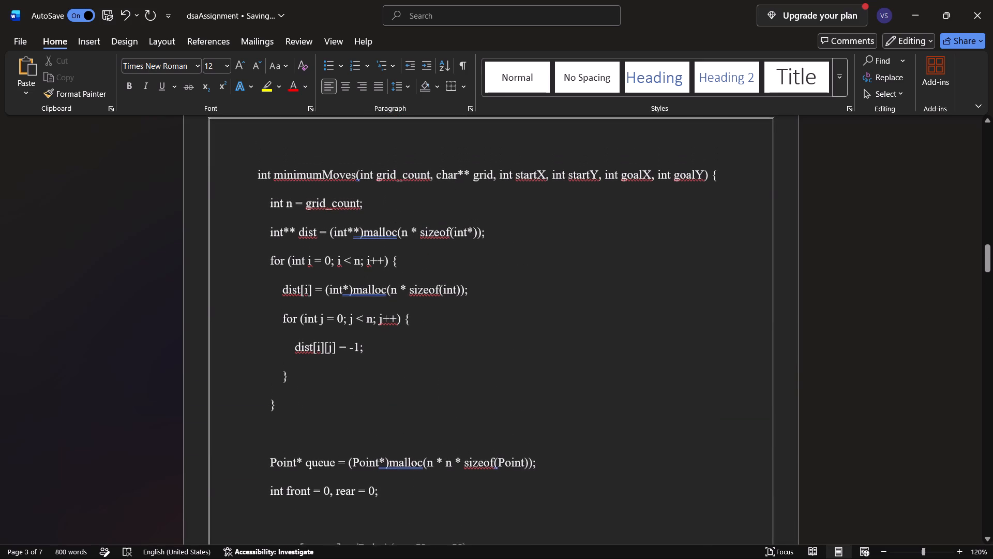
Add a blank line in minimumMoves after the int** dist malloc line, before the for loop.
click(506, 232)
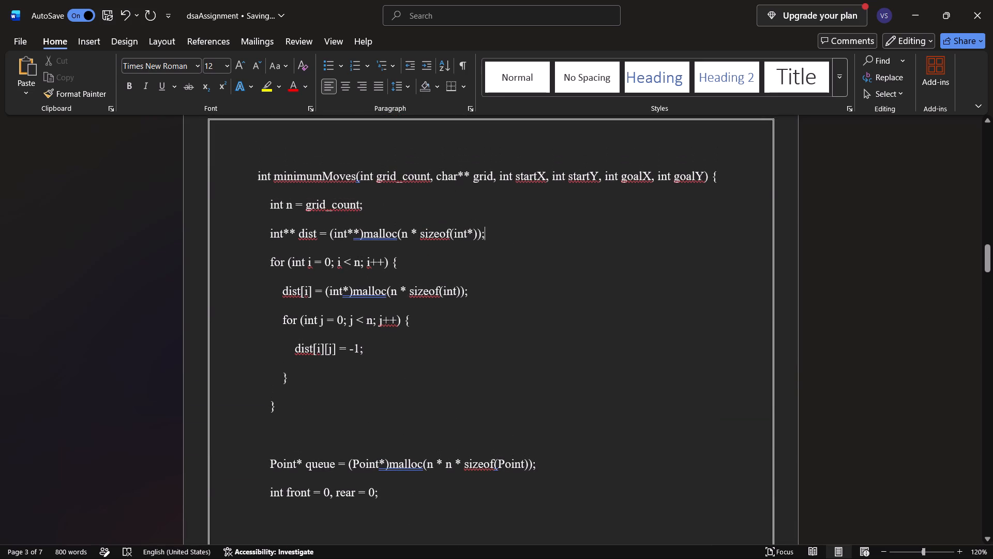
key(Return)
Check the layout of the test case table and output pictures on the report's last pages.
scroll(506, 232, down, 2)
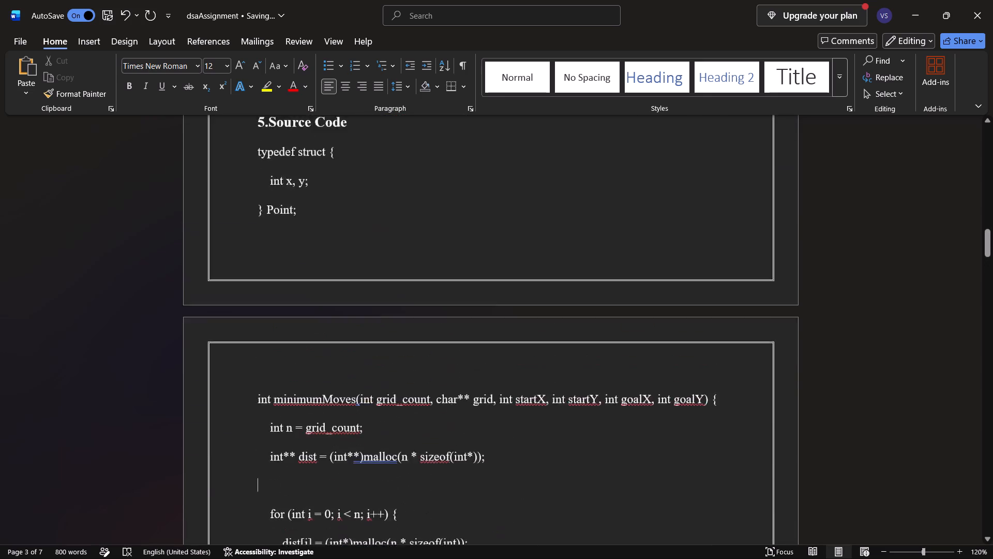
scroll(506, 232, down, 5)
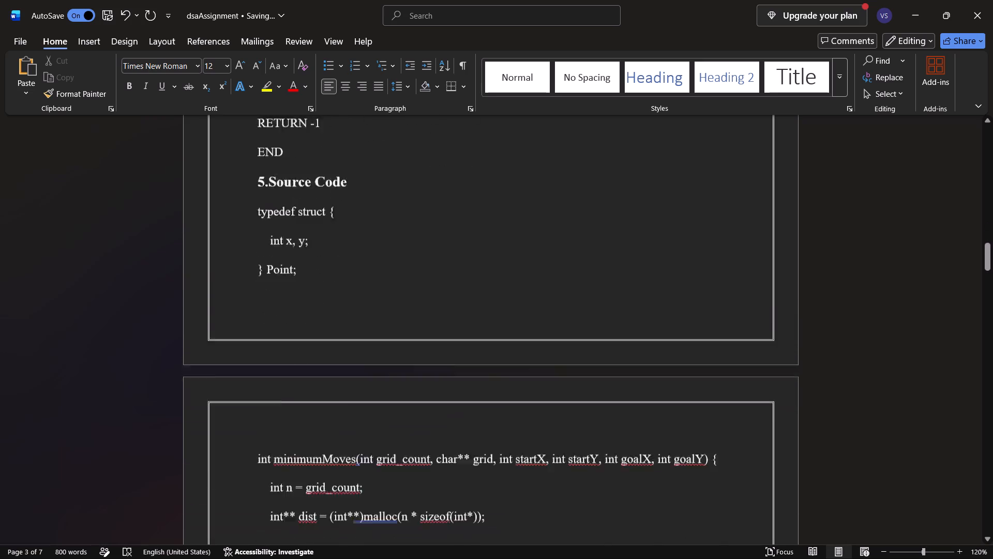
scroll(506, 232, down, 5)
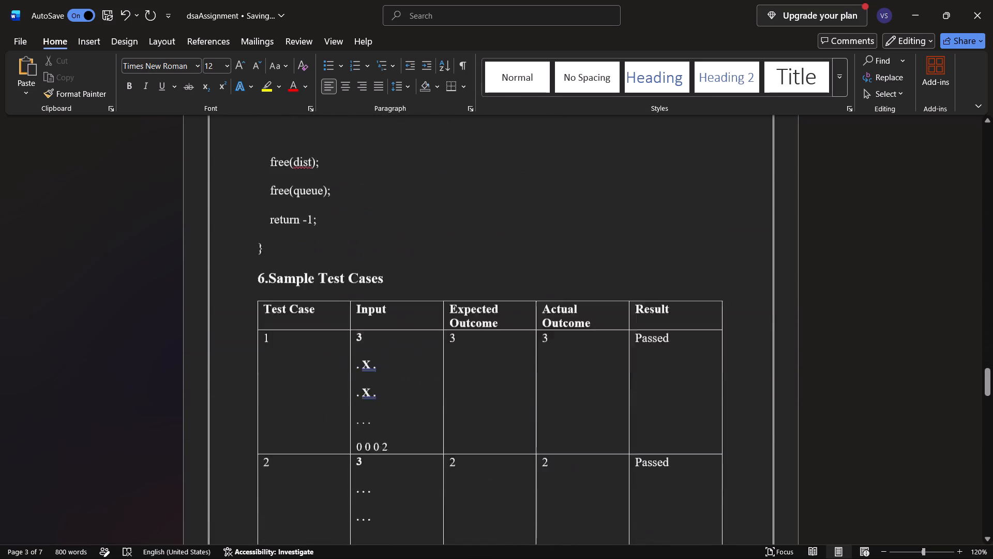
scroll(506, 232, down, 6)
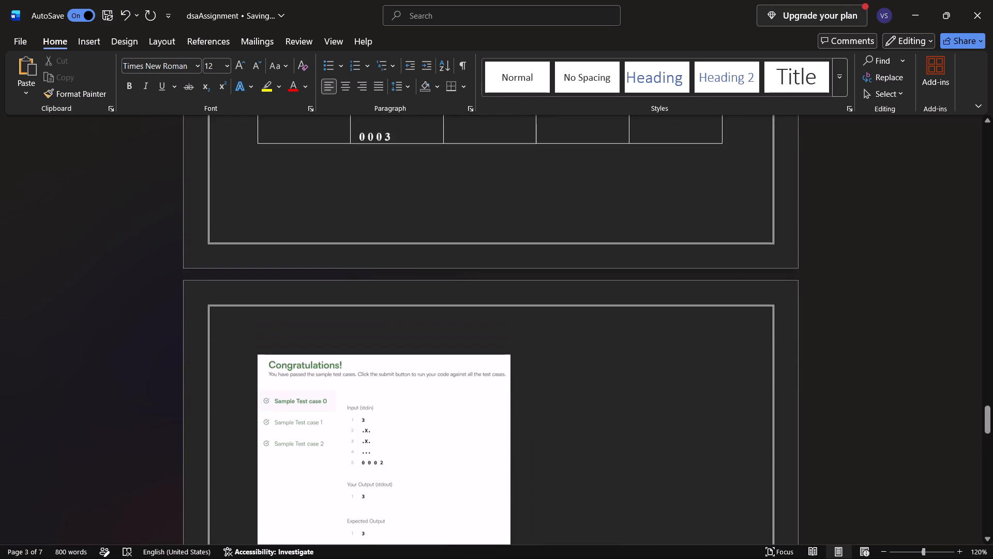
scroll(506, 232, down, 1)
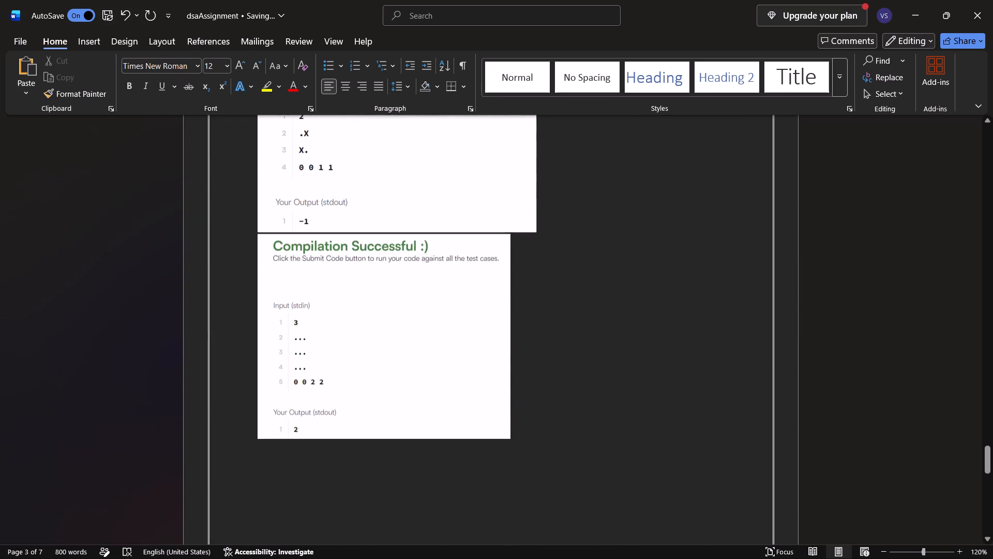
scroll(506, 232, down, 1)
scroll(506, 232, up, 1)
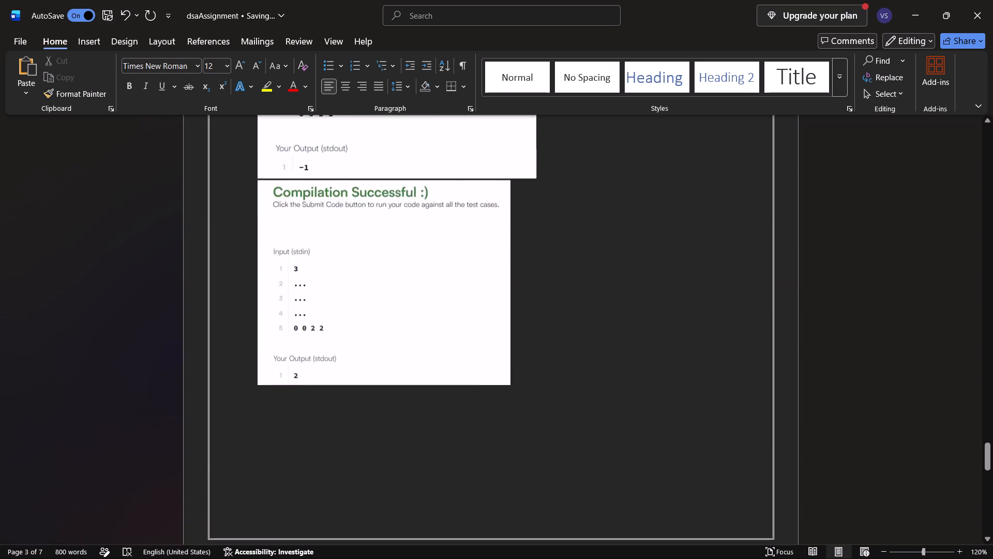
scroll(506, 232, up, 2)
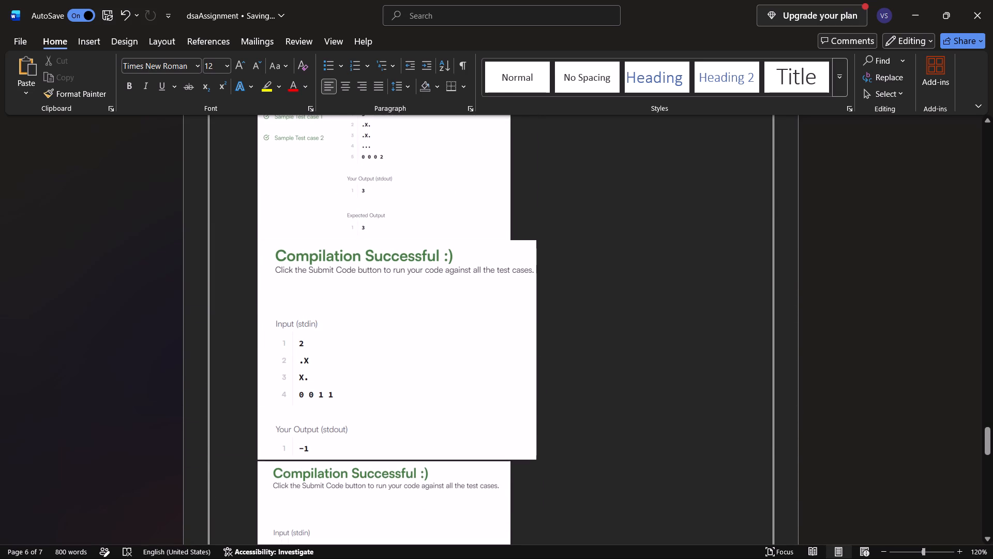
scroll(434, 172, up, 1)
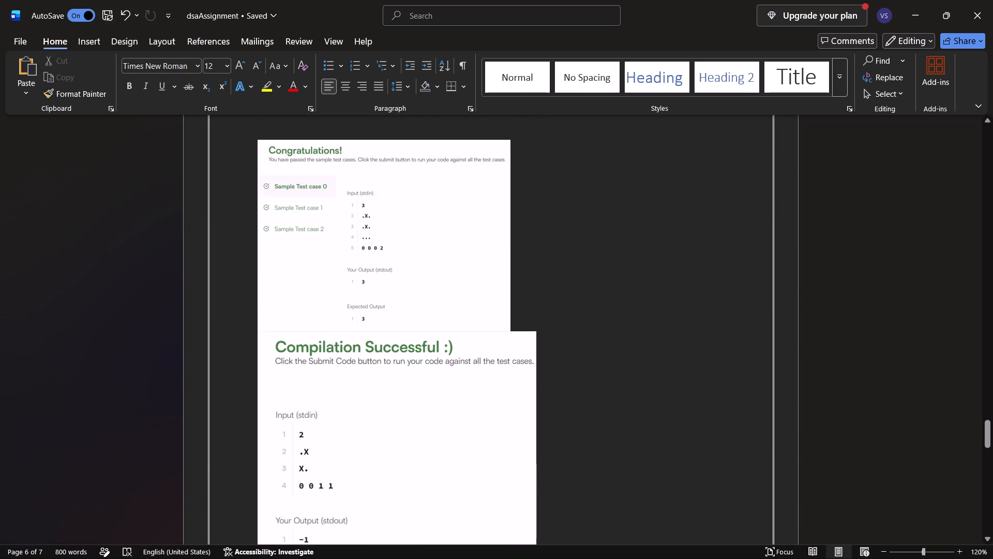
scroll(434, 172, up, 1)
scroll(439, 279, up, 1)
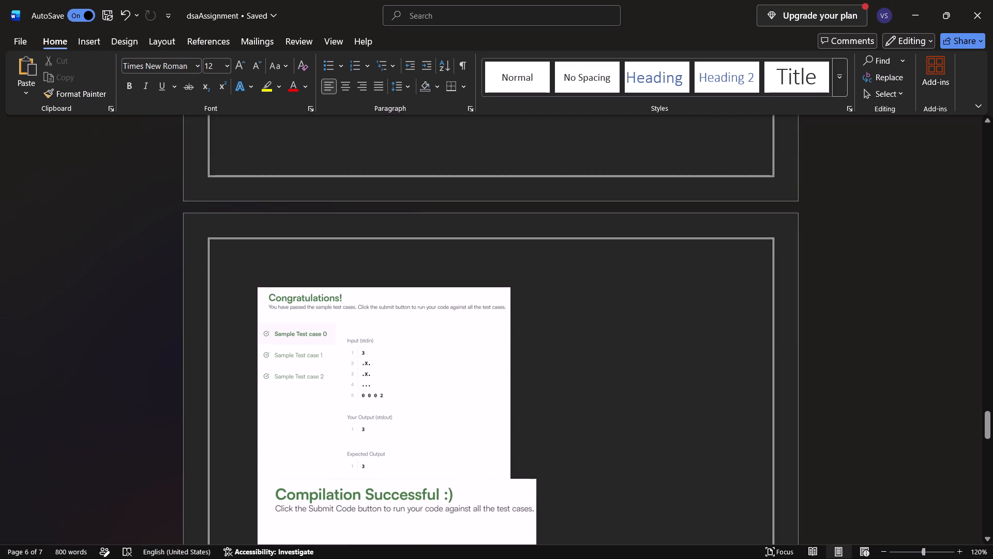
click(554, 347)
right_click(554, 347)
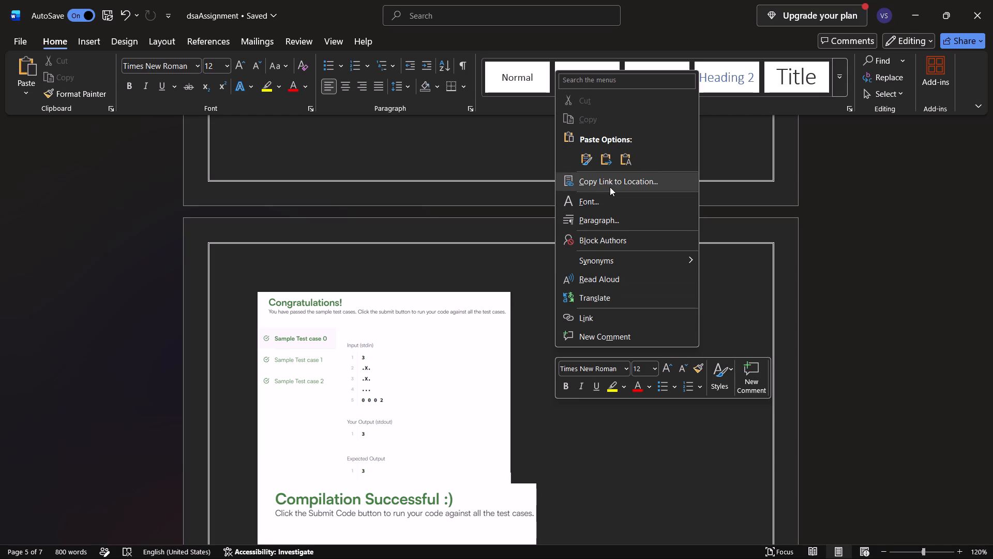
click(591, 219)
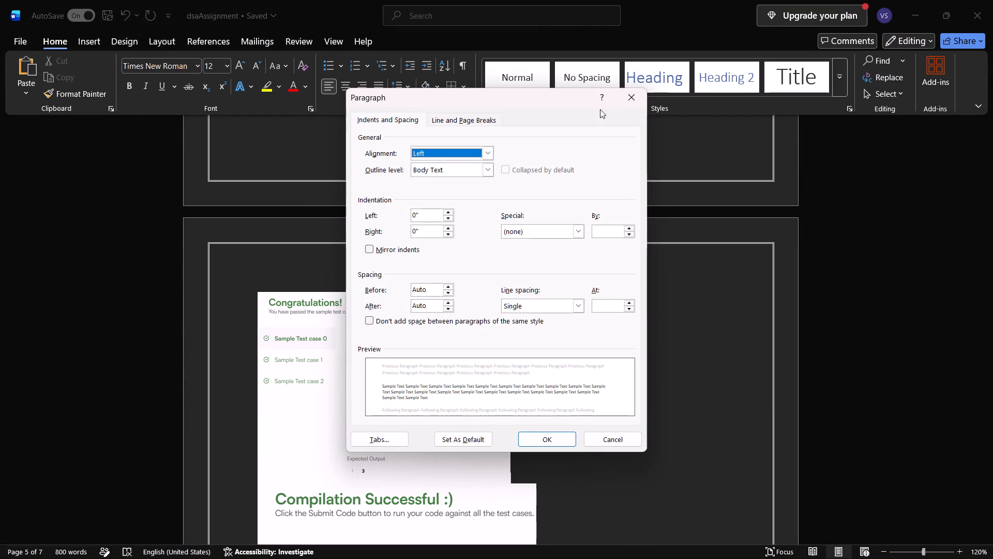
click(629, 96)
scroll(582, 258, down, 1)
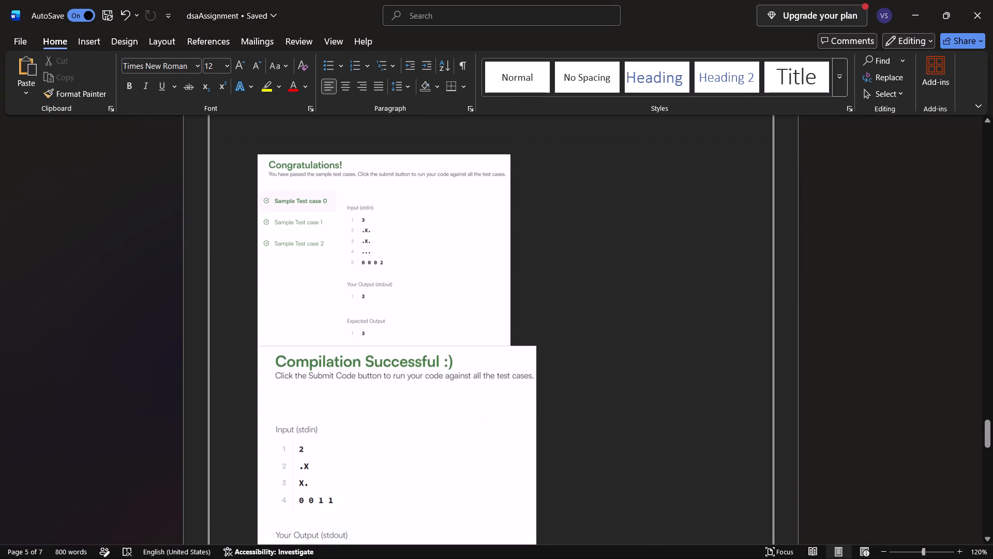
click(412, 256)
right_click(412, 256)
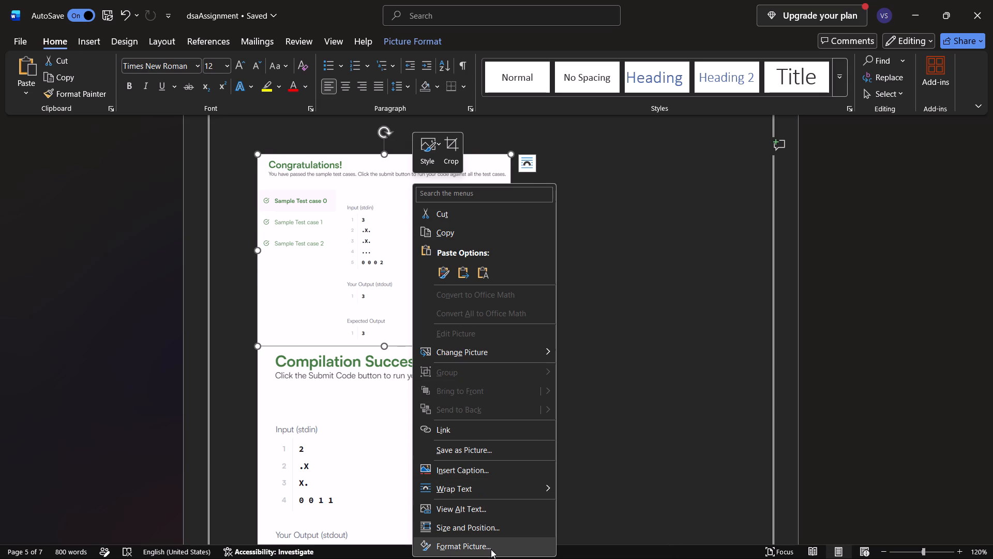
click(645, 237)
Review the test case table against the order of the output pictures on the last pages.
scroll(645, 237, up, 1)
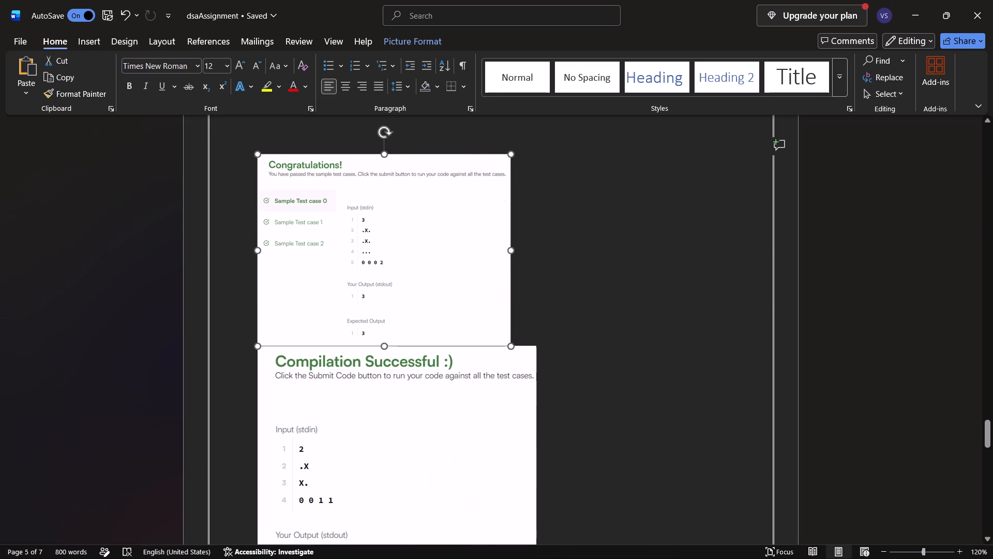
scroll(645, 237, up, 1)
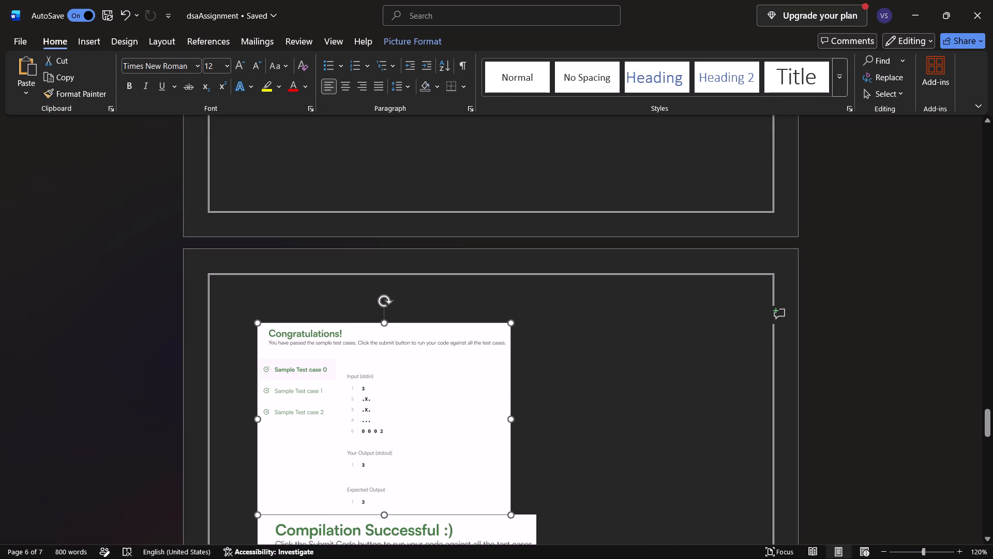
click(246, 430)
click(322, 311)
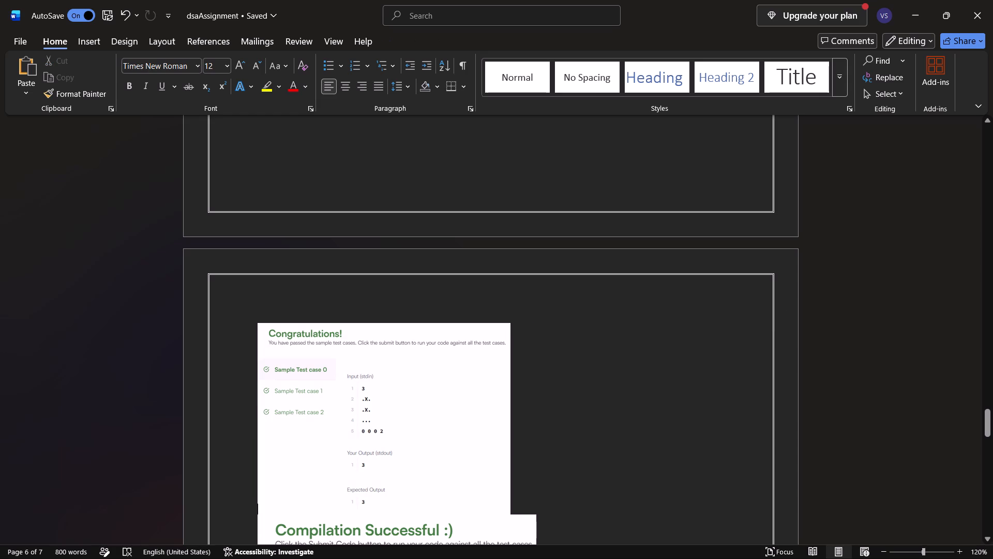
click(318, 307)
scroll(398, 301, left, 1)
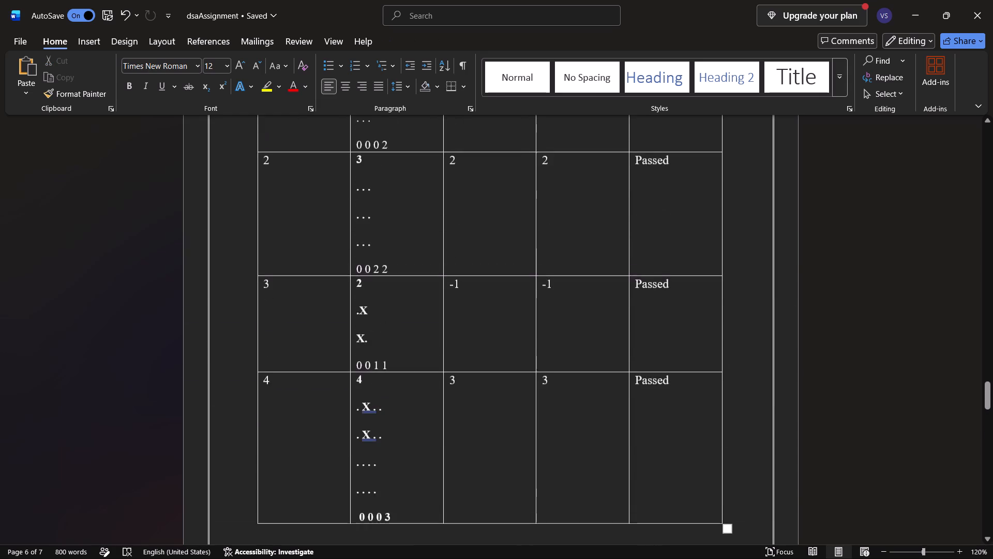
scroll(398, 301, left, 1)
scroll(398, 301, down, 3)
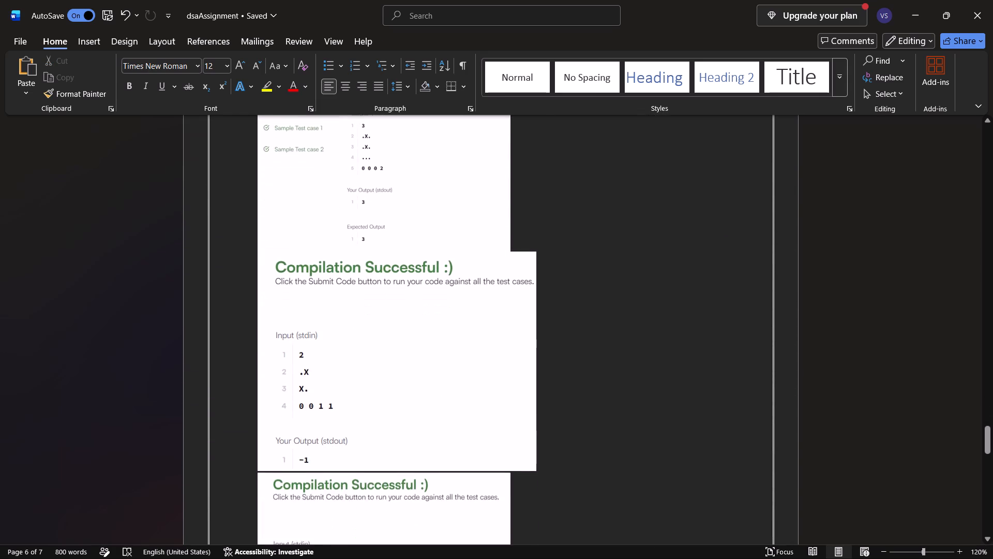
scroll(398, 301, down, 4)
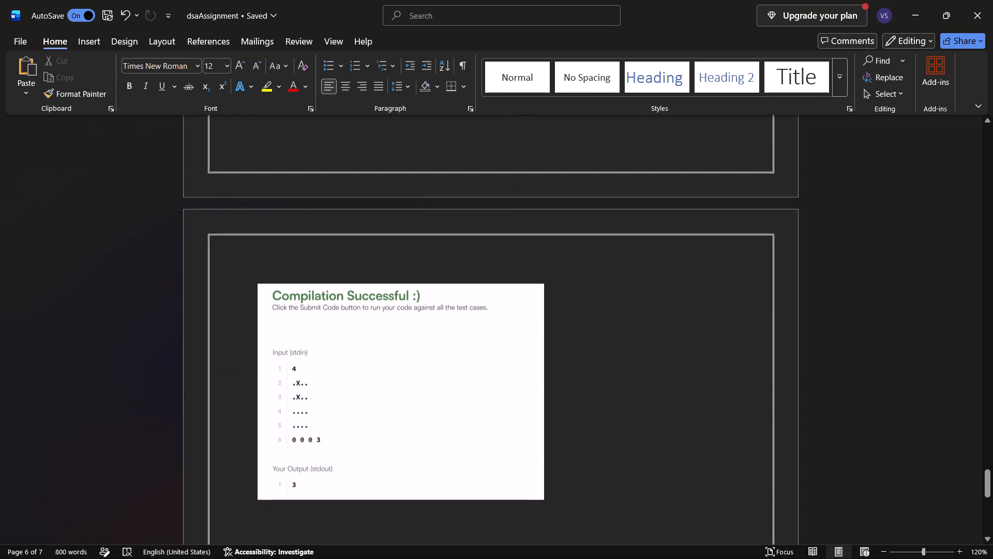
scroll(398, 301, down, 1)
Move the output picture with result -1 below the 0 0 2 2 output picture, matching the test case table order.
click(409, 344)
scroll(409, 344, up, 1)
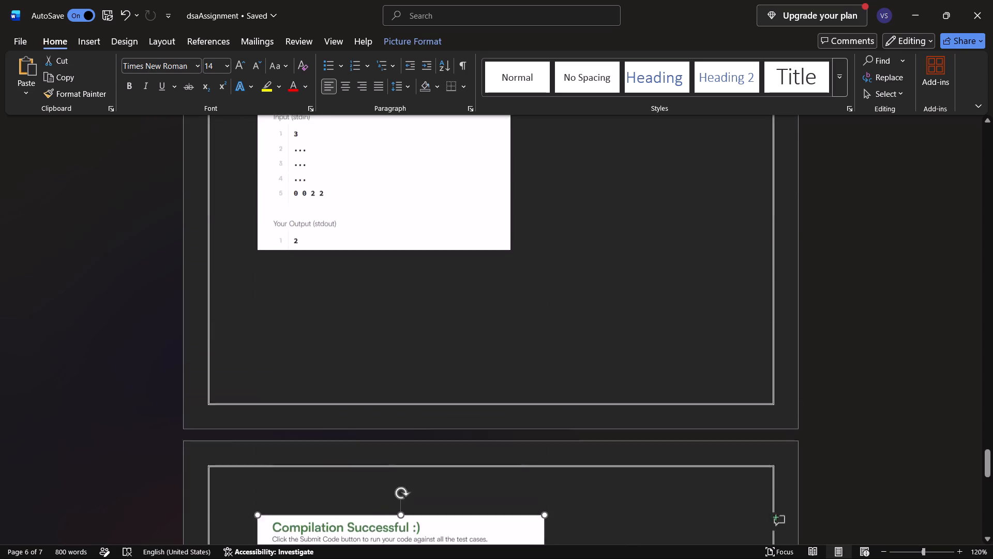
scroll(409, 344, up, 2)
drag(405, 245, 495, 267)
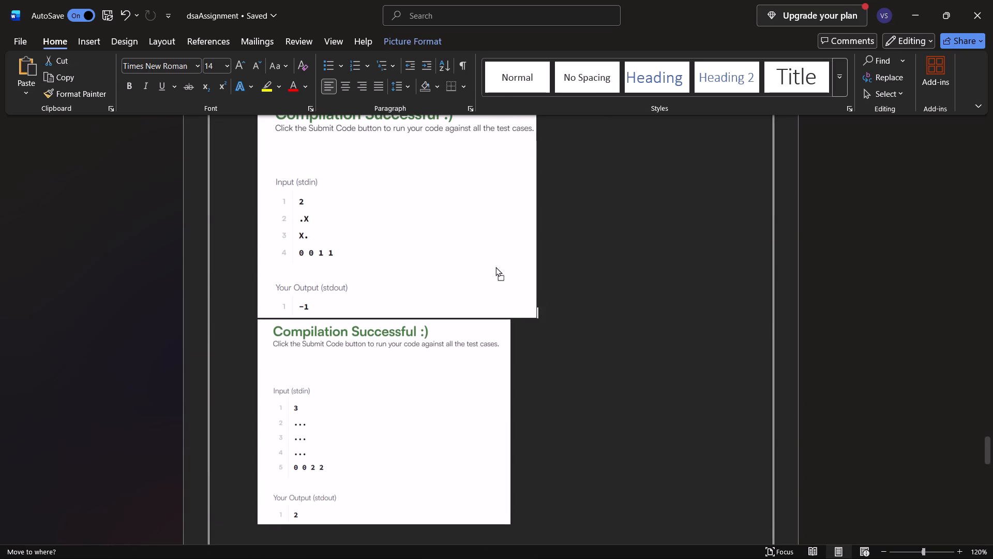
drag(495, 267, 543, 393)
scroll(524, 277, down, 1)
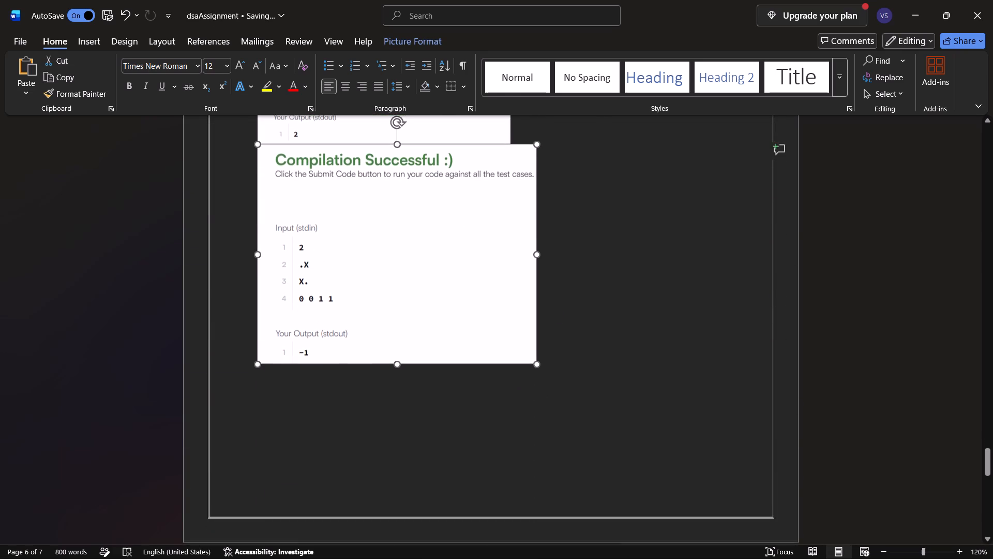
scroll(524, 277, up, 2)
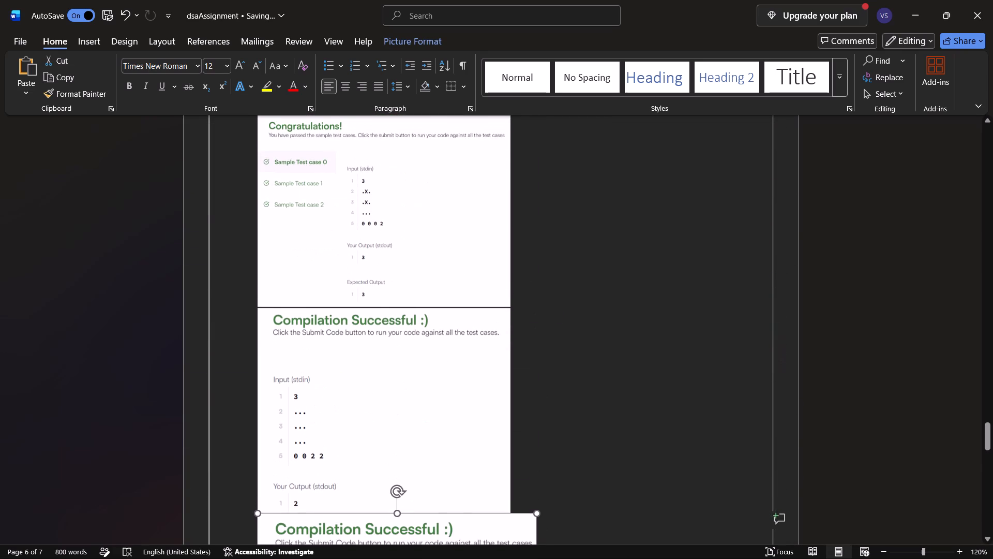
Enlarge the Congratulations output picture proportionally to about the width of the -1 output picture.
click(442, 239)
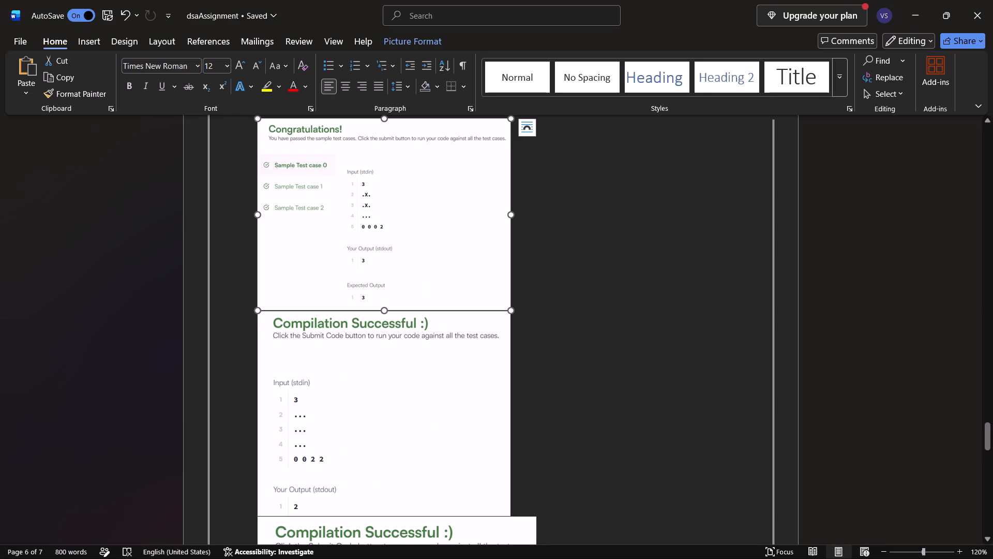
click(510, 309)
drag(510, 309, 526, 333)
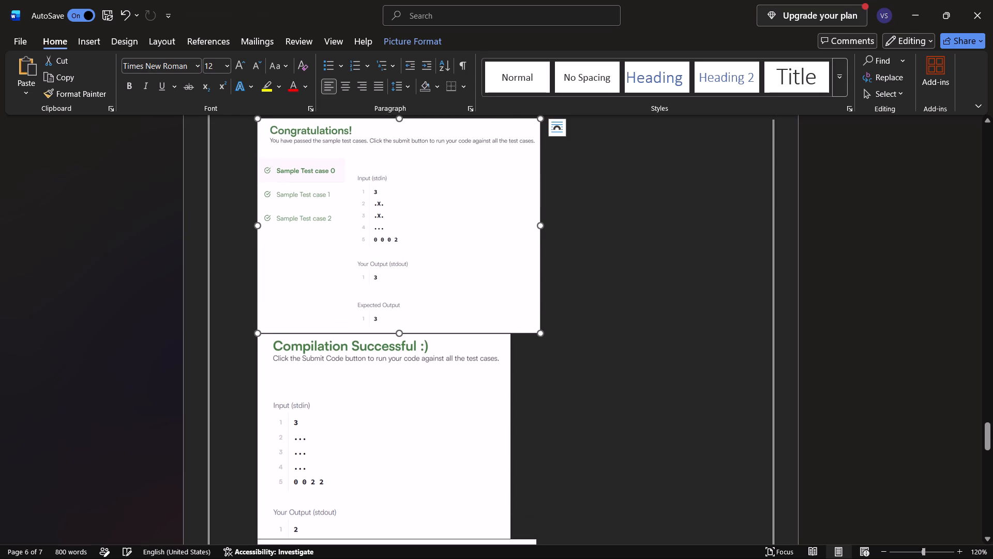
Enlarge the 0 0 2 2 output picture proportionally to about the same width as the pictures around it.
scroll(479, 385, down, 1)
click(462, 364)
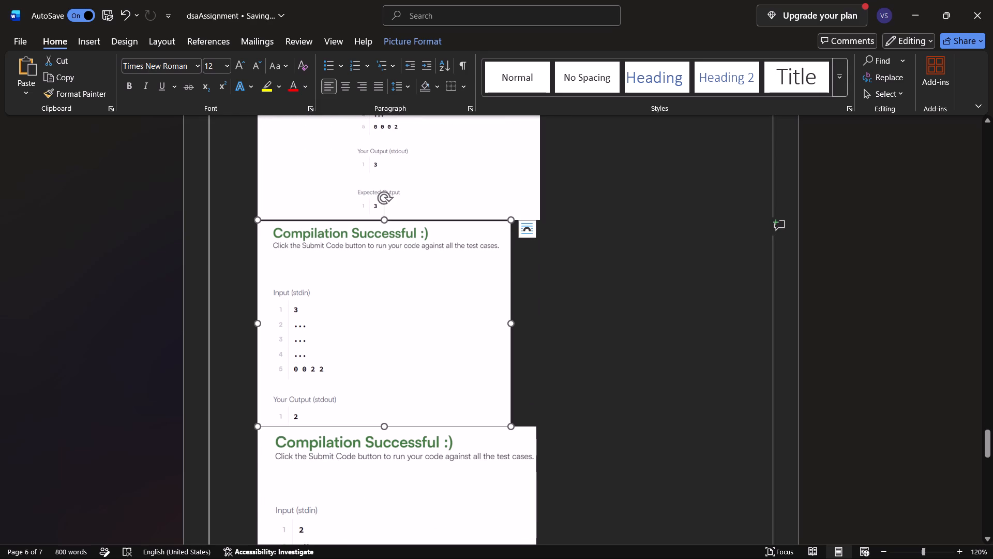
drag(508, 422, 533, 443)
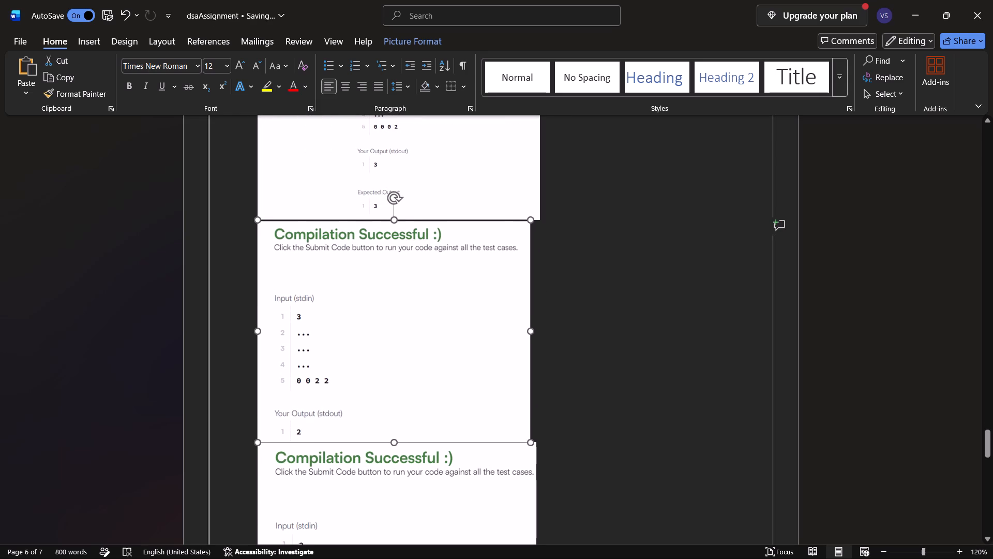
drag(533, 443, 538, 447)
scroll(538, 447, down, 1)
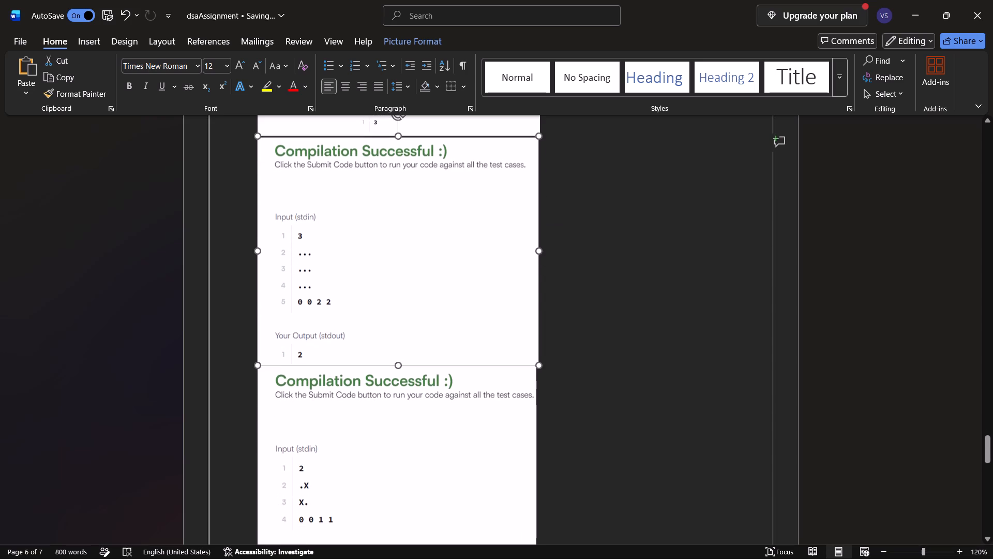
Insert a single line break between the 0 0 2 2 output picture and the -1 output picture to separate them.
scroll(543, 330, up, 1)
click(553, 289)
click(559, 366)
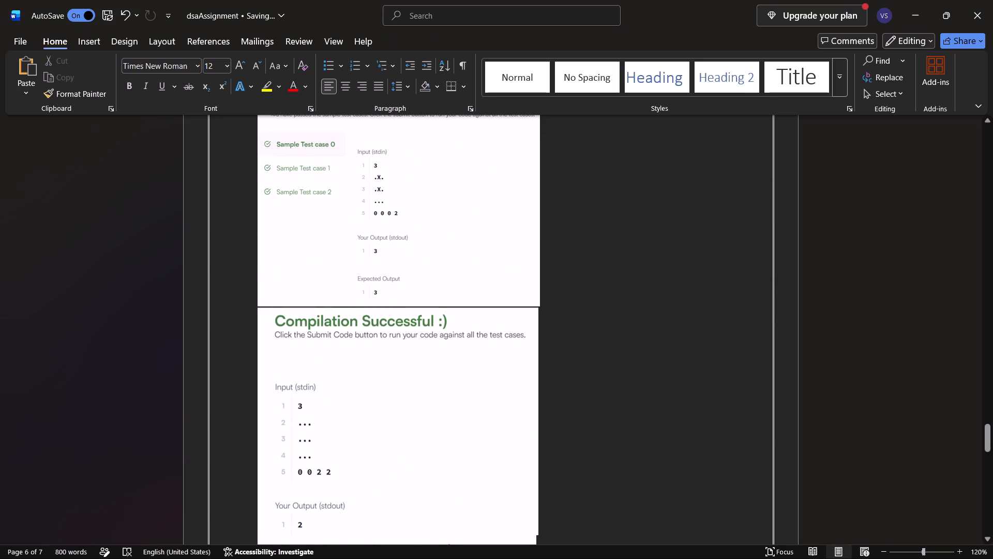
key(Return)
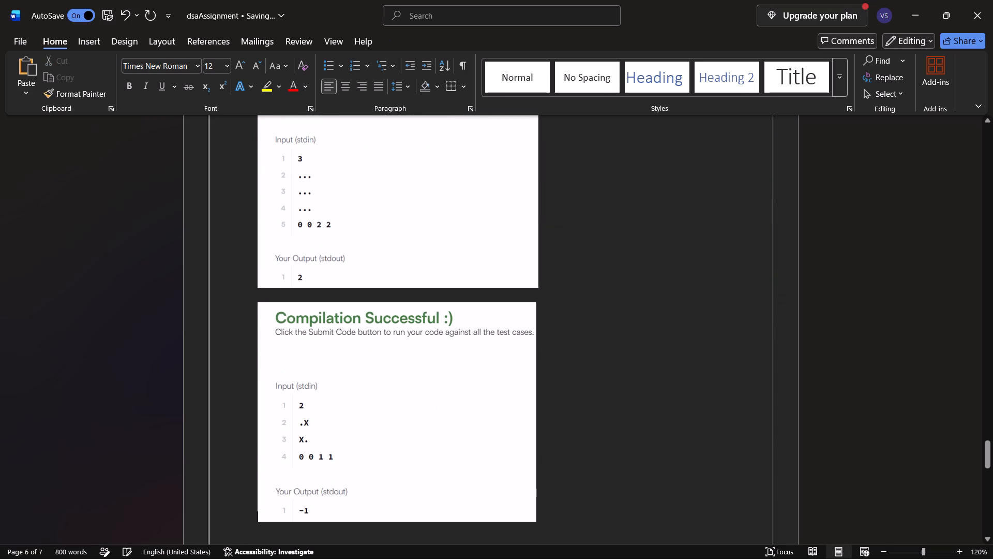
scroll(559, 366, up, 2)
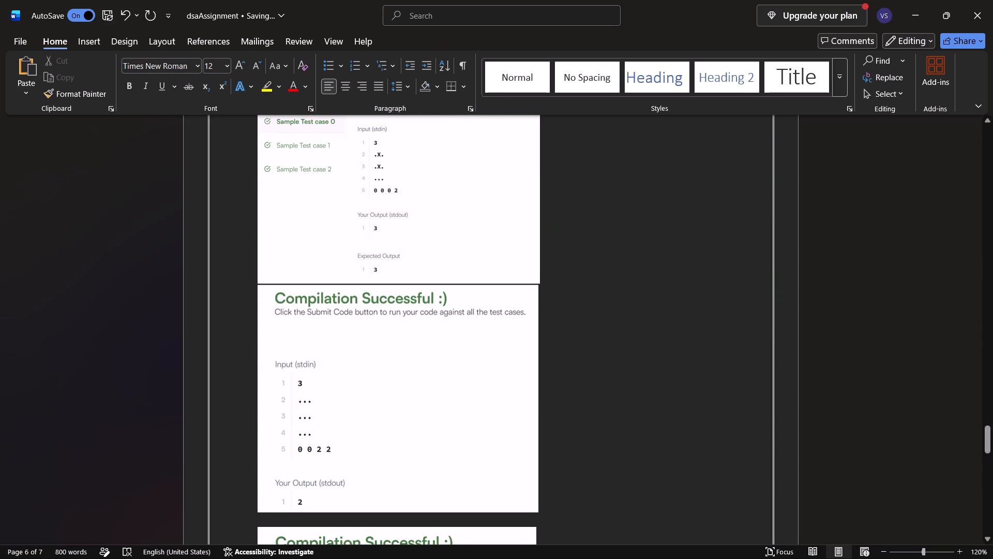
key(Return)
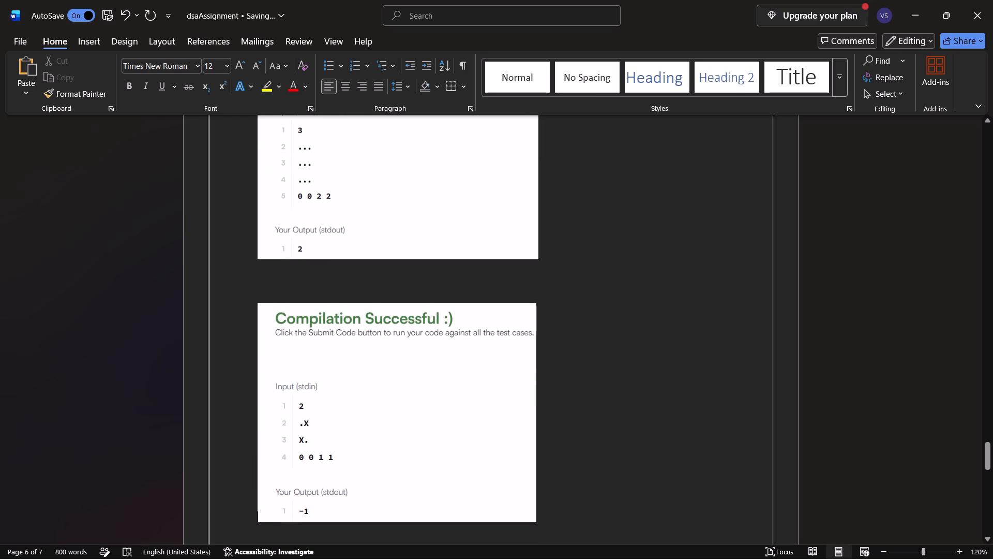
key(ctrl+z)
scroll(579, 261, up, 2)
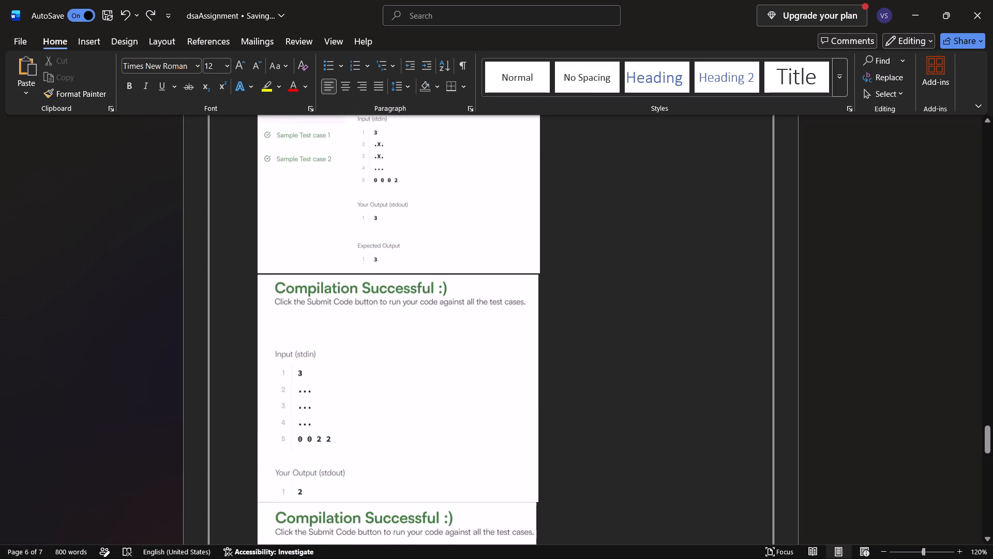
key(Return)
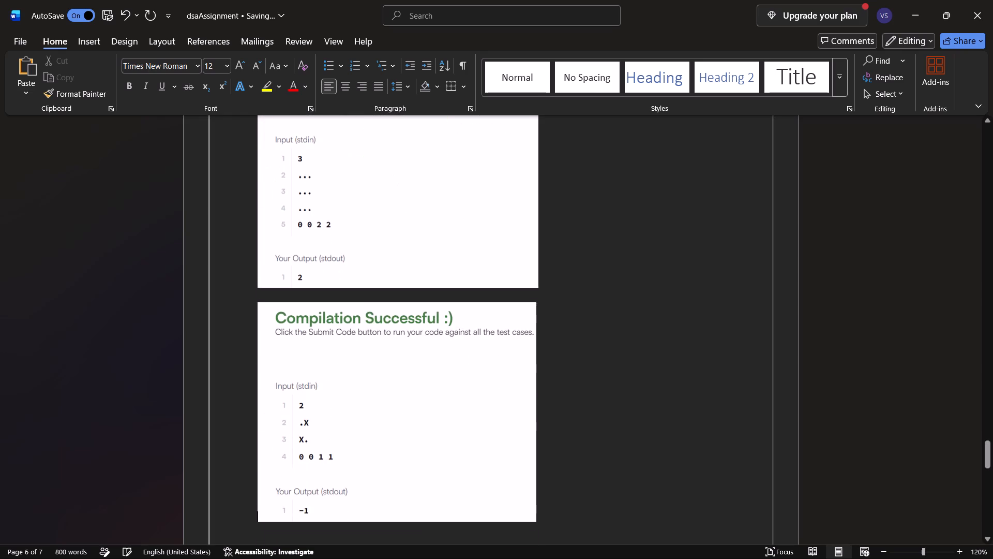
Insert a line break between the Congratulations picture and the 0 0 2 2 output picture.
scroll(553, 353, up, 2)
click(559, 323)
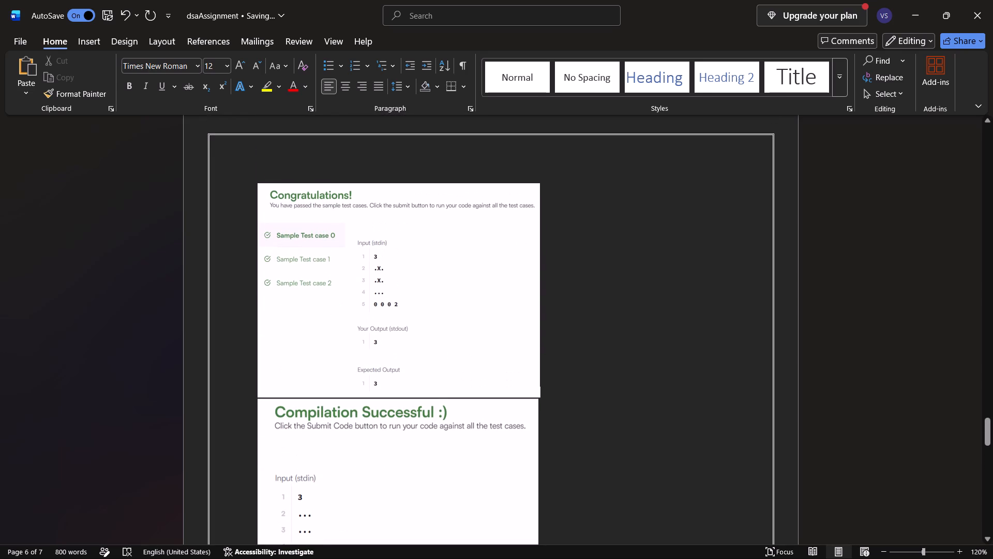
key(Return)
Stretch the 0 0 0 3 output picture on the last page horizontally until it spans most of the text width.
scroll(559, 323, down, 2)
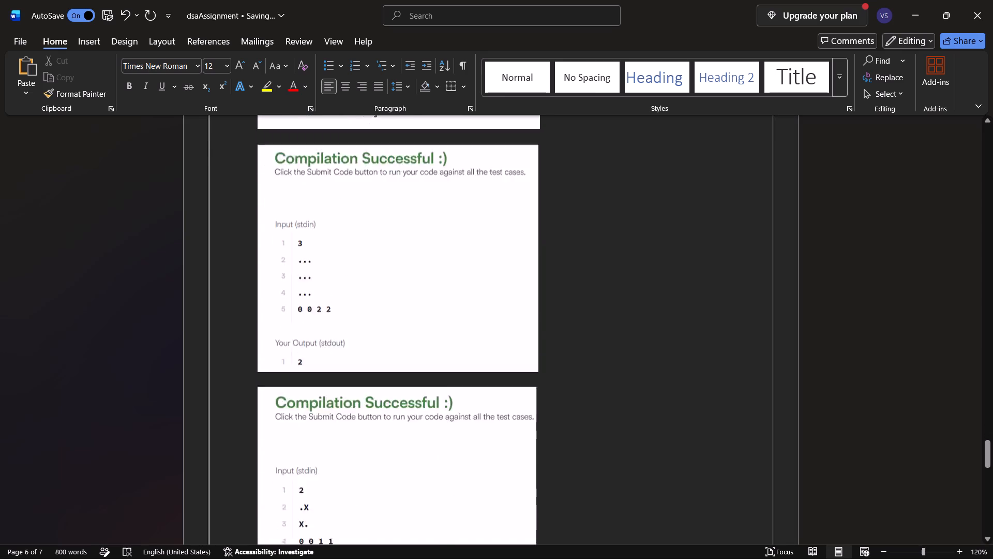
scroll(559, 323, down, 3)
scroll(464, 325, down, 2)
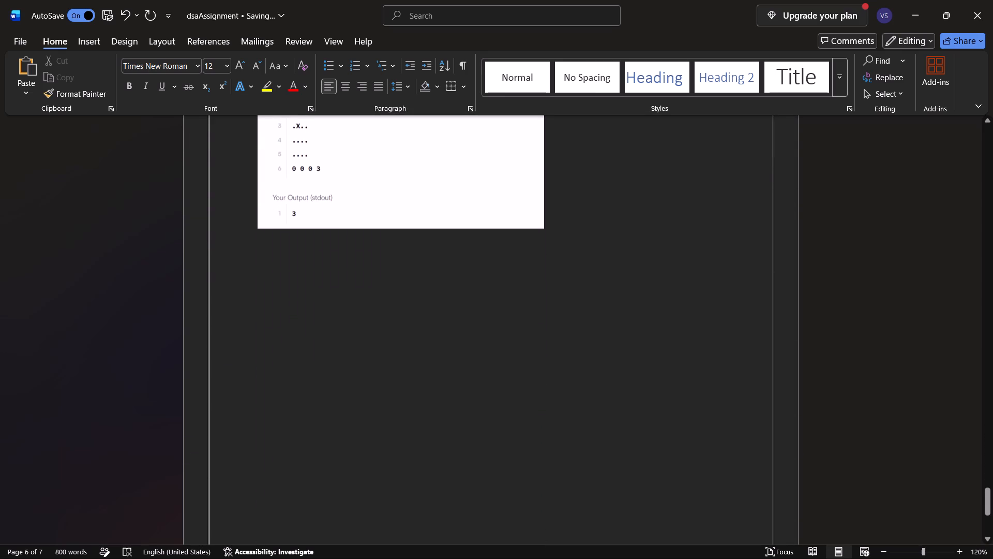
scroll(464, 325, down, 1)
scroll(464, 325, up, 2)
click(464, 325)
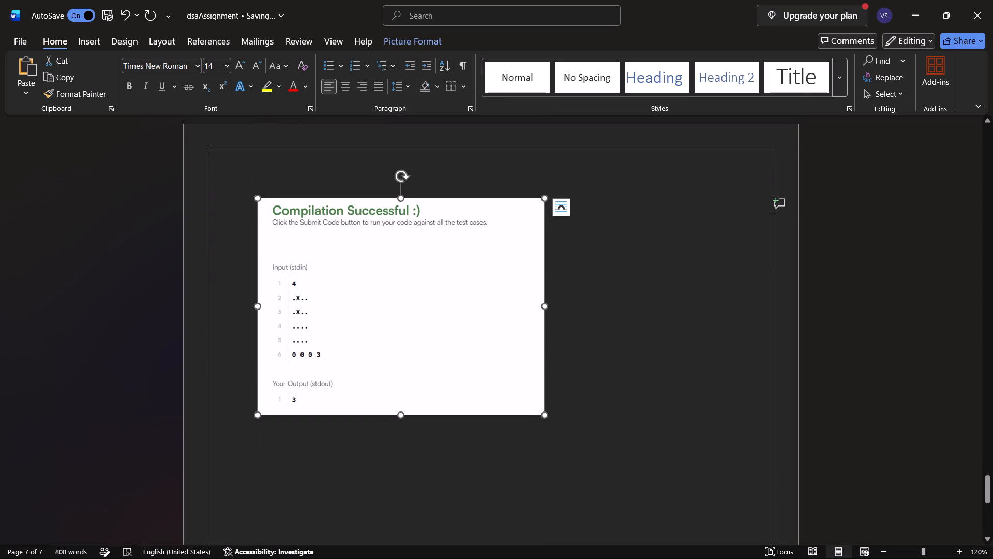
drag(546, 309, 674, 307)
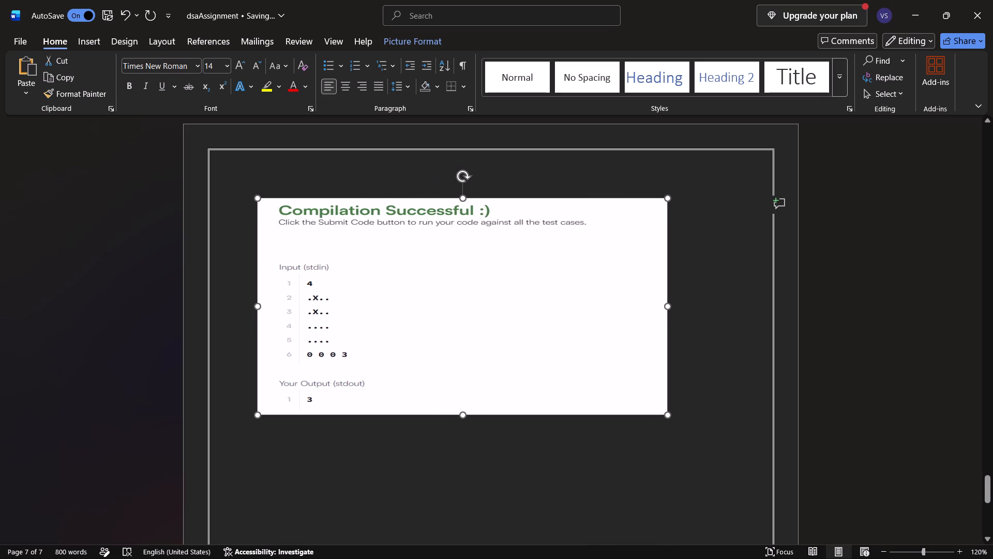
drag(674, 307, 628, 309)
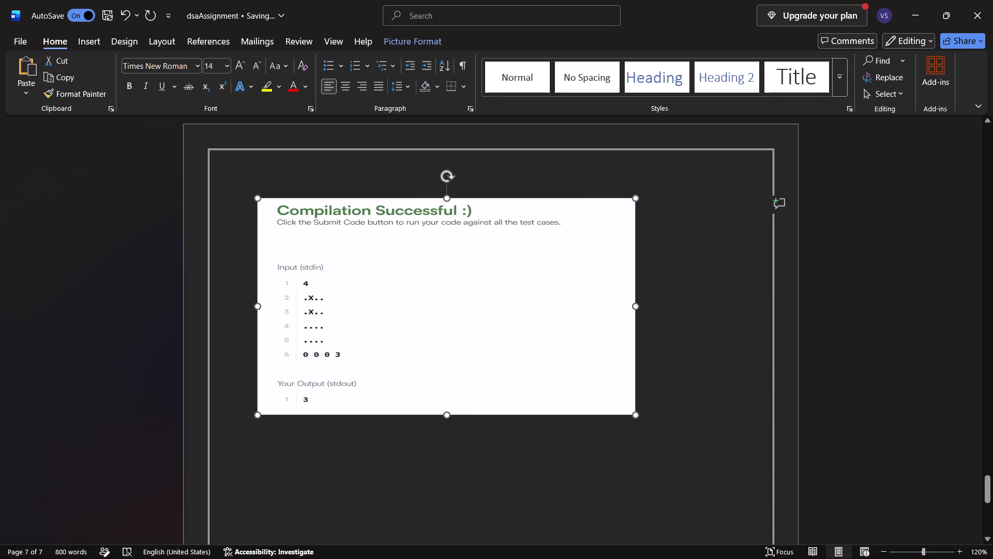
drag(628, 309, 653, 313)
scroll(685, 284, up, 1)
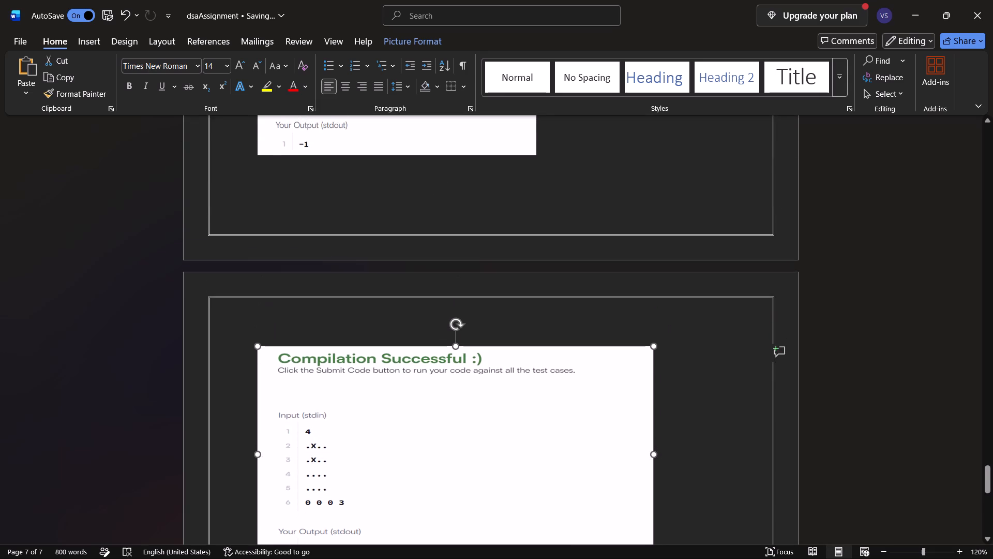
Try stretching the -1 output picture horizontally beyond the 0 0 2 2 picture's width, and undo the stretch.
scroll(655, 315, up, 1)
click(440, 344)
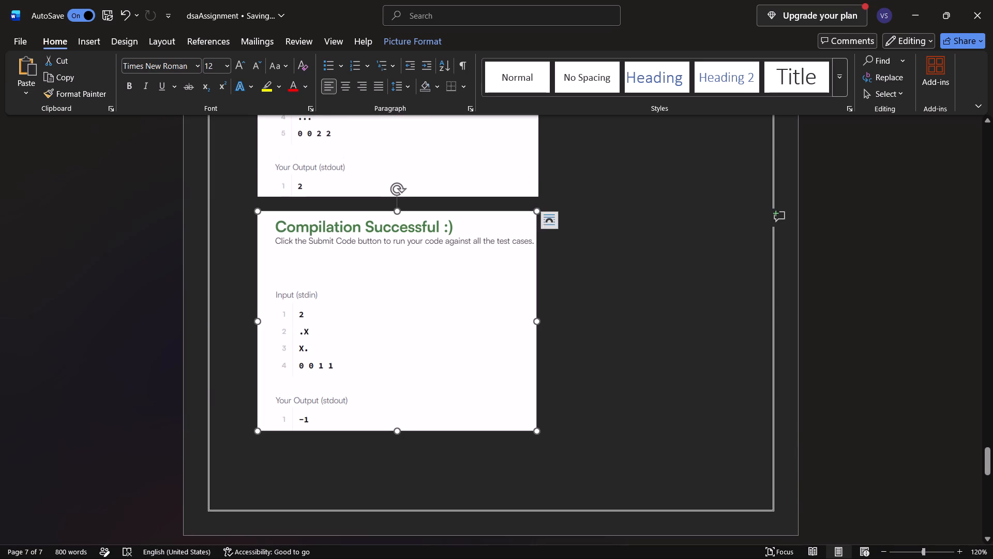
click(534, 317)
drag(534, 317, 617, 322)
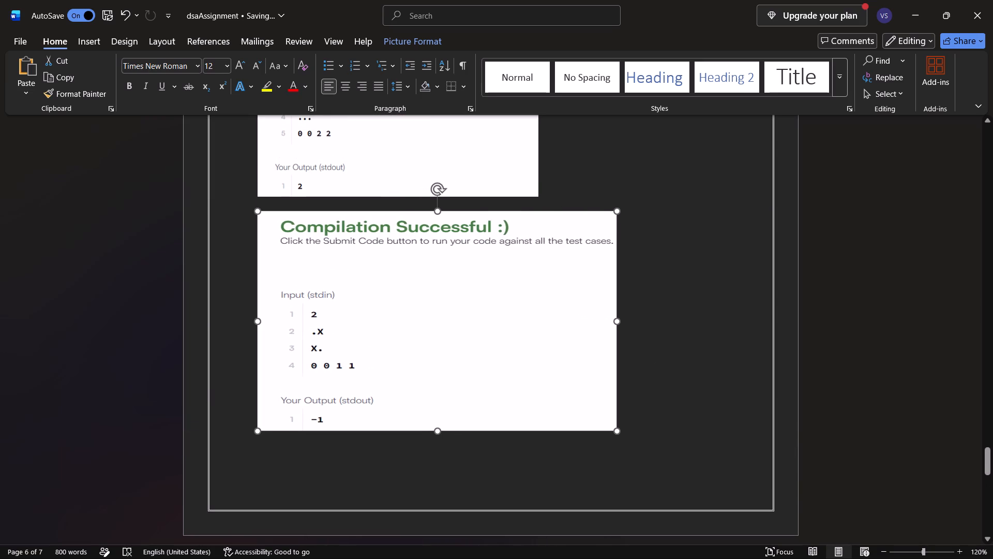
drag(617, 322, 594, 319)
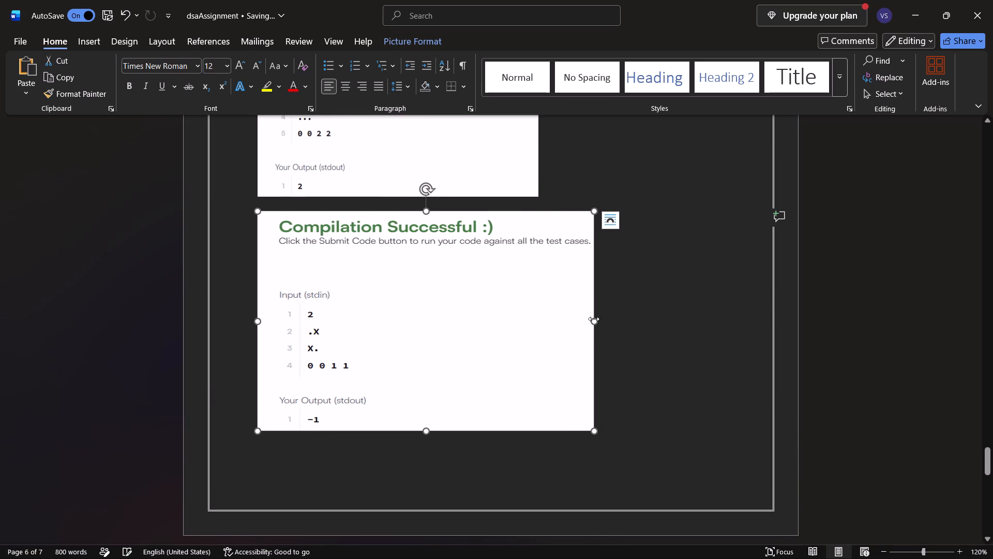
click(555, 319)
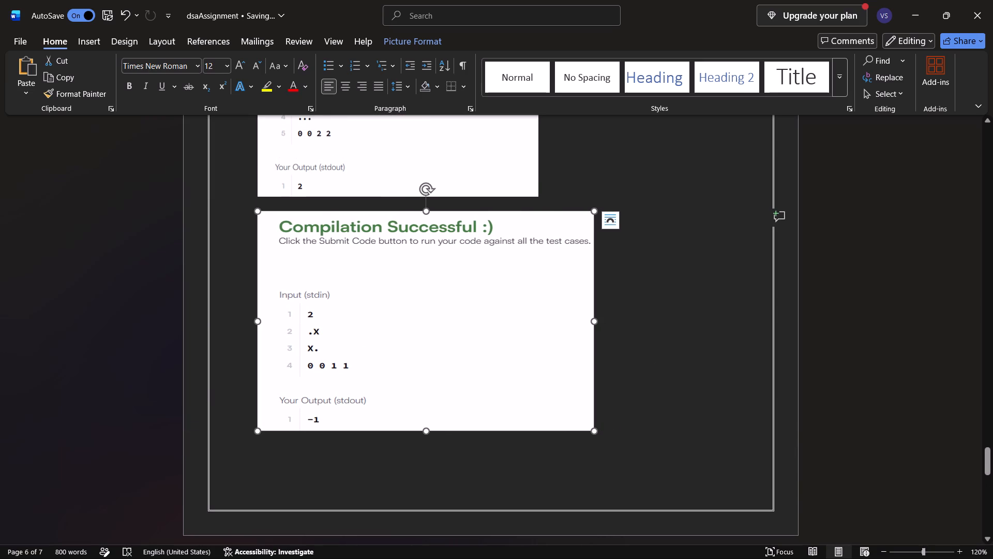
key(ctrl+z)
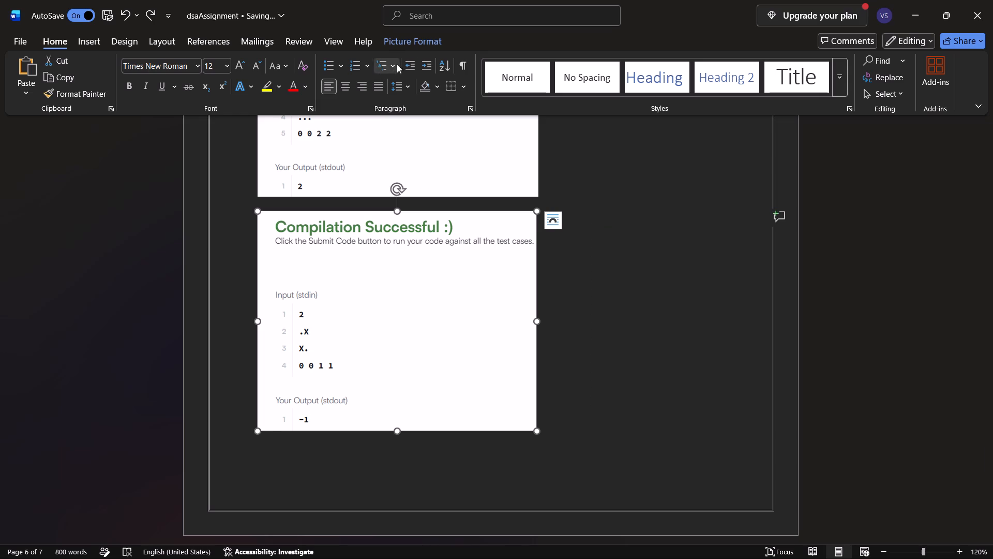
Extend the -1 output picture's crop sideways to a 4.3" width and stretch the picture slightly wider.
click(411, 53)
click(418, 47)
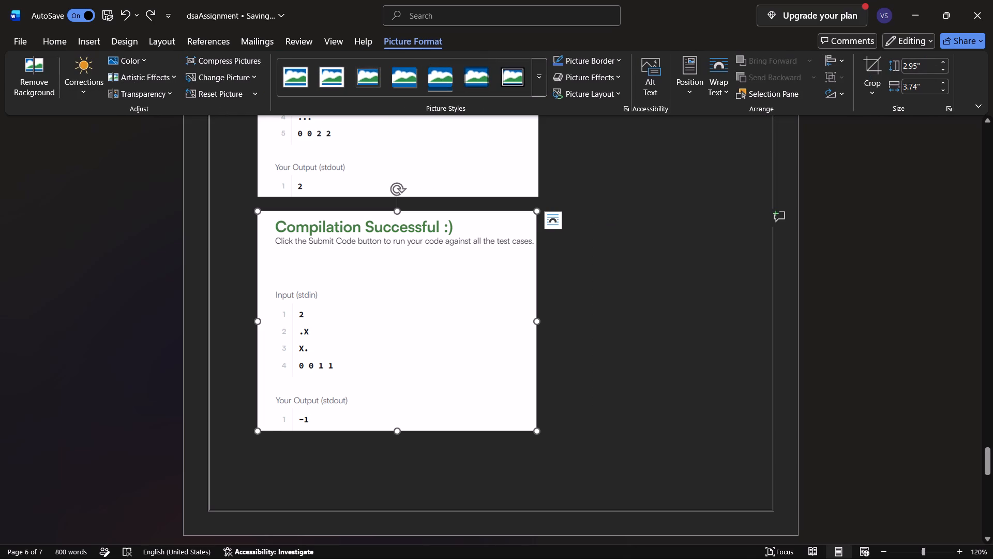
click(871, 68)
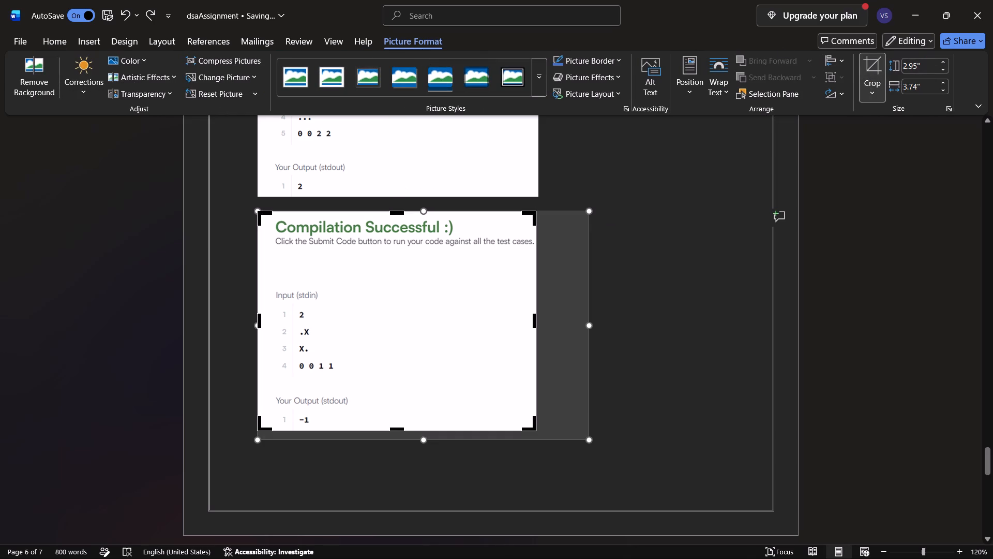
drag(535, 318, 566, 320)
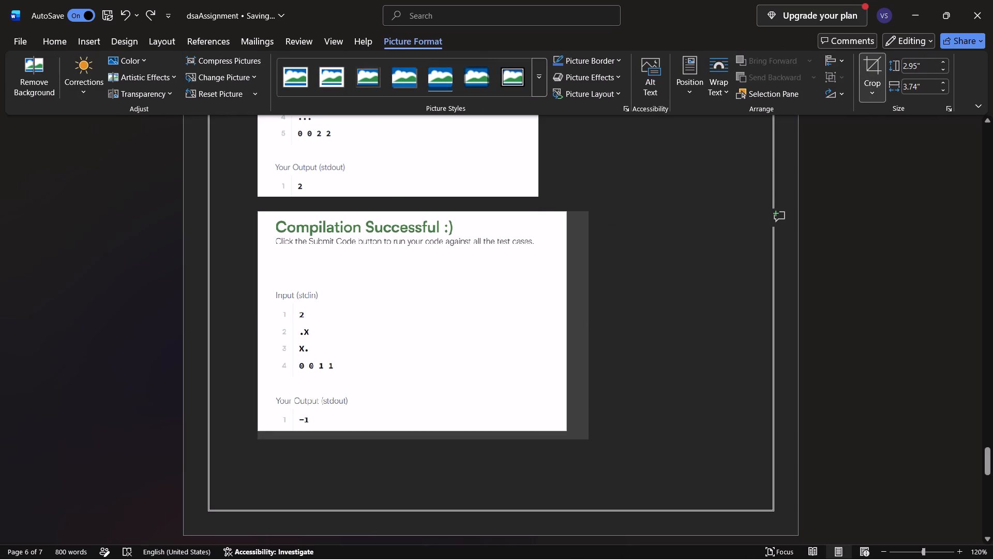
drag(566, 320, 578, 321)
click(629, 307)
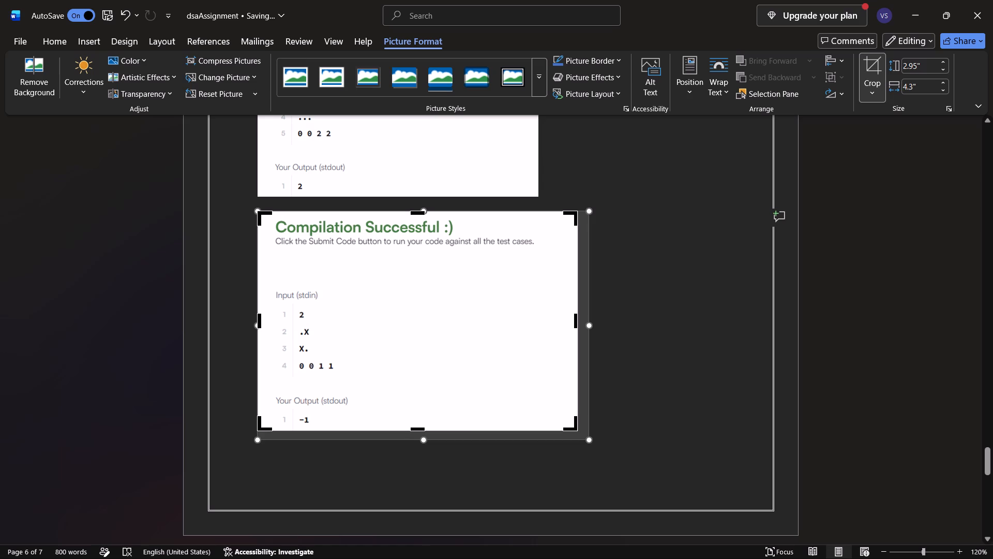
click(566, 322)
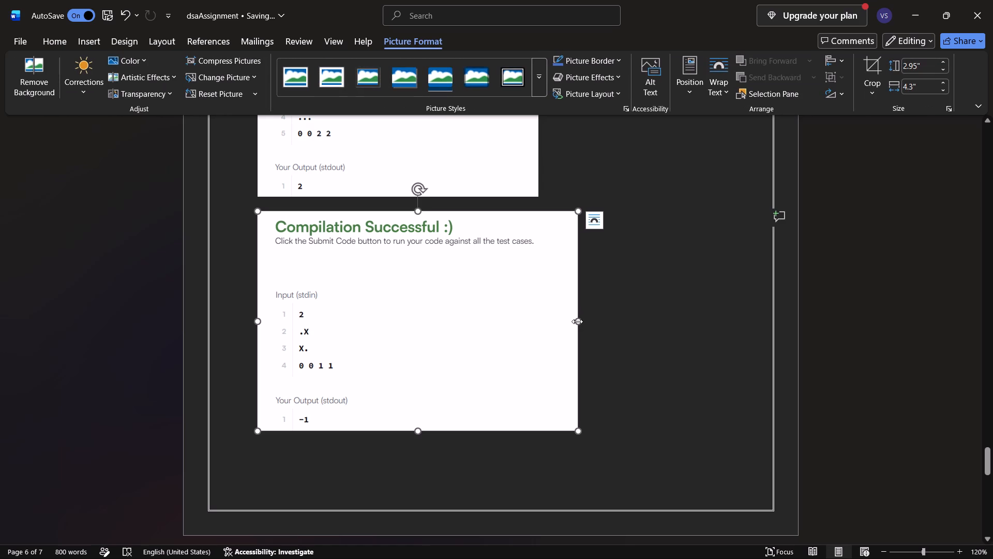
drag(577, 321, 619, 320)
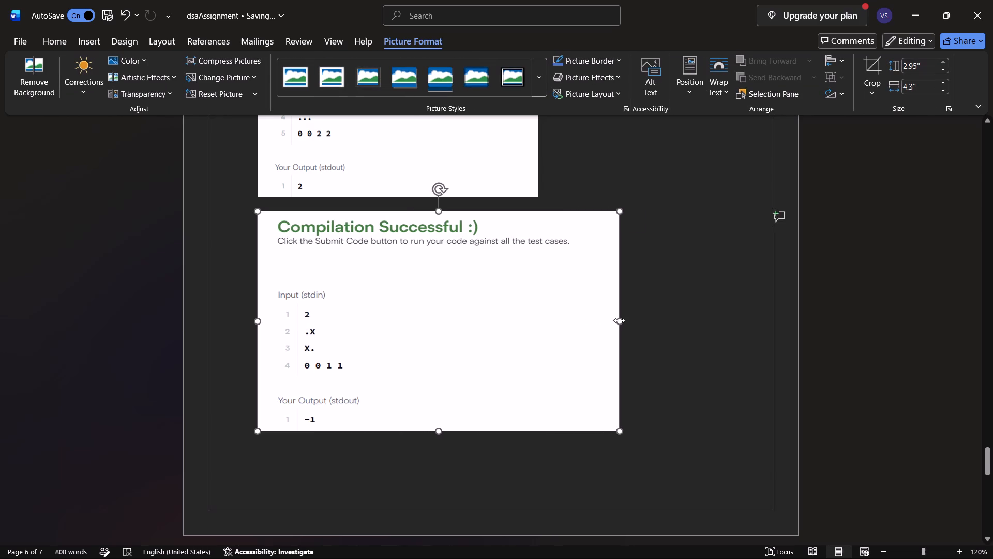
Extend the 0 0 2 2 output picture's crop to 4.42" wide and slightly lower, to 3.1" high.
scroll(619, 320, up, 1)
click(487, 292)
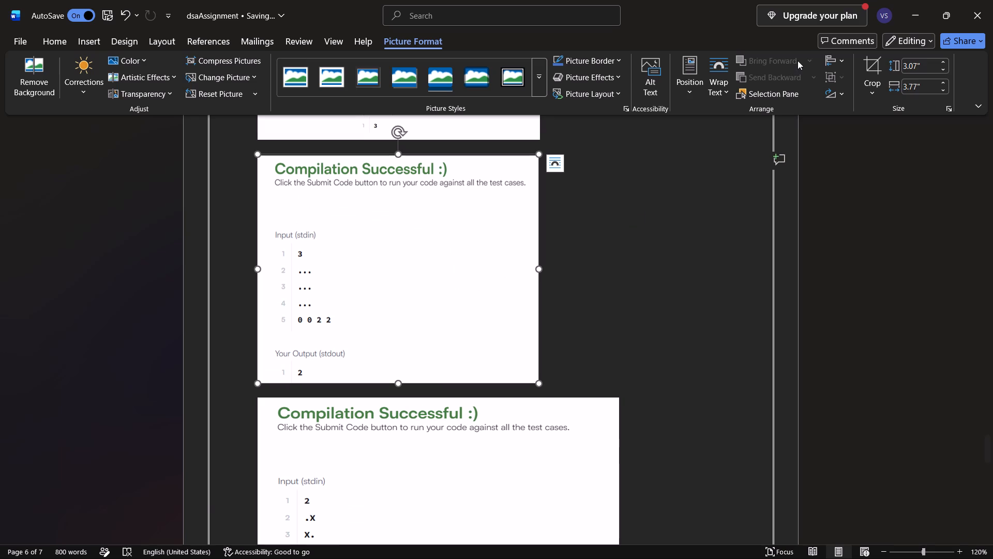
click(875, 76)
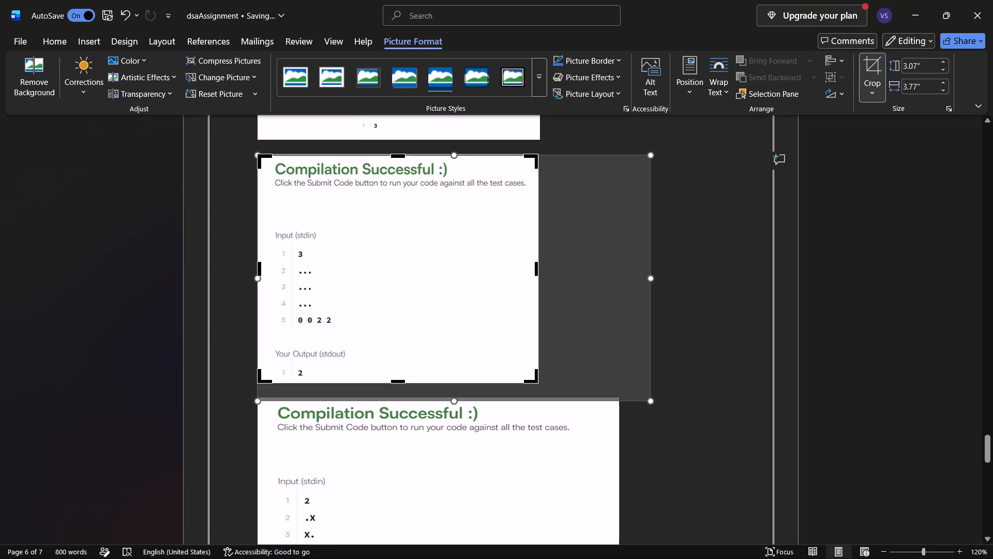
drag(535, 263, 580, 273)
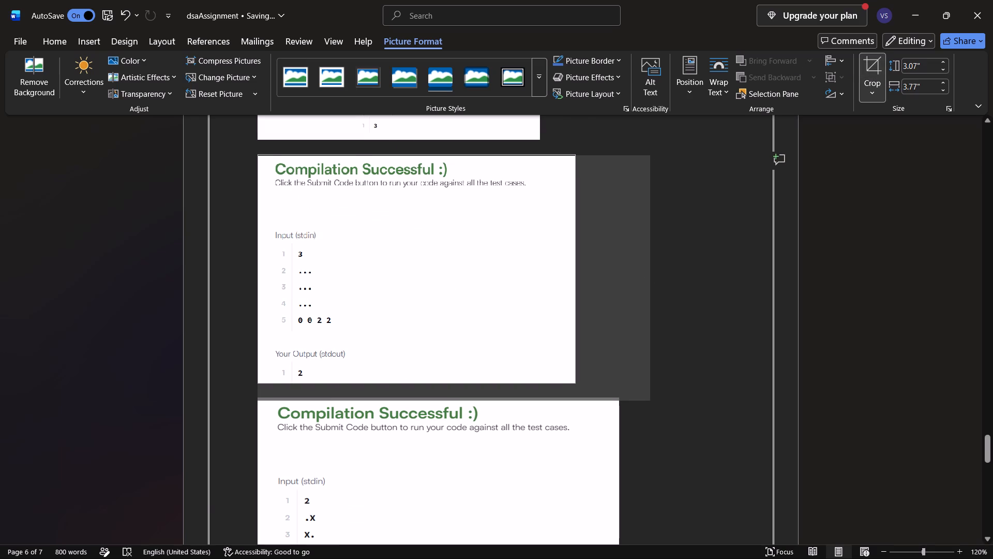
drag(580, 273, 586, 274)
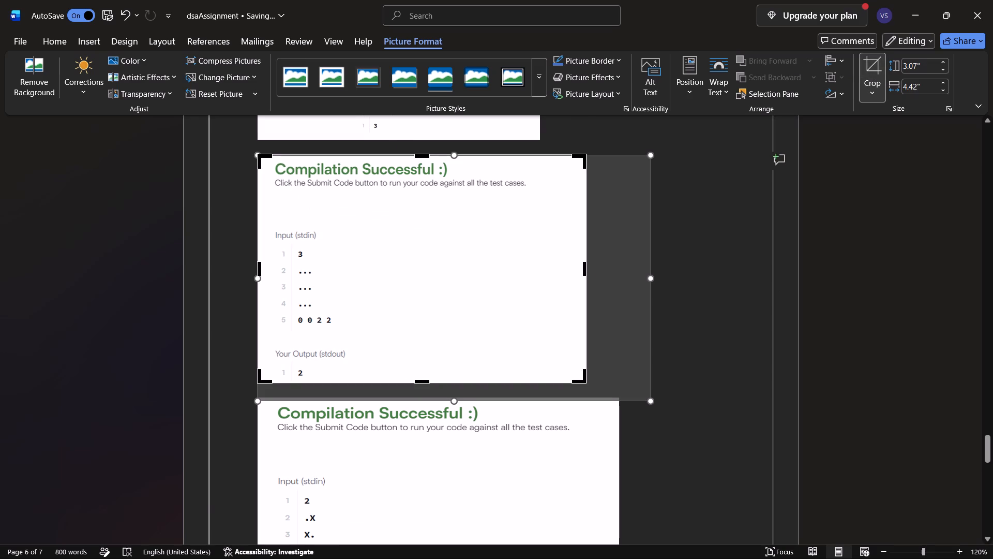
click(426, 385)
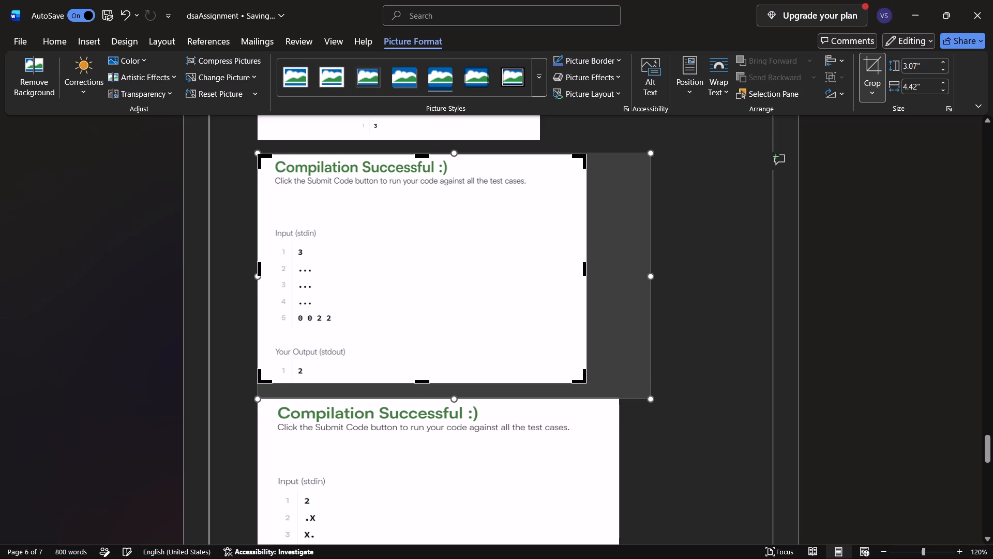
click(422, 381)
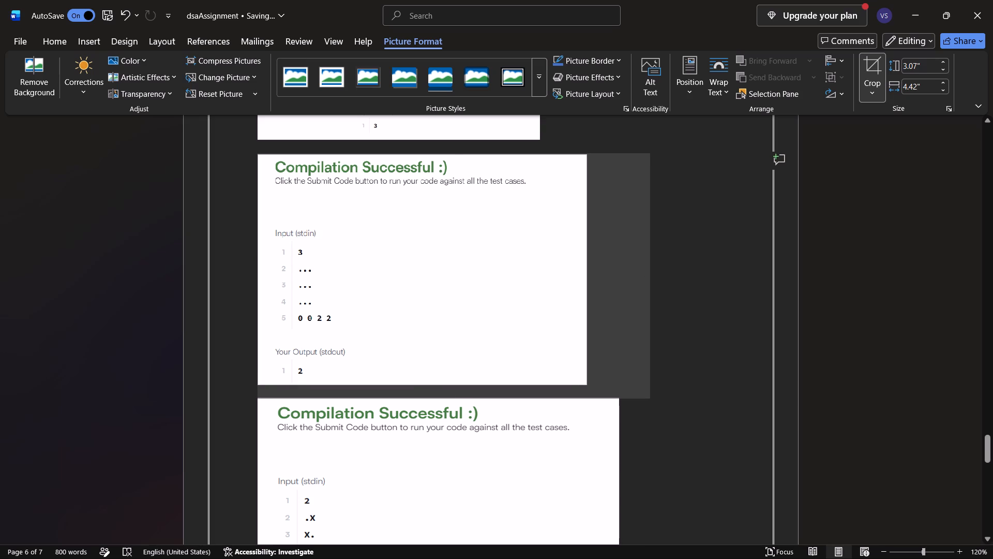
click(694, 306)
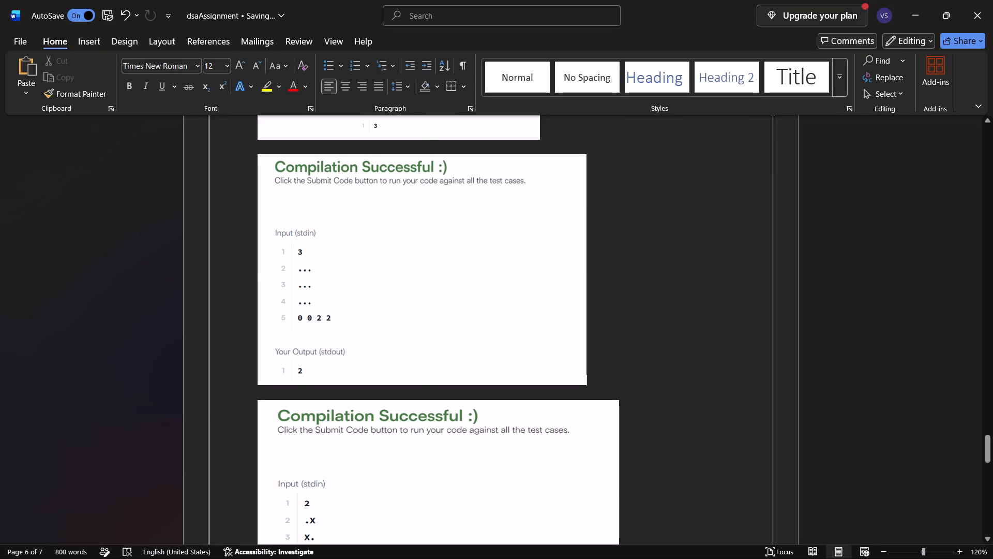
Stretch the 0 0 2 2 output picture horizontally to about 4.67" wide.
click(583, 277)
drag(588, 269, 611, 268)
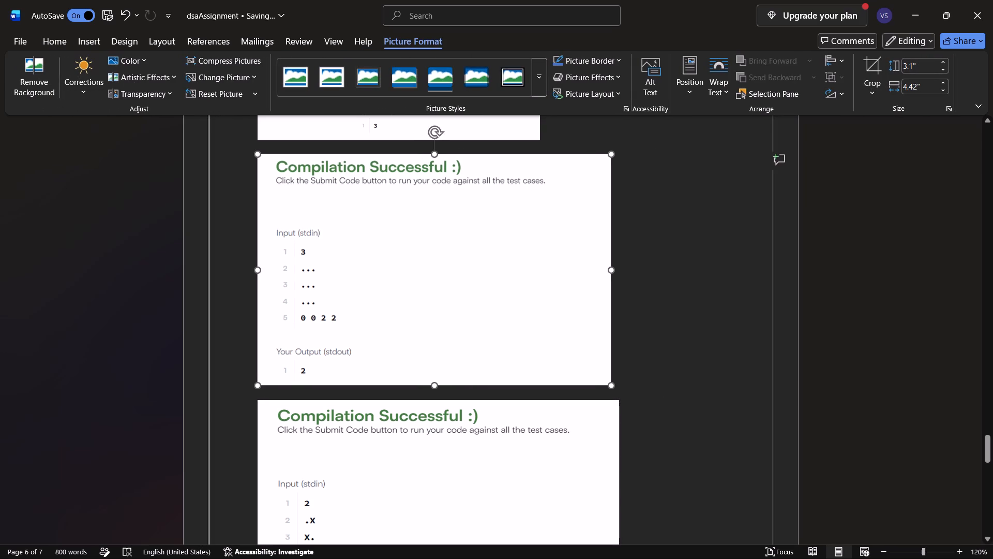
drag(611, 268, 606, 271)
Extend the crop frame of the Congratulations picture sideways to a width of 4.06".
scroll(606, 271, up, 1)
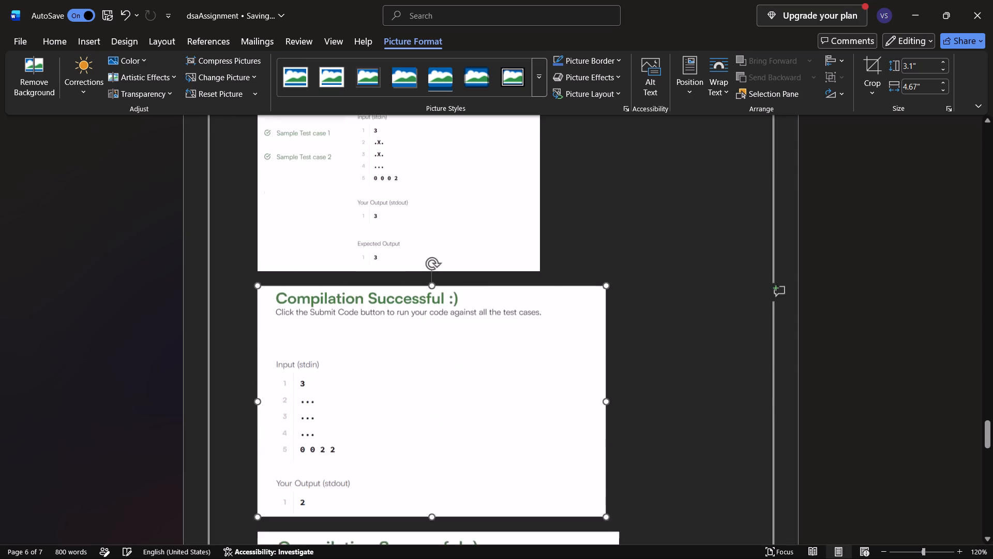
scroll(606, 271, up, 1)
click(453, 299)
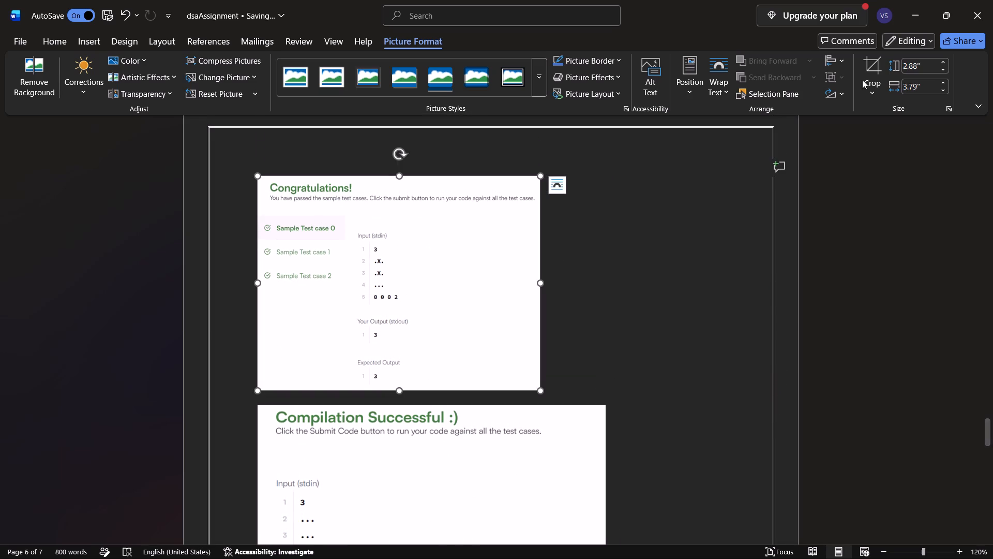
click(871, 68)
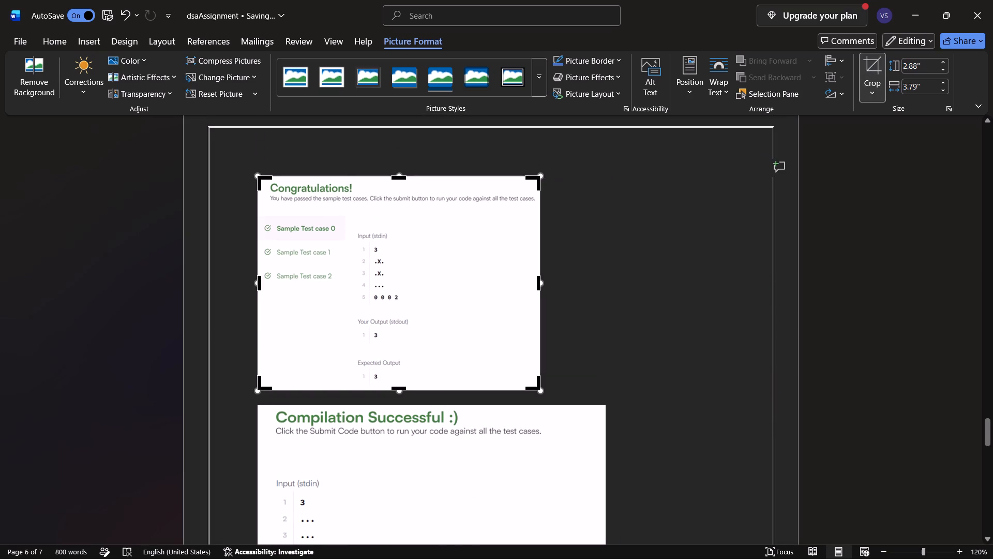
drag(537, 283, 560, 282)
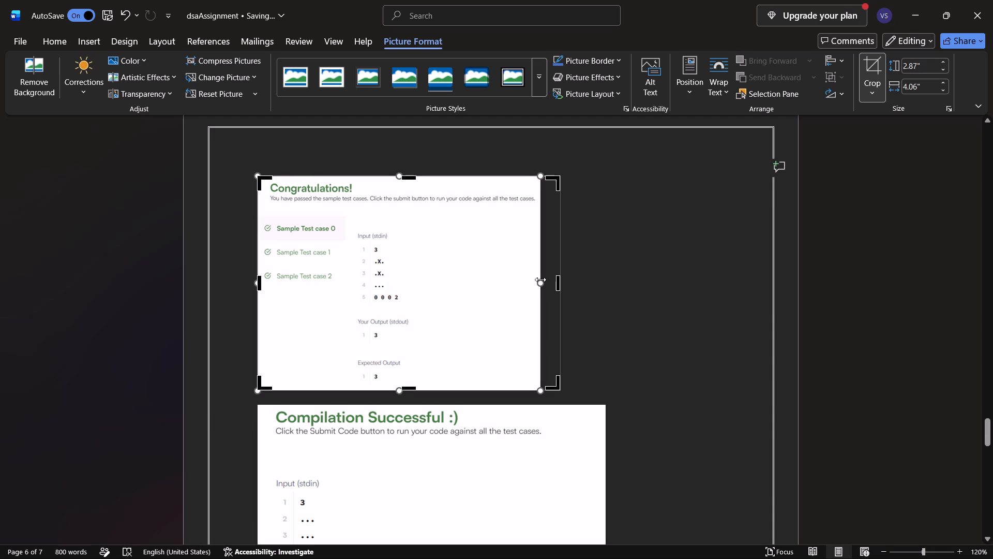
click(540, 279)
click(612, 270)
click(502, 298)
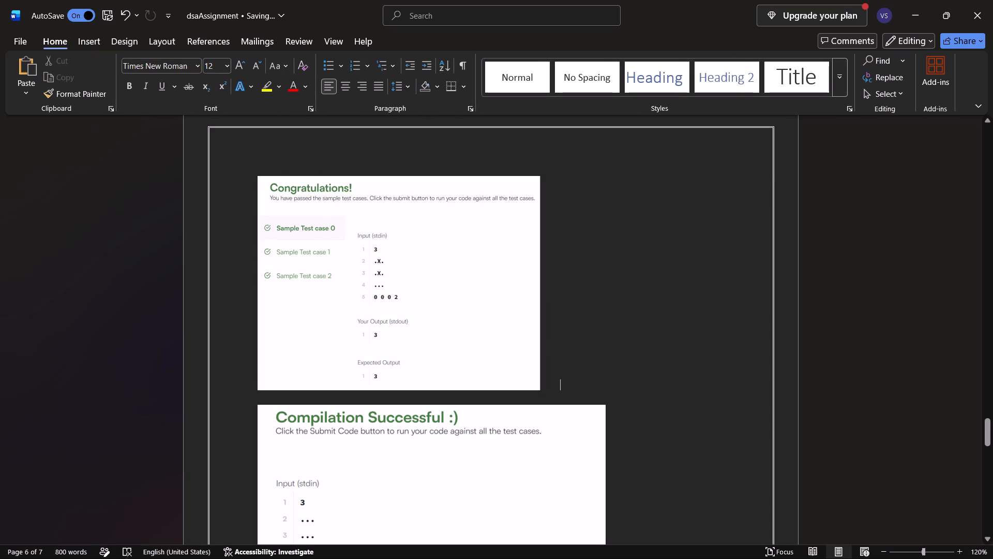
Stretch the Congratulations picture horizontally until its visible edge lines up with the 0 0 2 2 output picture below.
drag(561, 284, 596, 280)
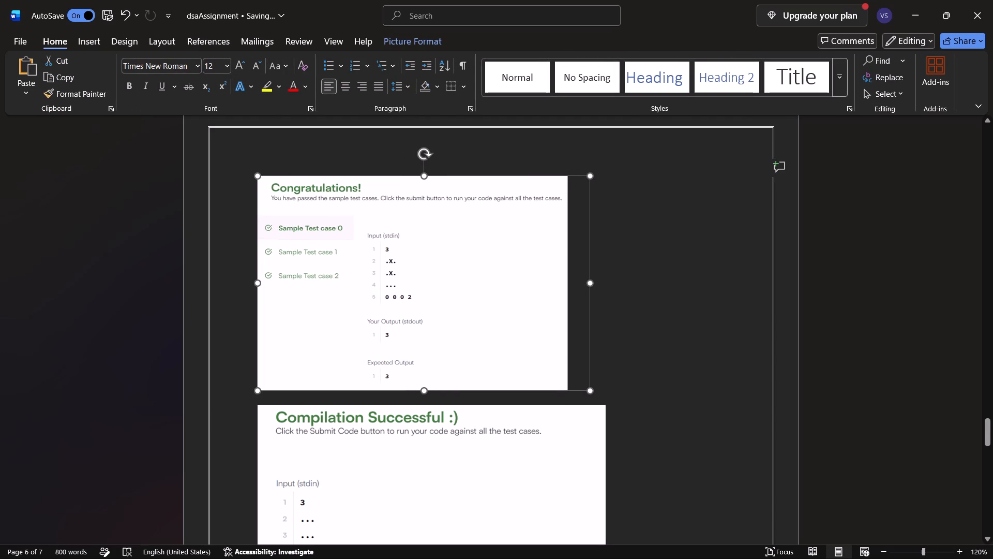
drag(596, 280, 623, 286)
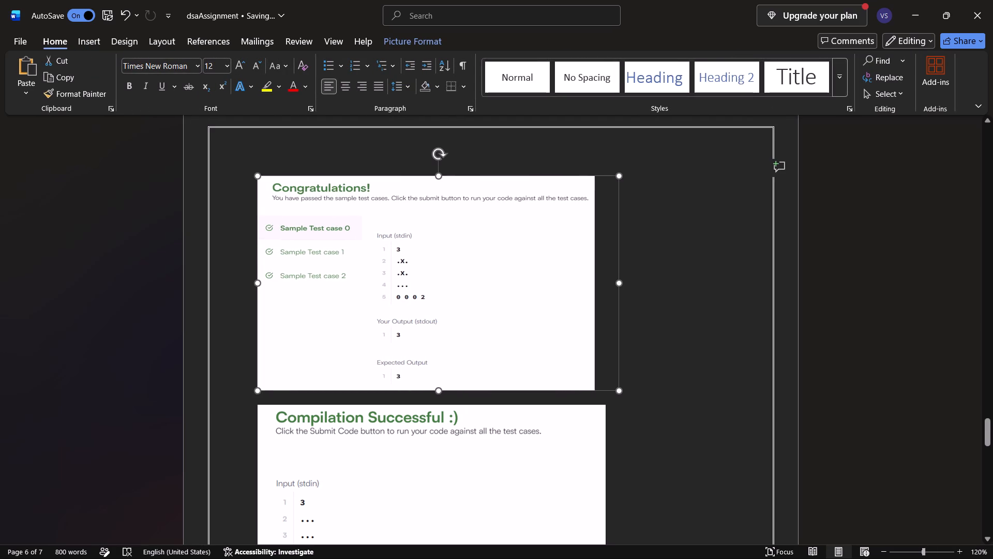
drag(623, 286, 630, 289)
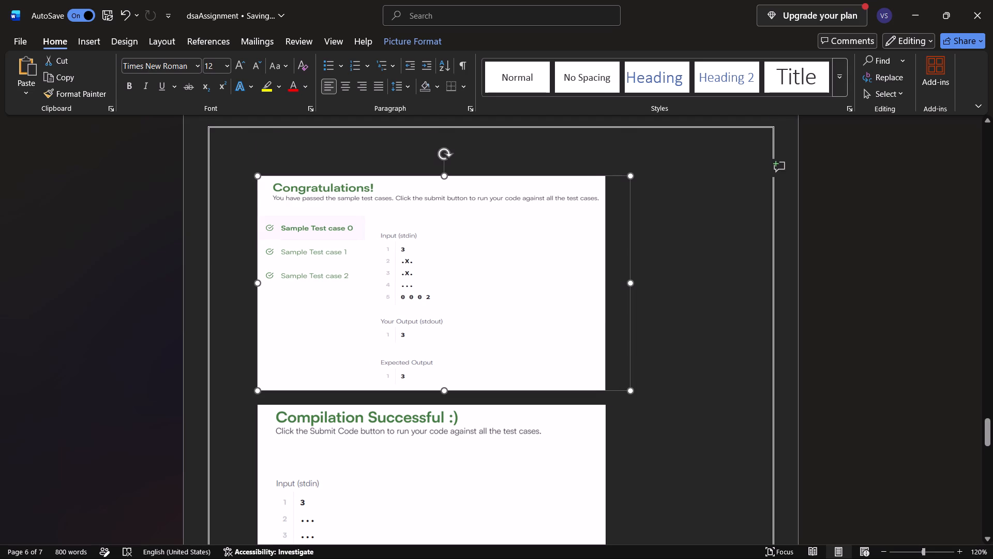
Center the 0 0 0 3 output picture on the last page.
scroll(610, 422, down, 4)
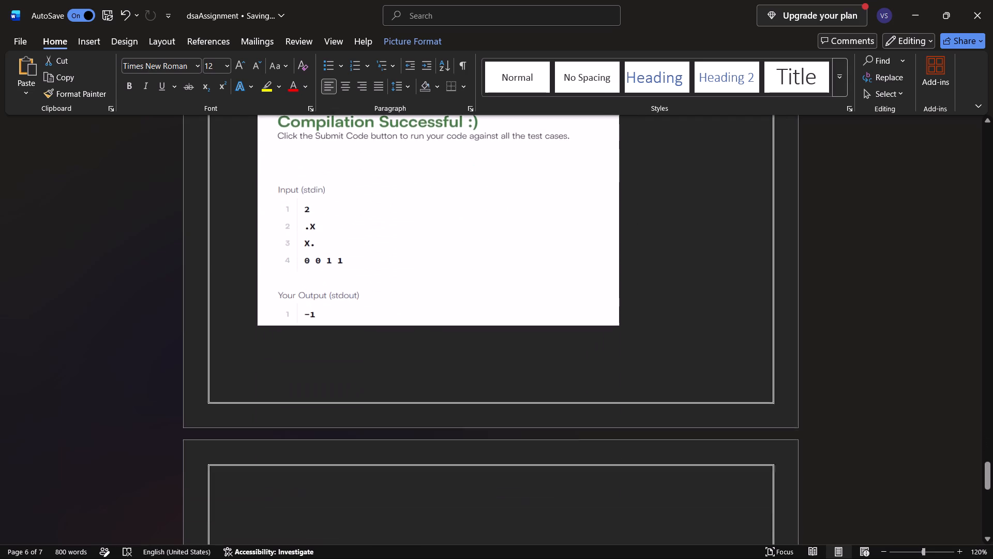
scroll(608, 421, down, 3)
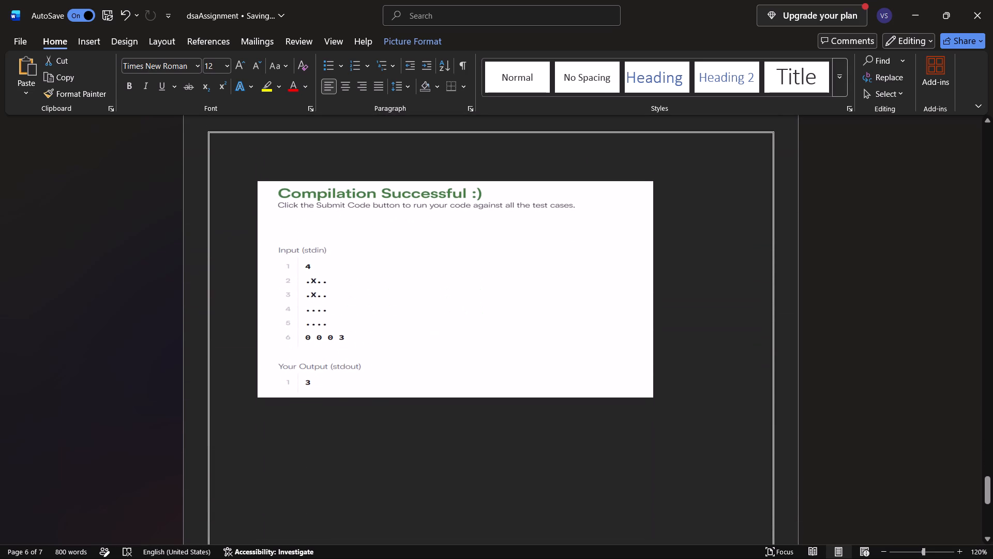
click(582, 365)
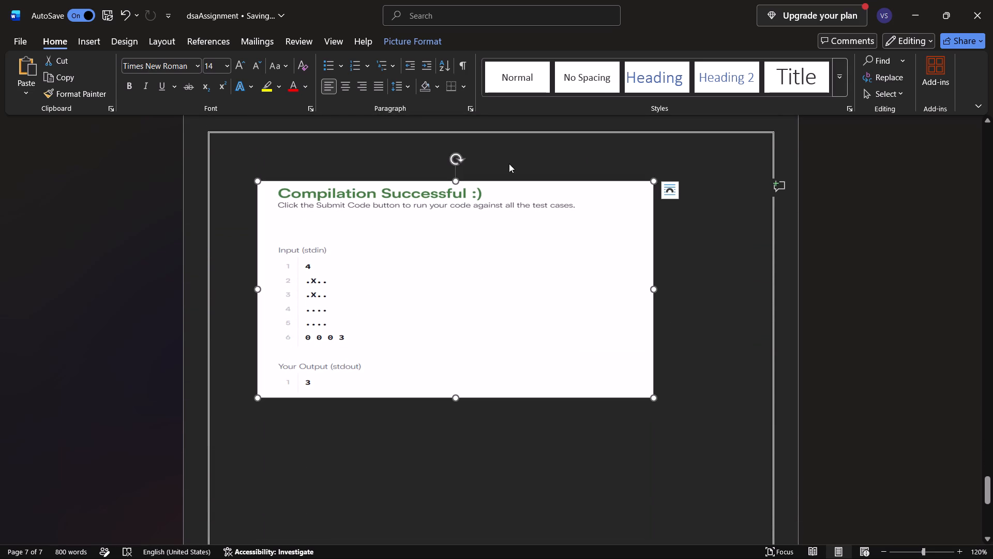
click(378, 83)
click(343, 87)
Narrow the -1 output picture horizontally to about the same width as the 0 0 2 2 output picture above it.
scroll(444, 261, up, 1)
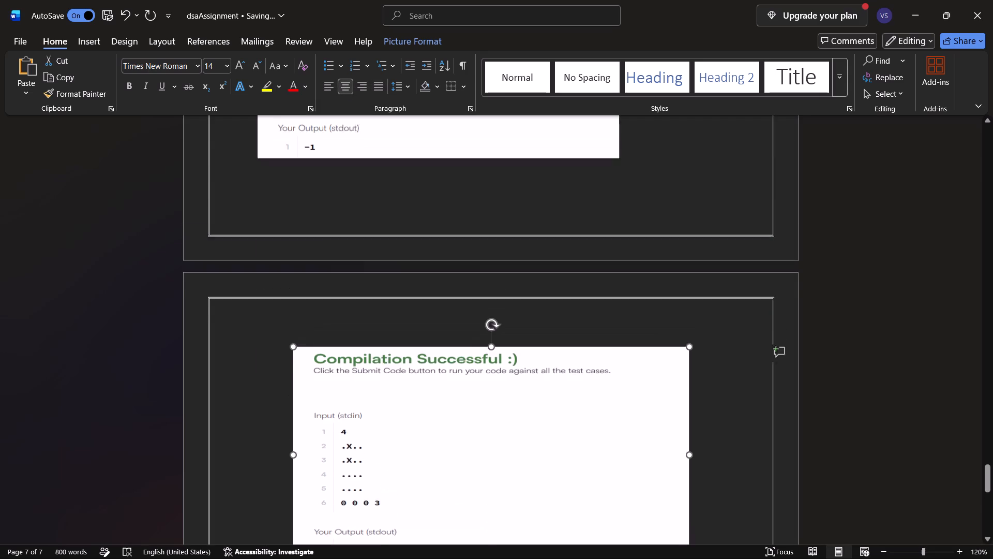
scroll(444, 261, up, 3)
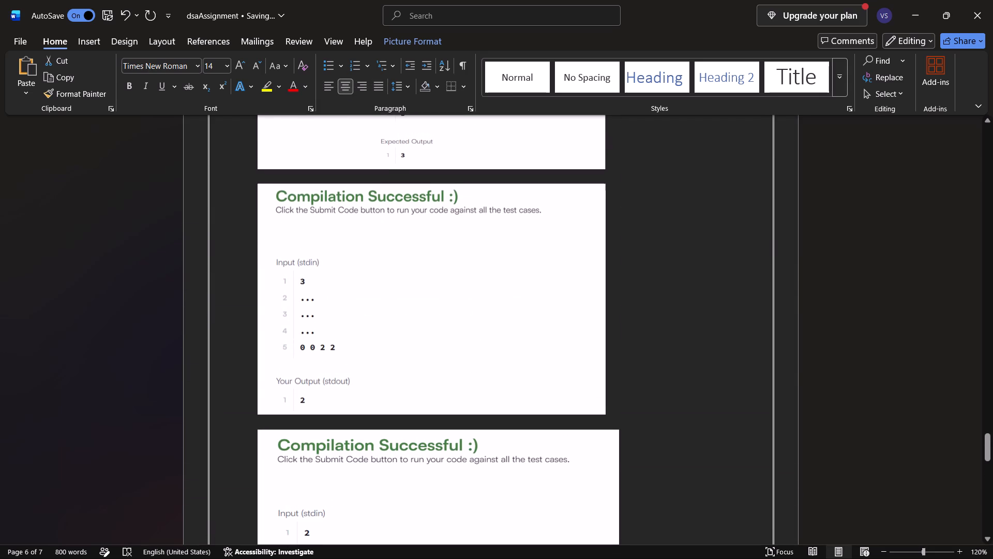
click(515, 322)
scroll(566, 393, down, 1)
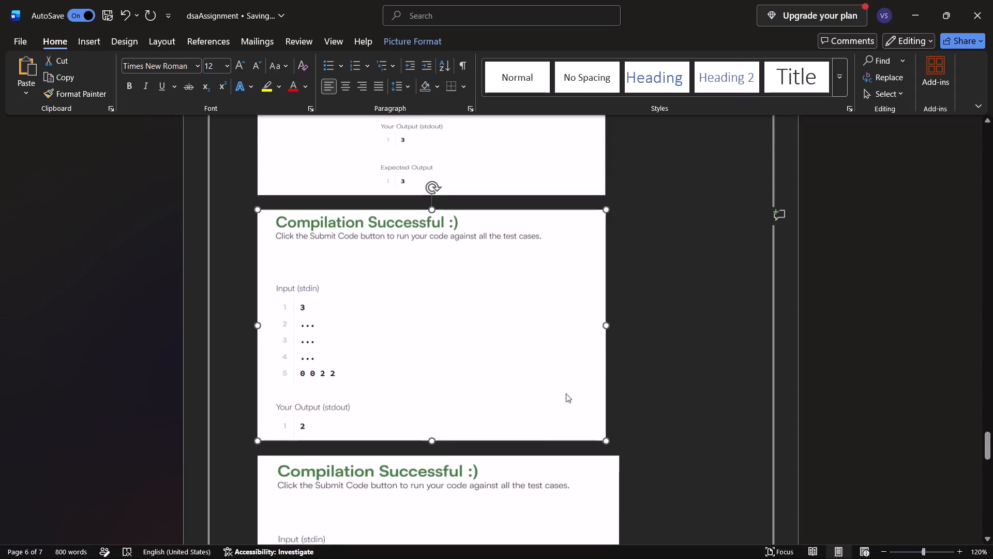
scroll(566, 393, down, 1)
click(571, 399)
drag(621, 421, 603, 423)
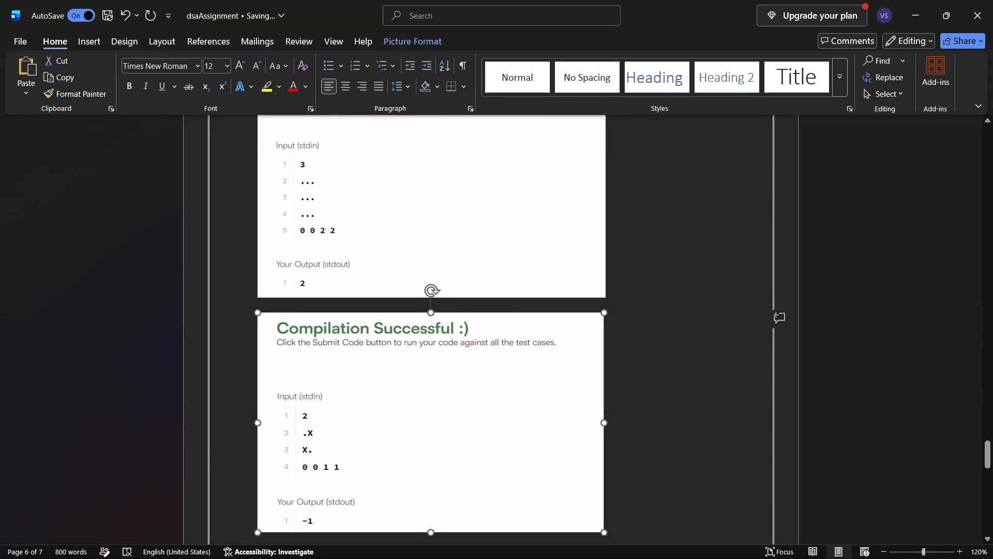
Center the -1 output picture, the 0 0 2 2 output picture and the Congratulations picture on the page.
click(352, 93)
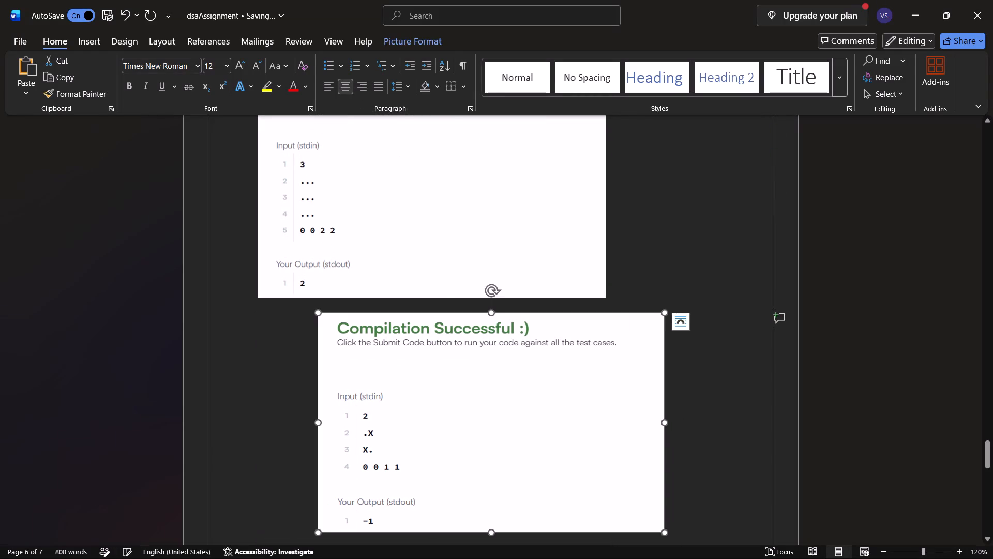
click(426, 203)
click(345, 83)
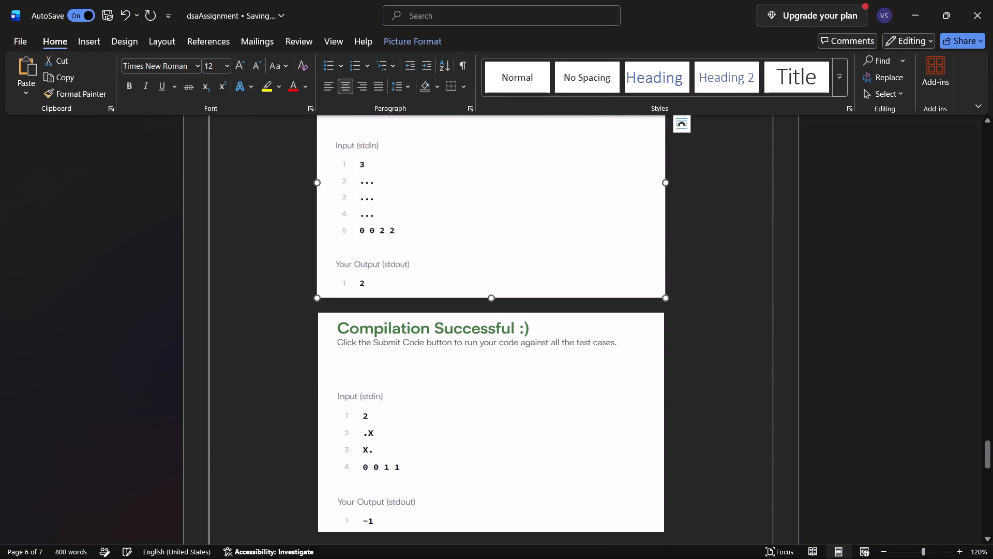
scroll(411, 163, up, 1)
click(416, 200)
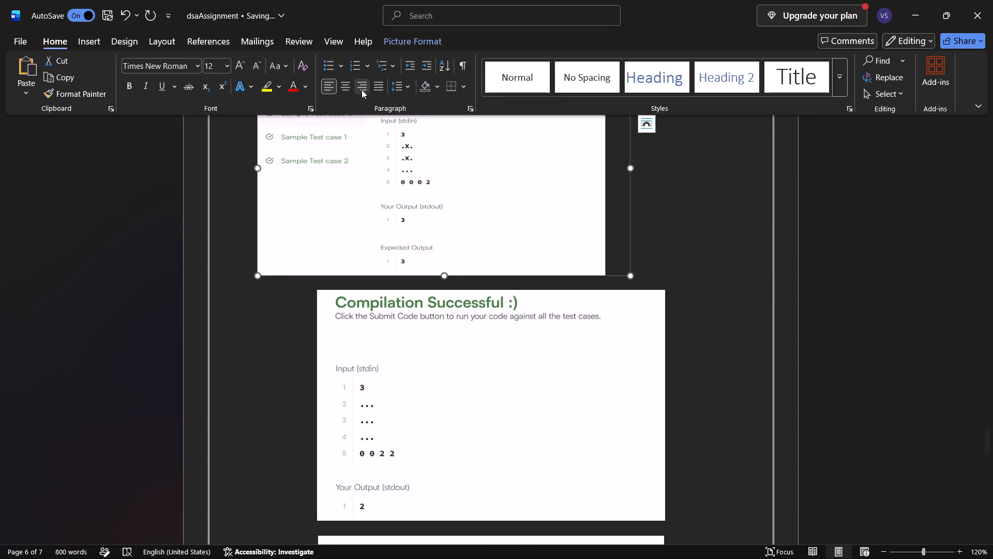
click(348, 85)
Crop the empty strip off the side of the Congratulations picture, giving a width of 4.63".
scroll(348, 85, up, 1)
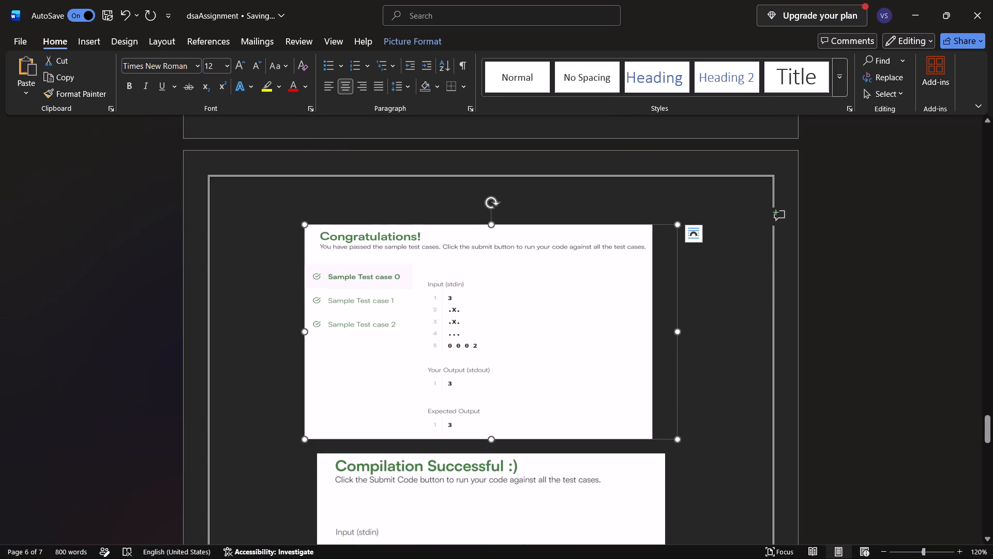
click(676, 332)
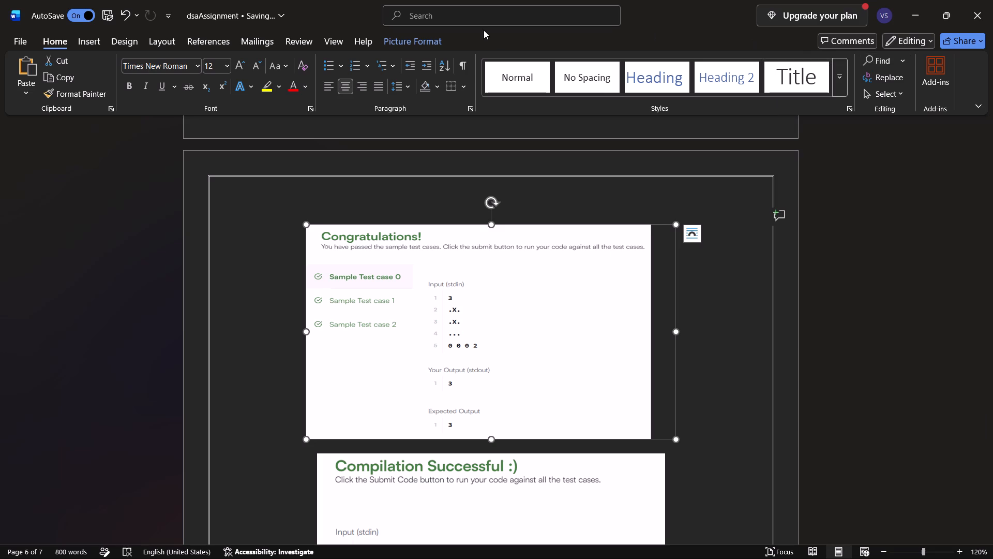
click(445, 35)
click(872, 65)
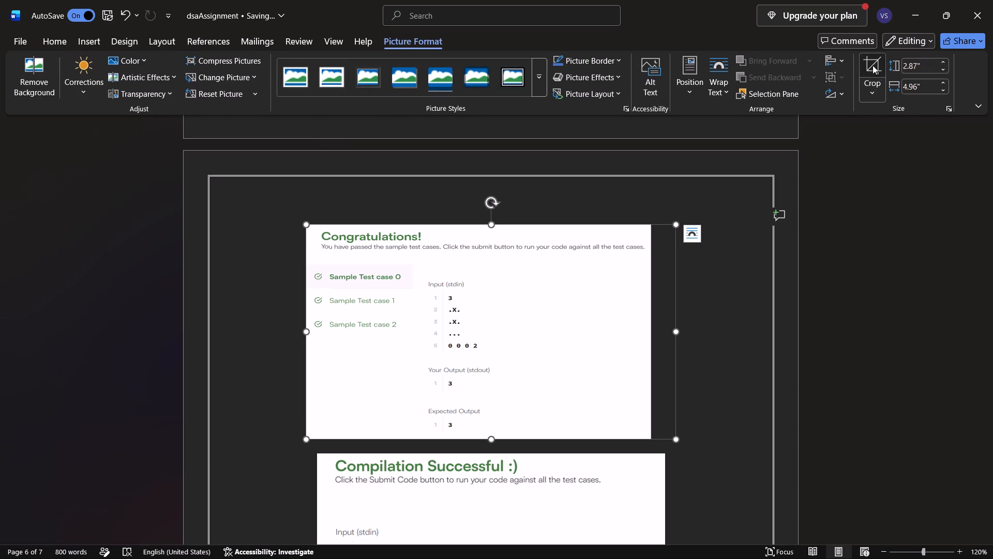
drag(673, 328, 664, 329)
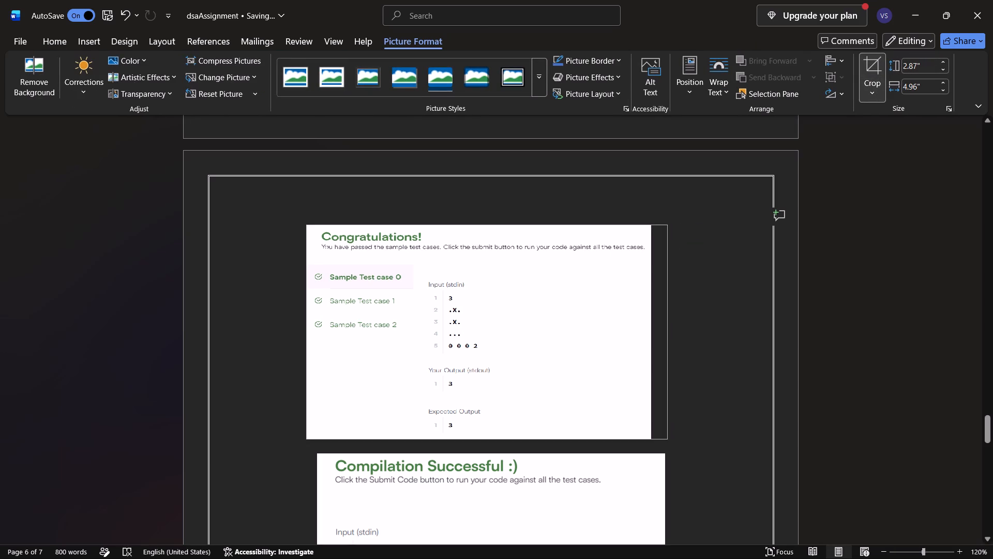
drag(664, 329, 651, 332)
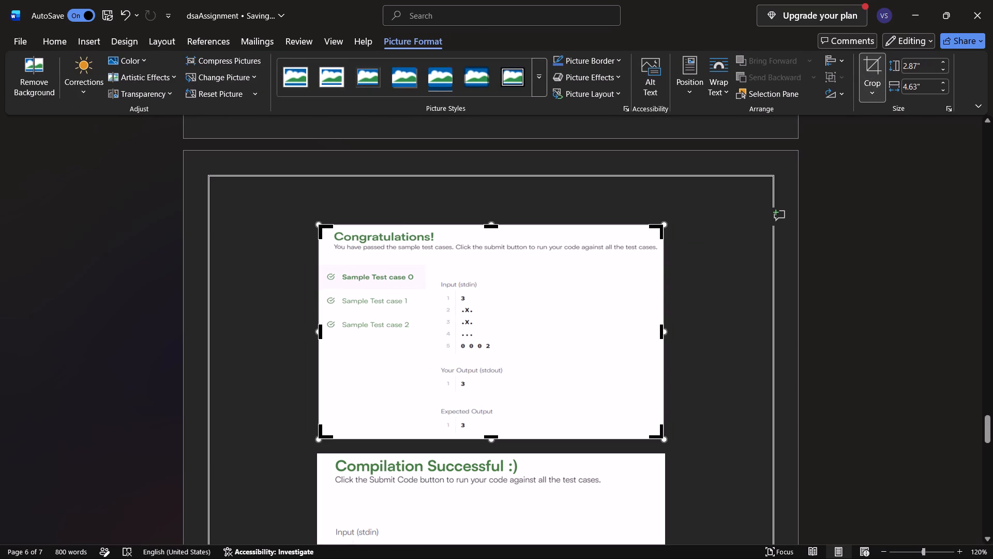
click(696, 284)
click(286, 279)
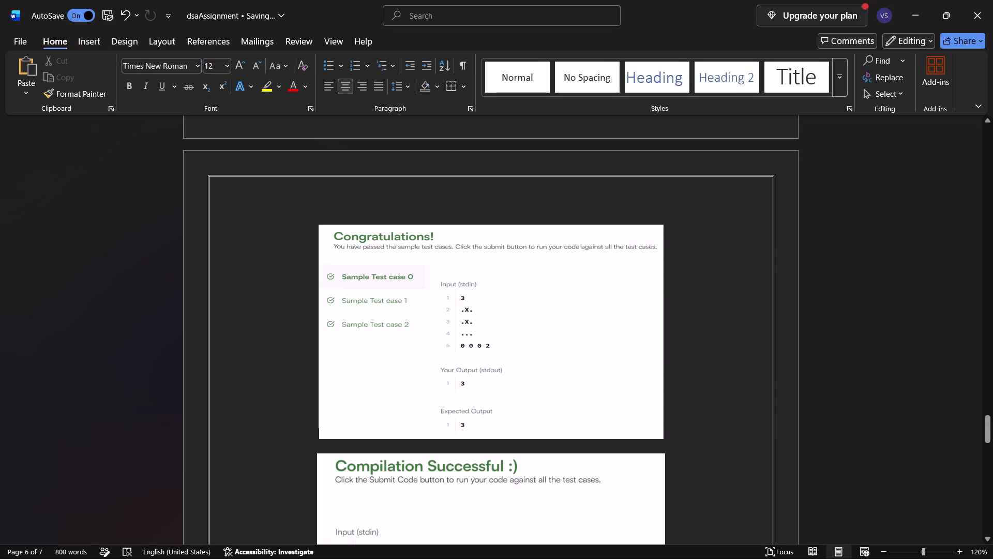
click(239, 200)
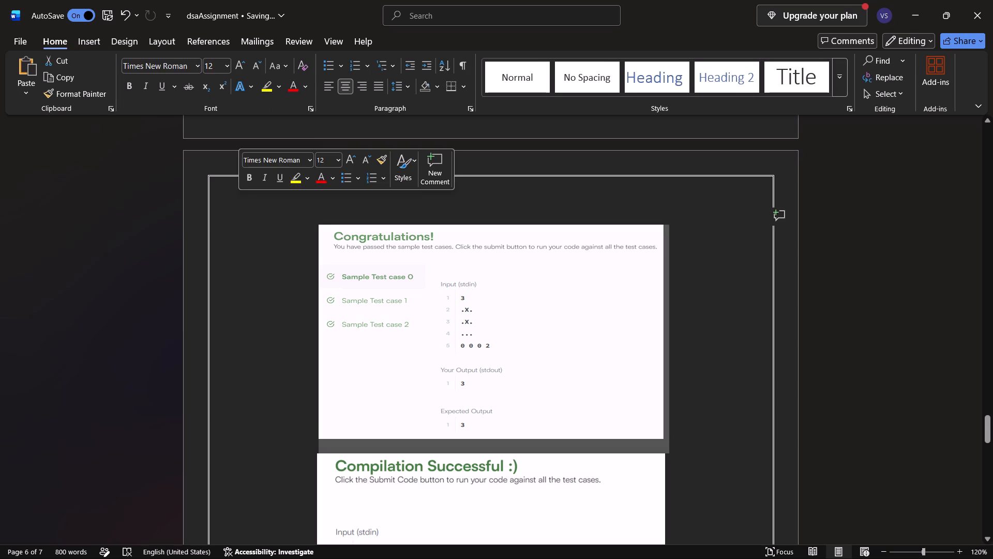
click(343, 209)
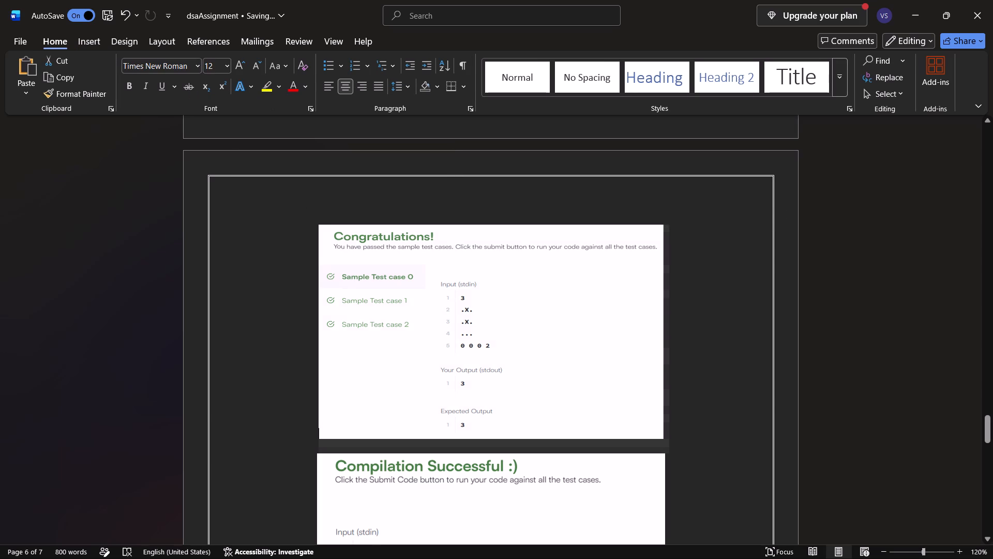
Review the code, test case table and output picture pages to check the picture layout.
scroll(299, 277, down, 3)
scroll(299, 277, up, 1)
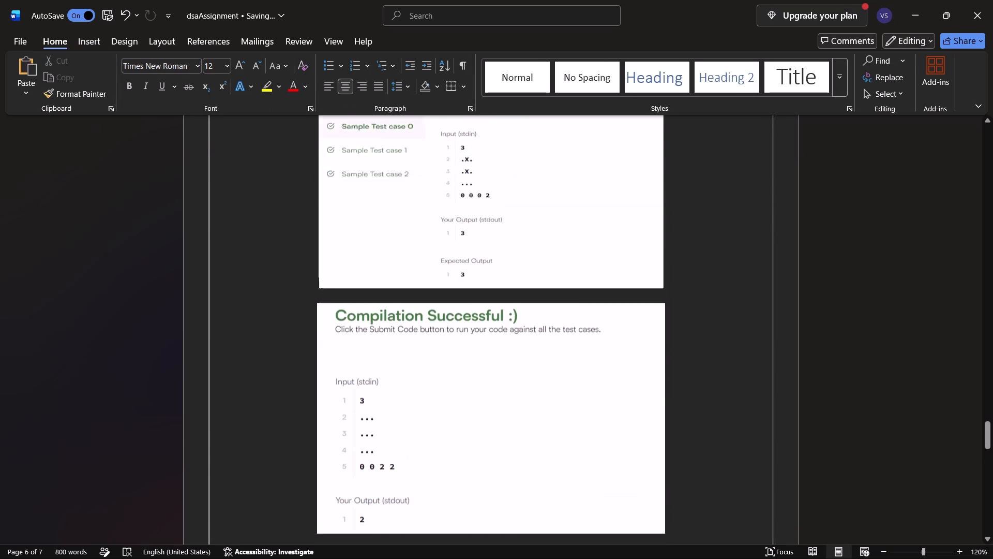
scroll(299, 277, up, 3)
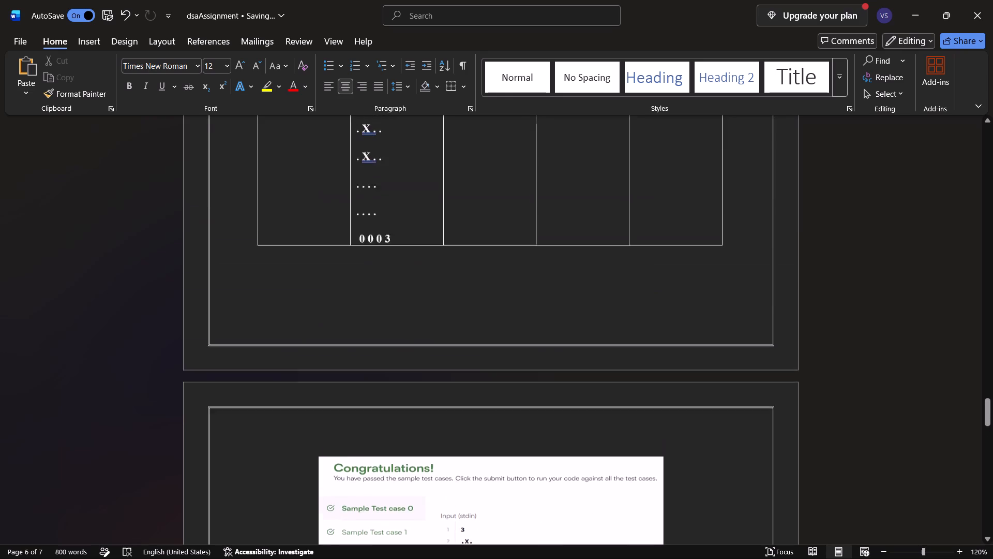
scroll(299, 277, up, 3)
scroll(299, 277, down, 2)
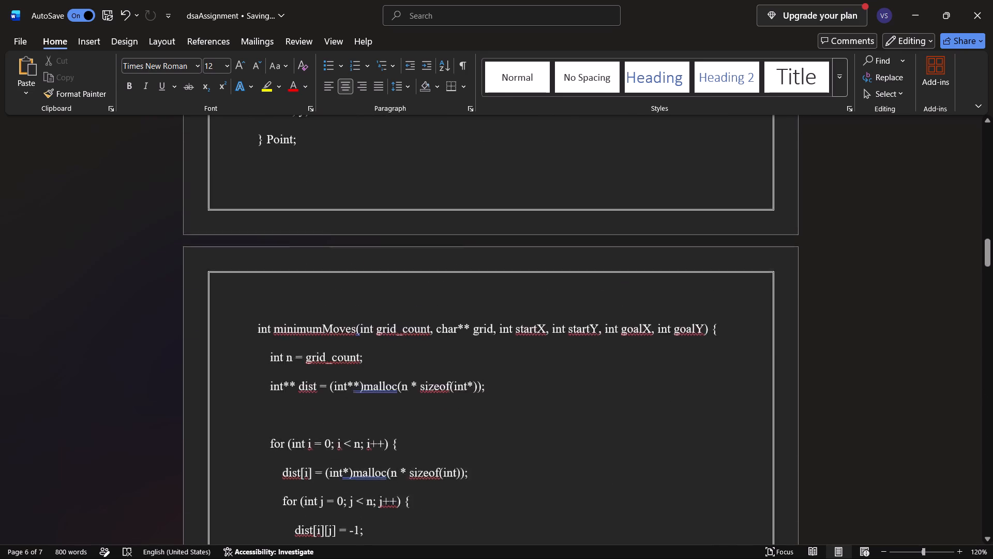
scroll(299, 277, down, 15)
scroll(299, 277, up, 1)
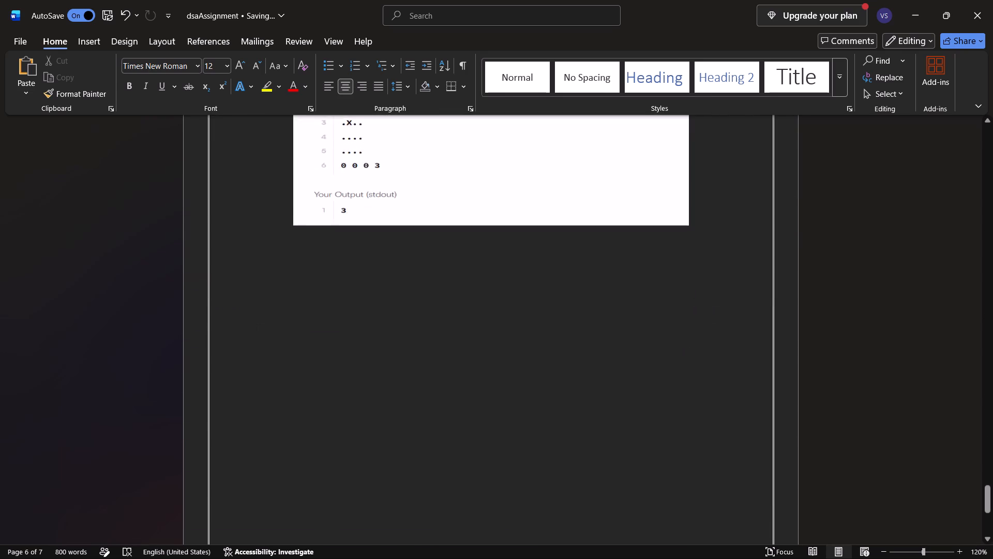
scroll(299, 277, up, 3)
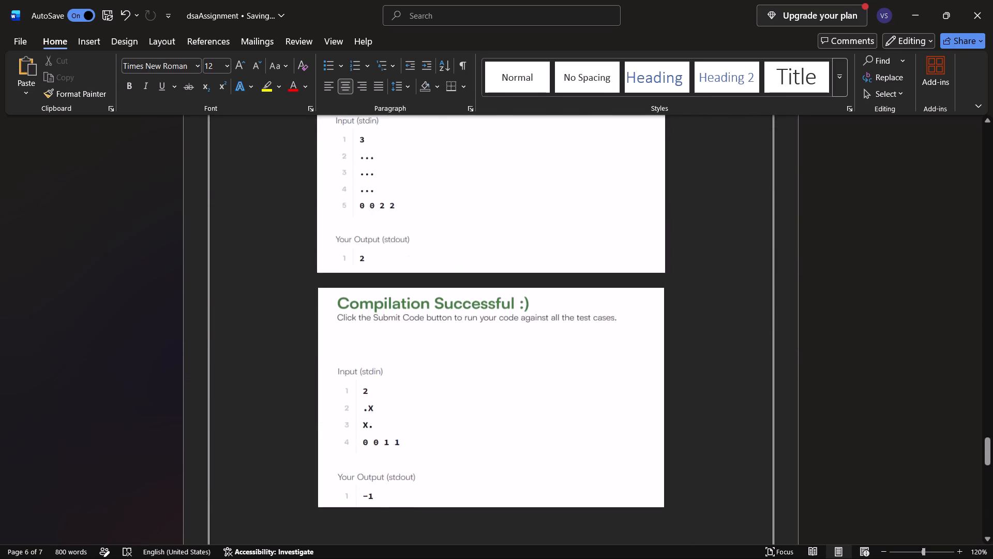
scroll(299, 277, up, 2)
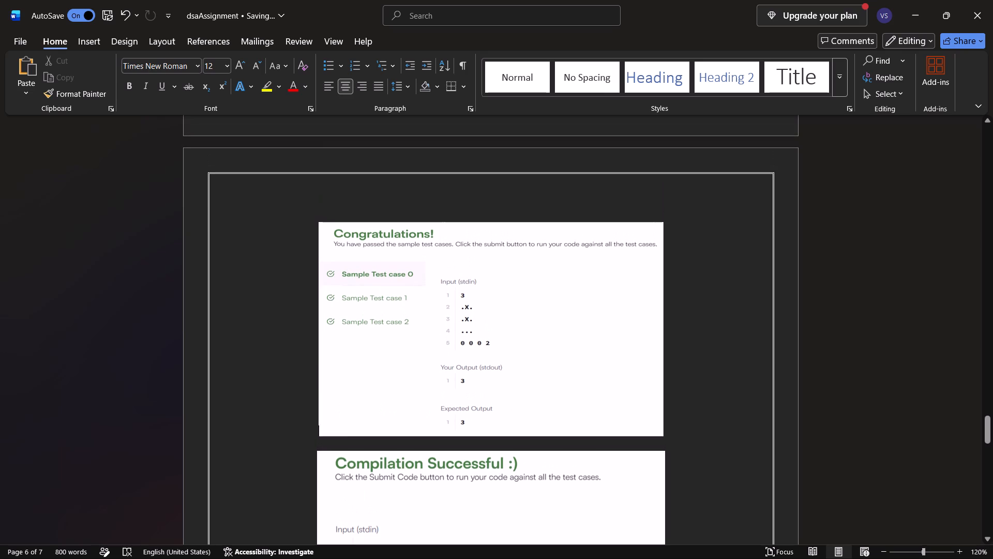
Add a left-aligned line reading "1." above the Congratulations picture.
click(329, 215)
click(337, 202)
key(Return)
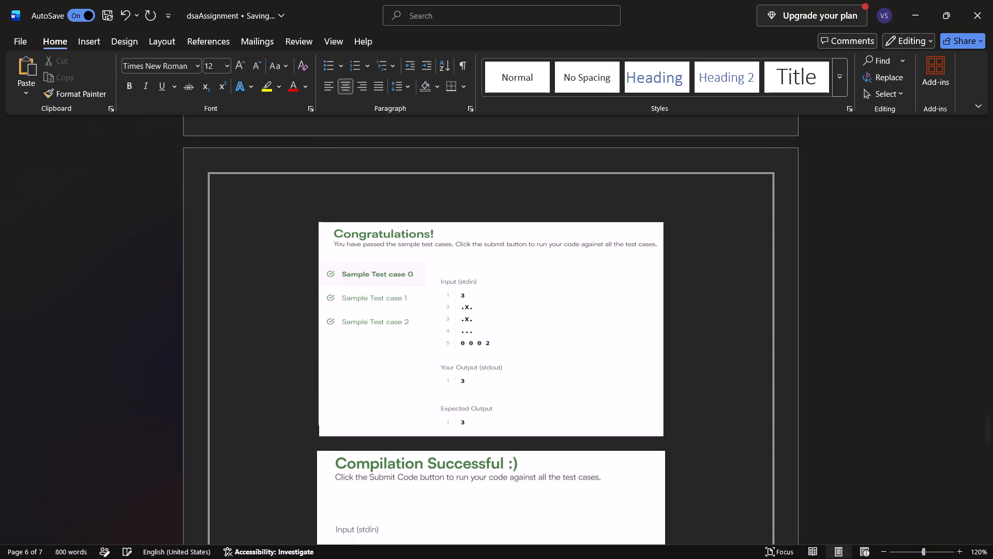
key(Up)
key(Down)
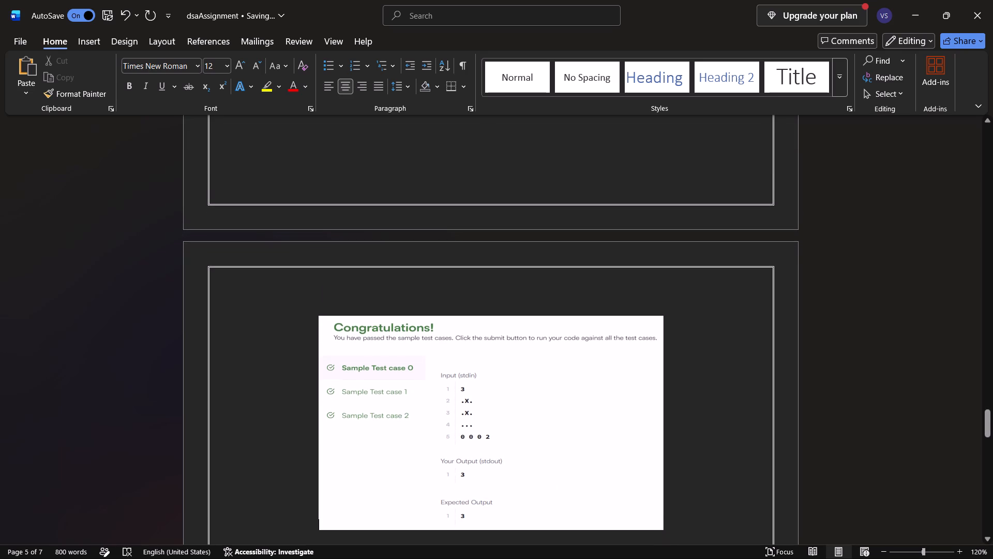
key(Return)
key(Up)
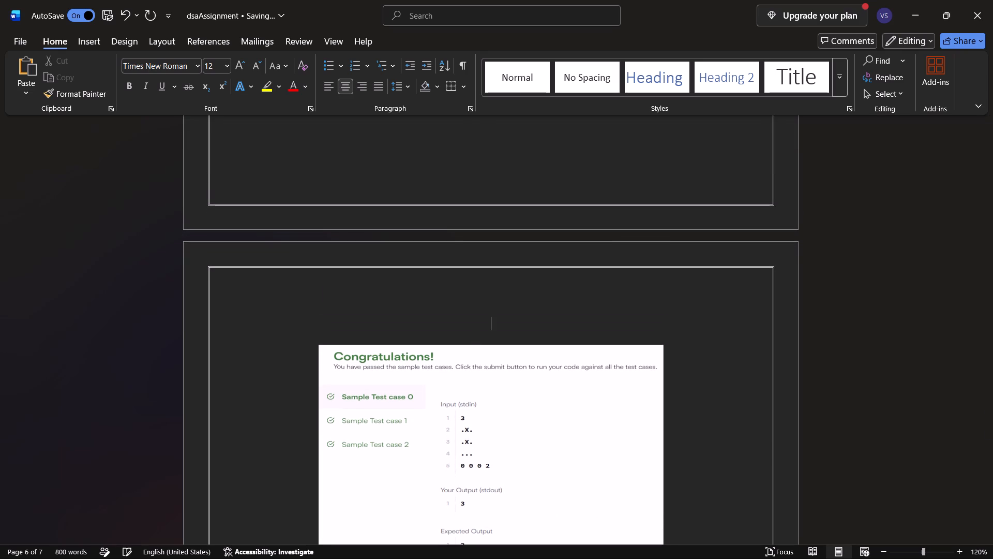
click(326, 80)
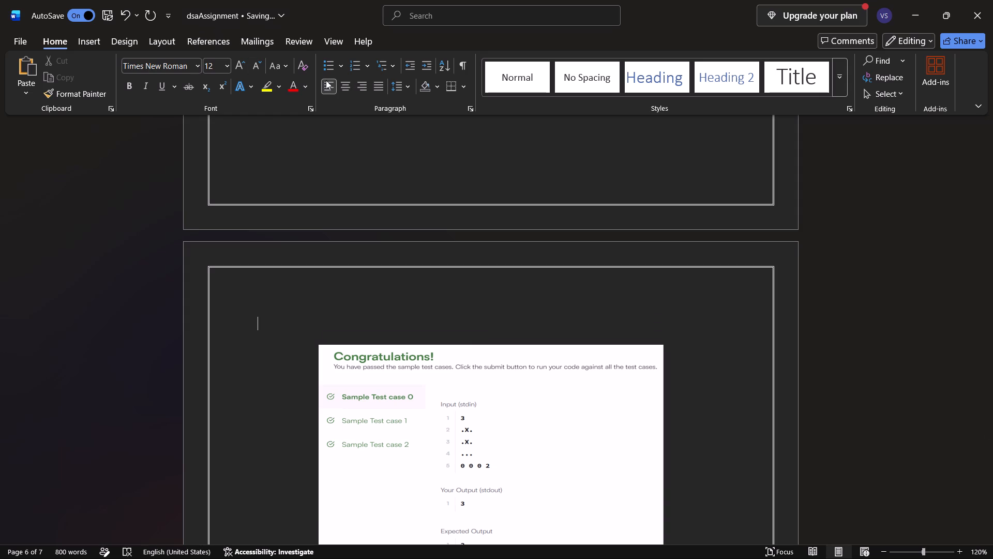
text(1.)
Examine the Sample Test Cases table and compare its order with the output pictures.
scroll(398, 244, down, 1)
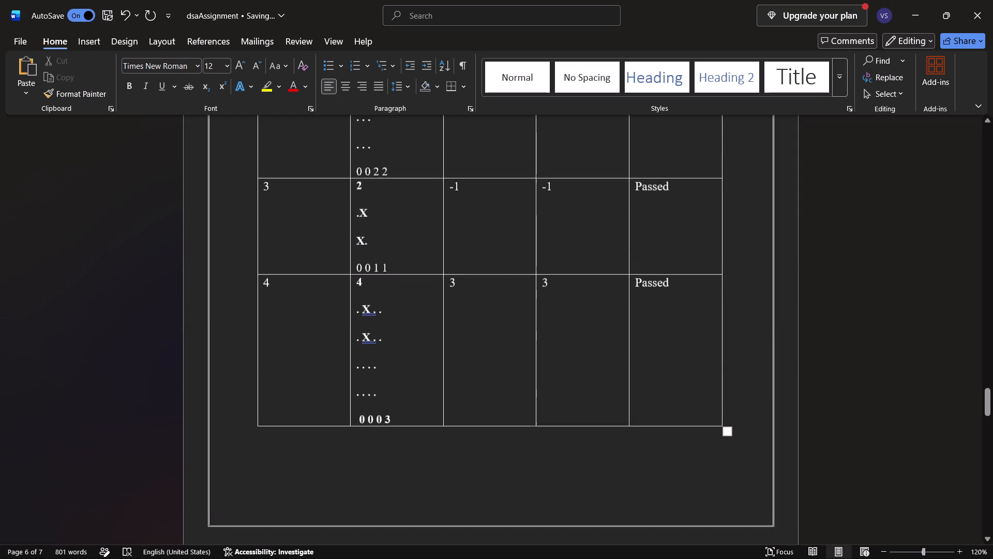
scroll(398, 244, down, 5)
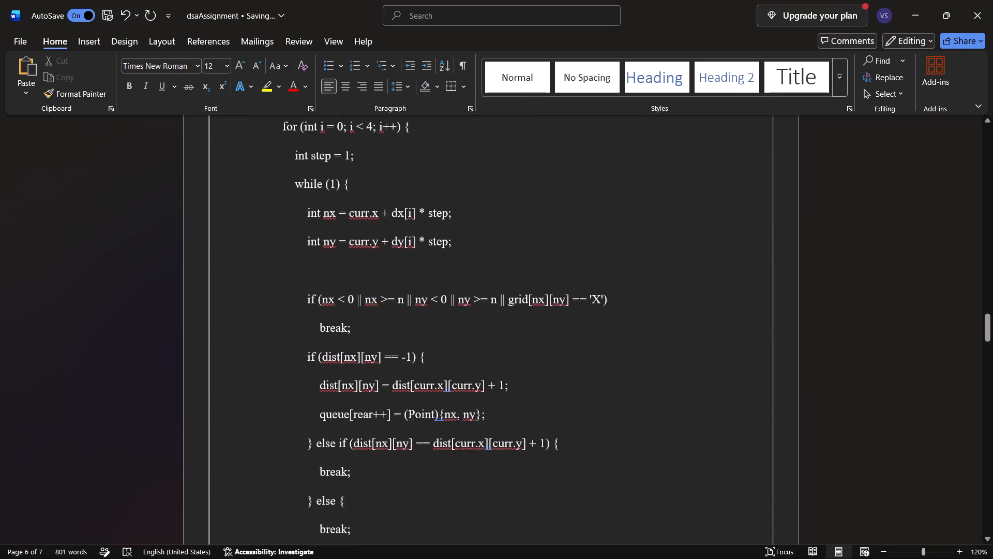
scroll(398, 244, down, 3)
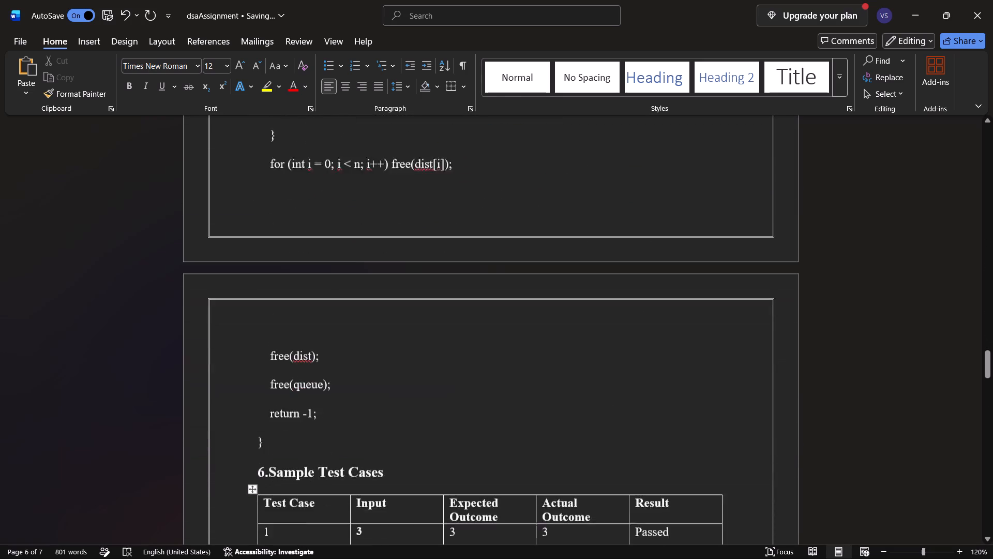
scroll(398, 244, down, 3)
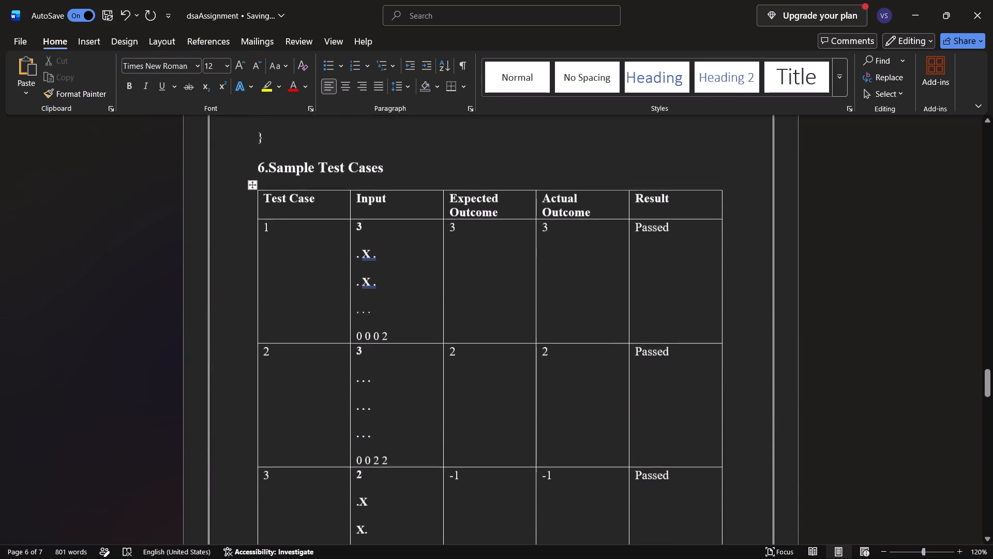
scroll(398, 244, down, 2)
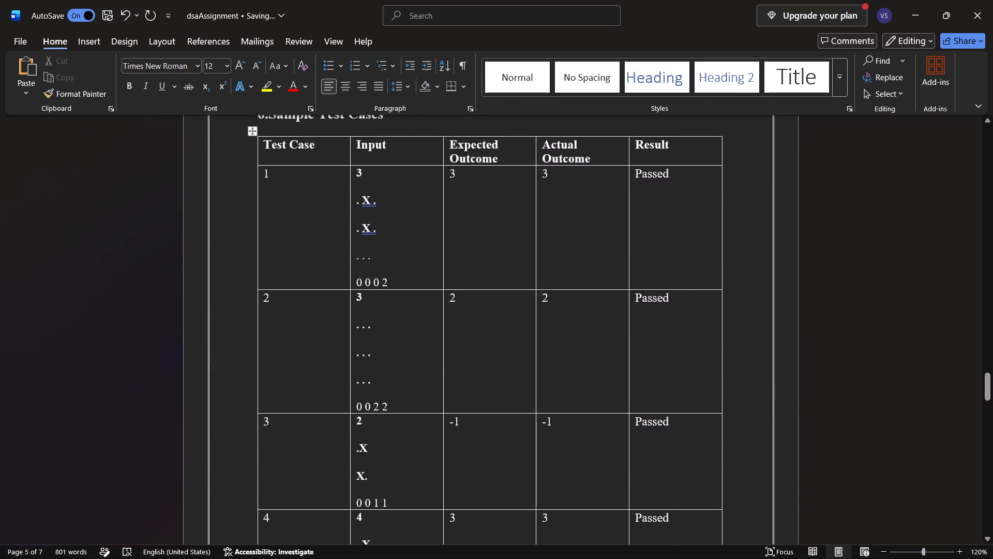
scroll(398, 244, down, 1)
scroll(420, 301, down, 3)
scroll(420, 301, up, 1)
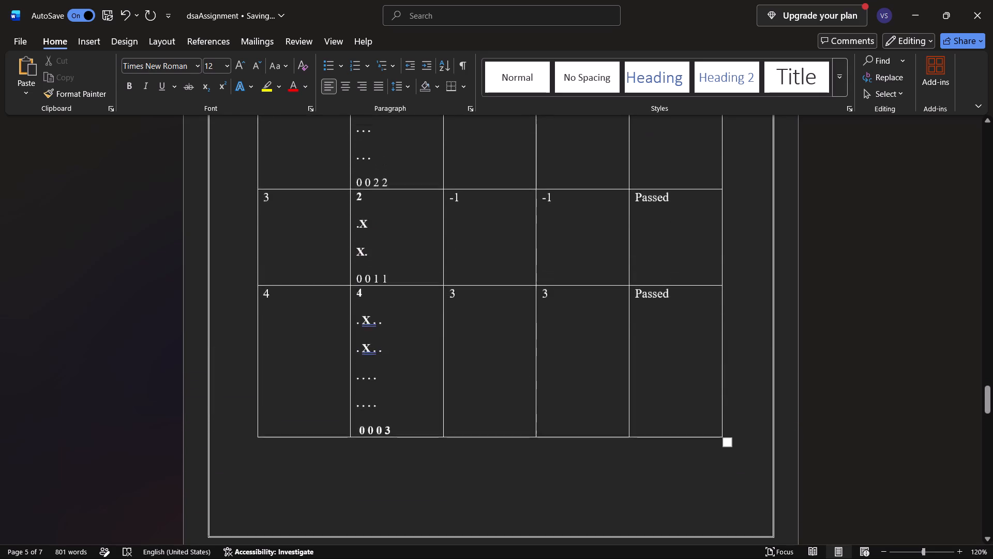
scroll(420, 301, up, 1)
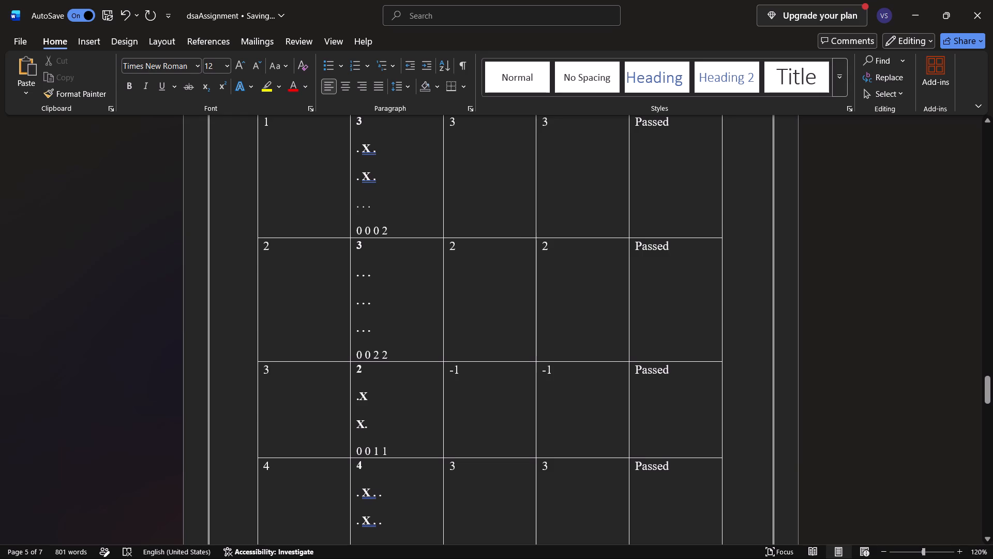
scroll(379, 323, down, 3)
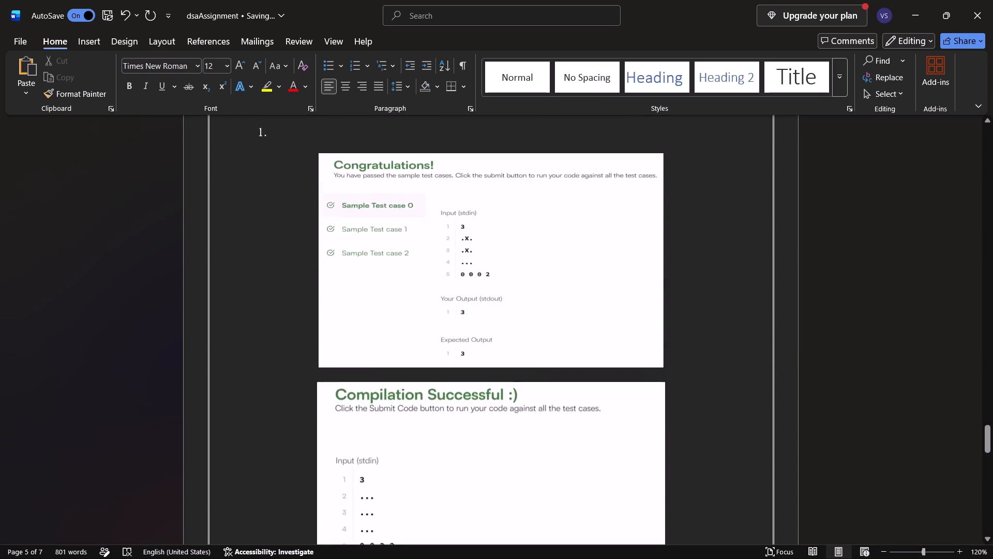
scroll(379, 323, down, 2)
scroll(314, 209, up, 1)
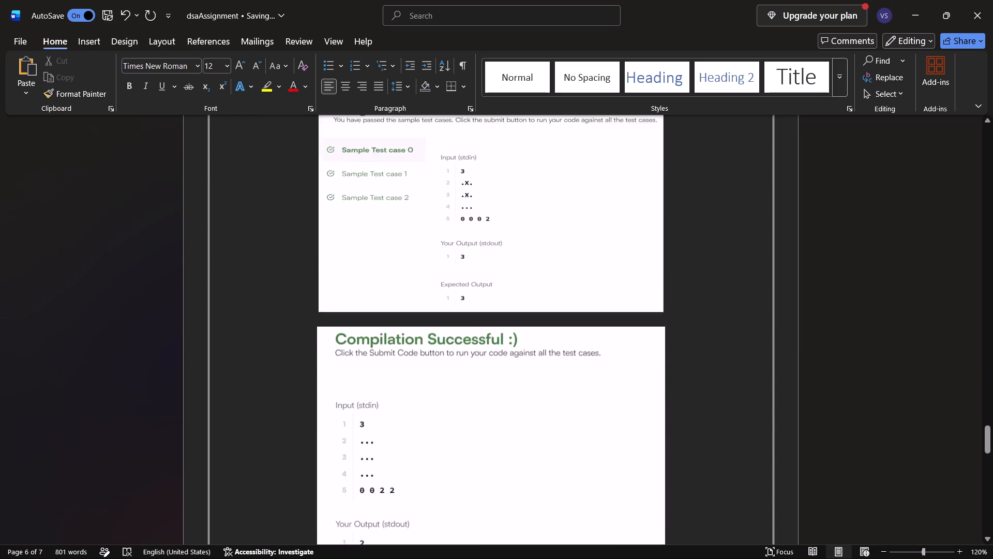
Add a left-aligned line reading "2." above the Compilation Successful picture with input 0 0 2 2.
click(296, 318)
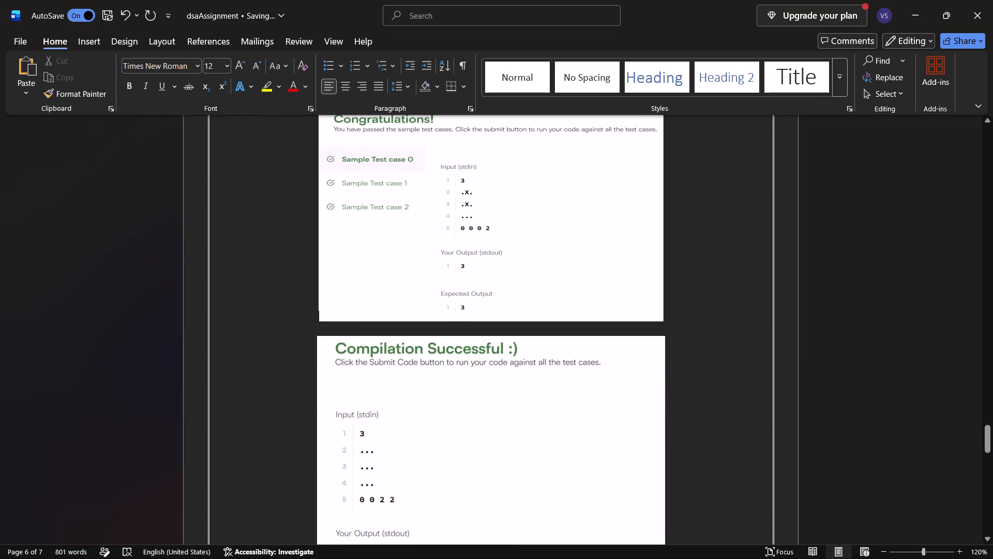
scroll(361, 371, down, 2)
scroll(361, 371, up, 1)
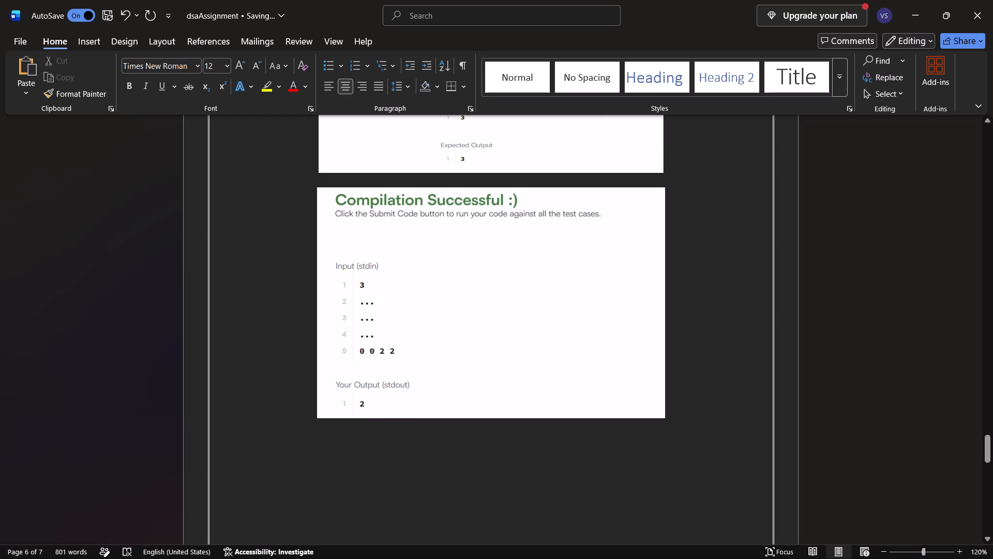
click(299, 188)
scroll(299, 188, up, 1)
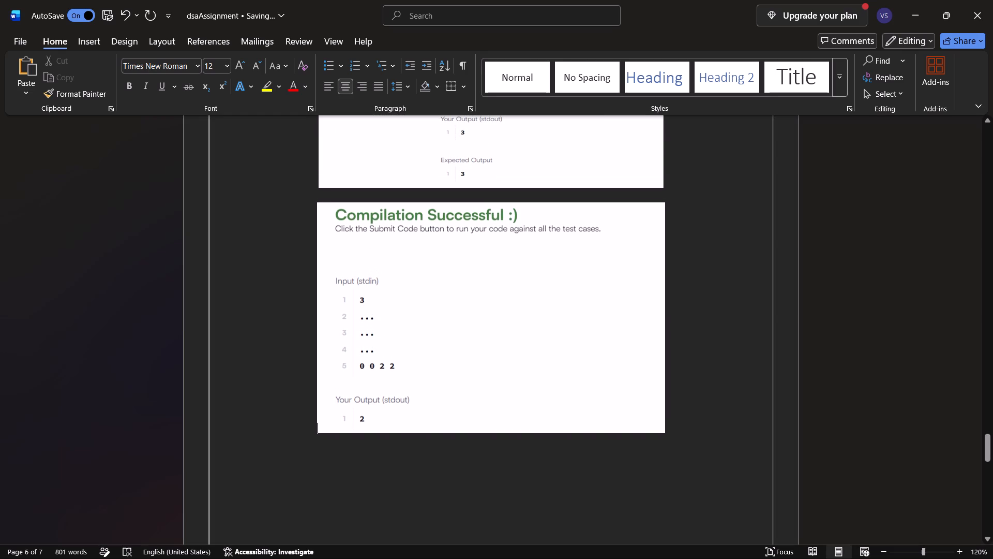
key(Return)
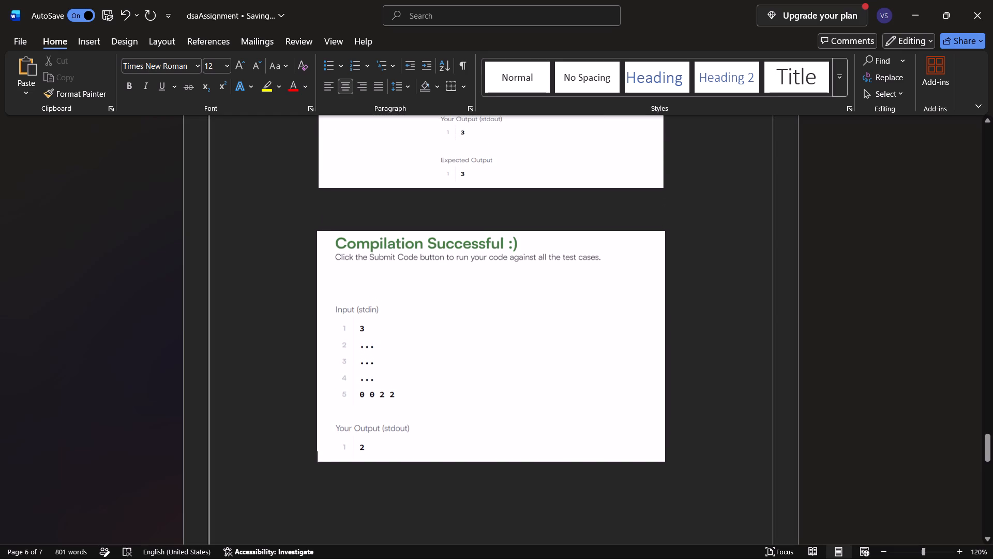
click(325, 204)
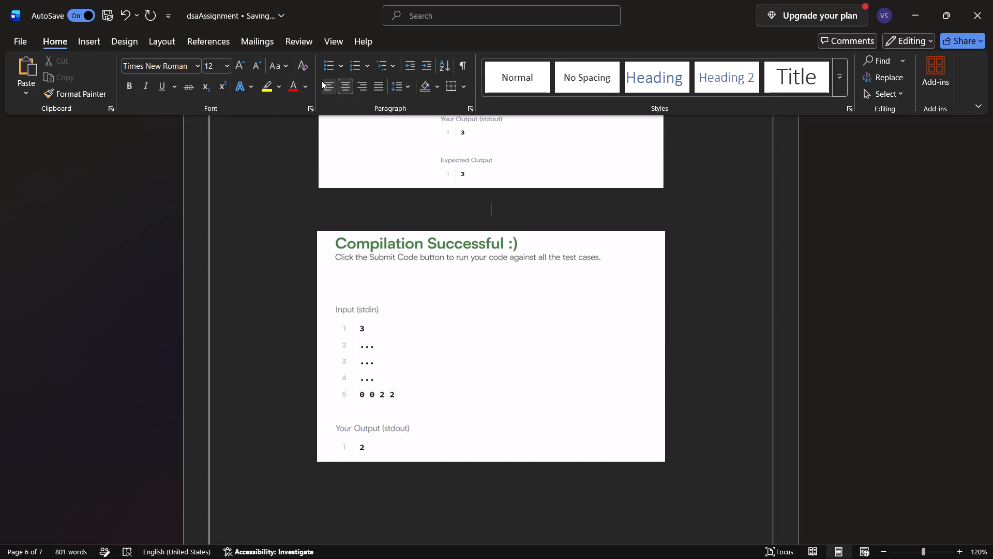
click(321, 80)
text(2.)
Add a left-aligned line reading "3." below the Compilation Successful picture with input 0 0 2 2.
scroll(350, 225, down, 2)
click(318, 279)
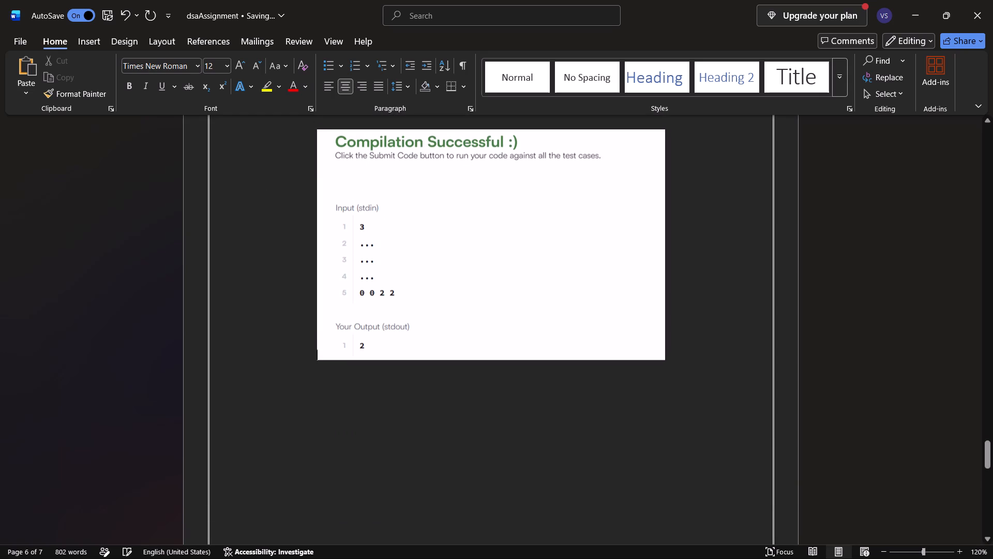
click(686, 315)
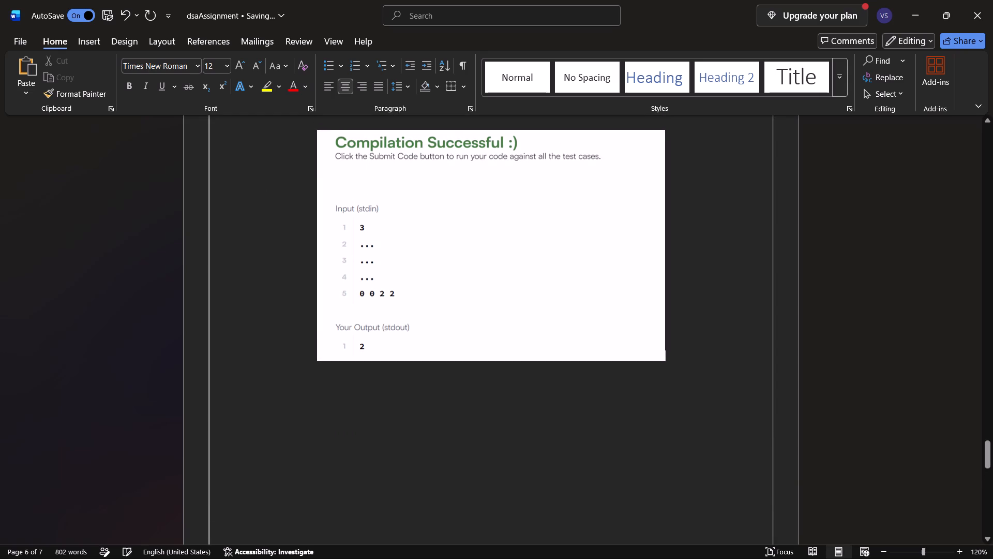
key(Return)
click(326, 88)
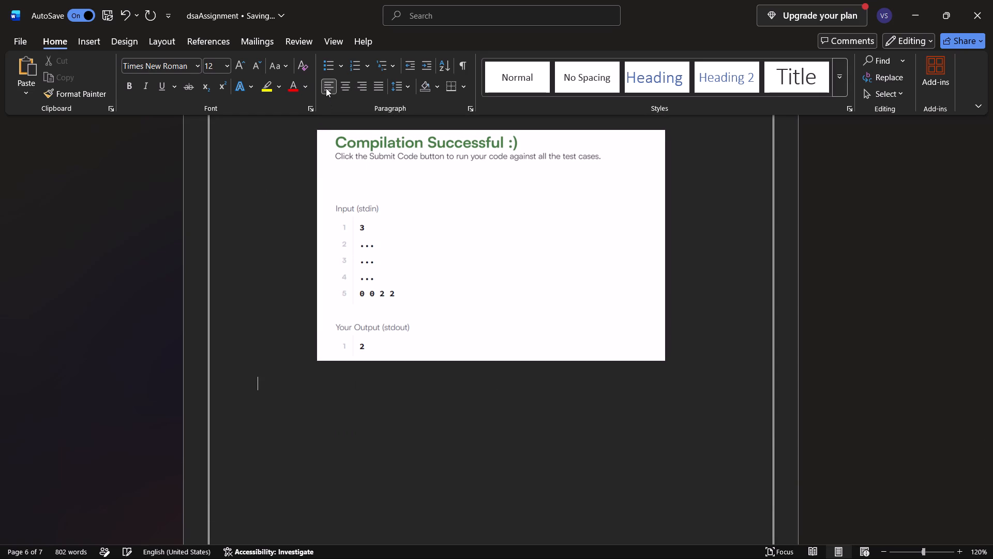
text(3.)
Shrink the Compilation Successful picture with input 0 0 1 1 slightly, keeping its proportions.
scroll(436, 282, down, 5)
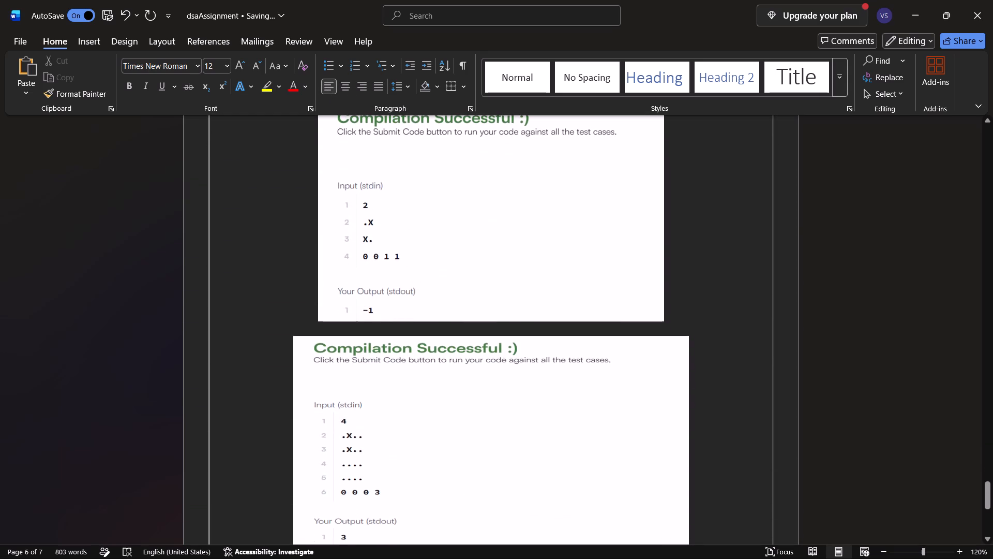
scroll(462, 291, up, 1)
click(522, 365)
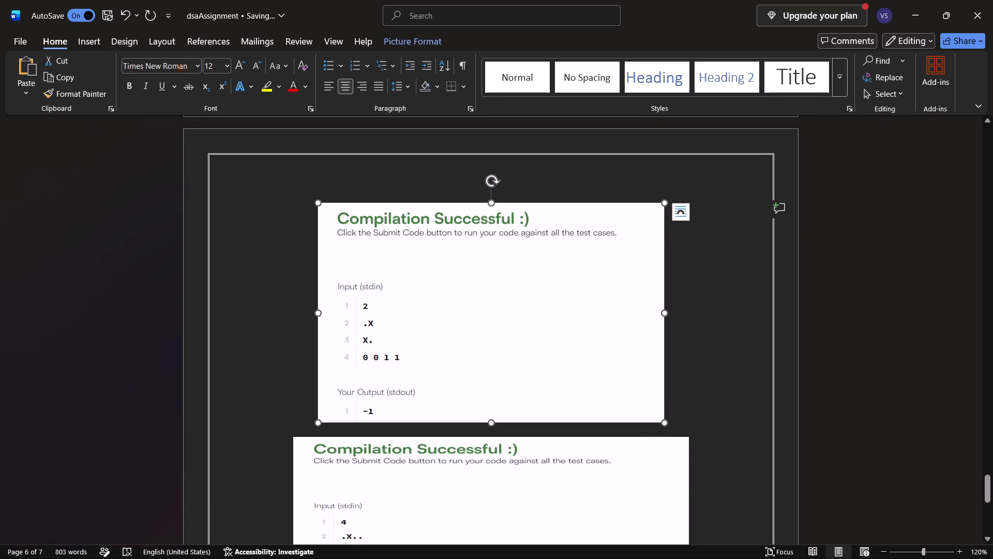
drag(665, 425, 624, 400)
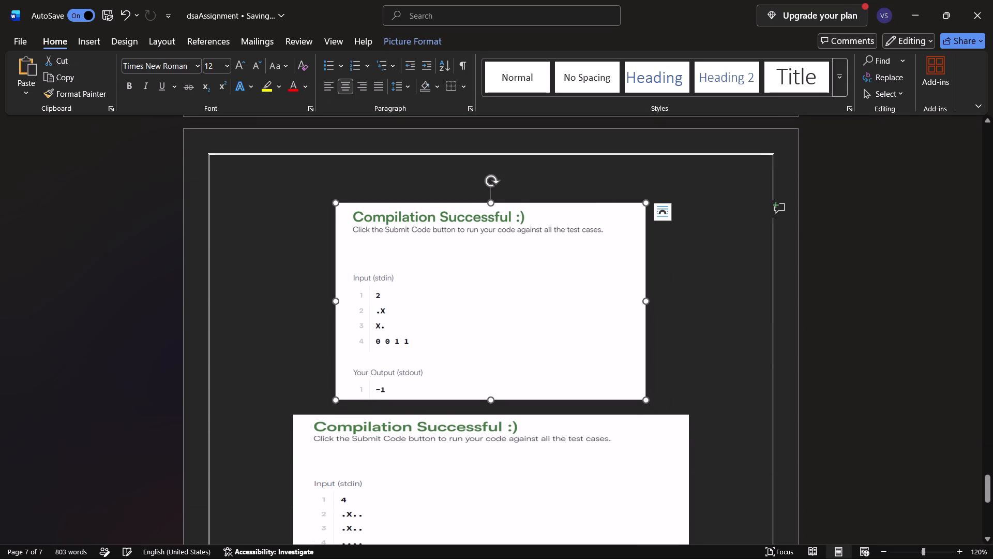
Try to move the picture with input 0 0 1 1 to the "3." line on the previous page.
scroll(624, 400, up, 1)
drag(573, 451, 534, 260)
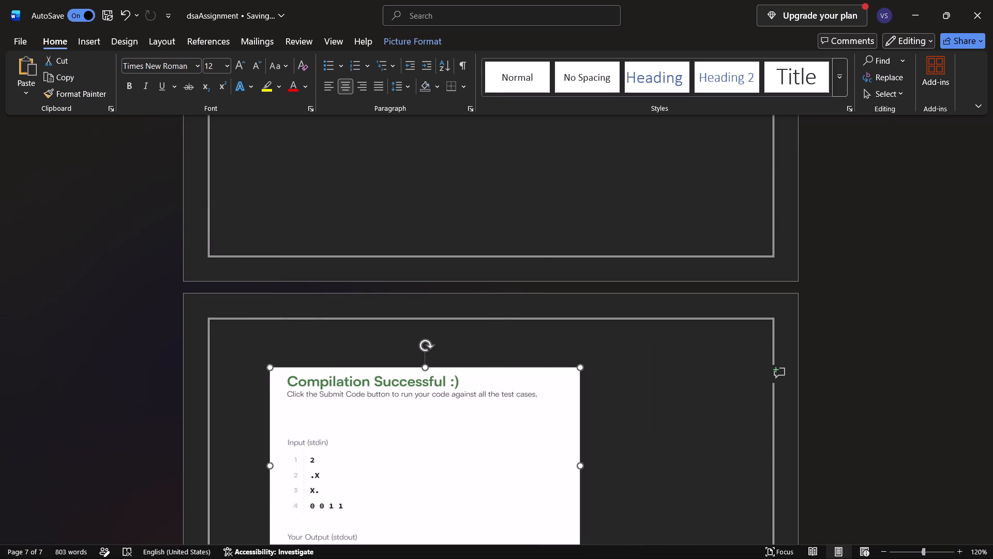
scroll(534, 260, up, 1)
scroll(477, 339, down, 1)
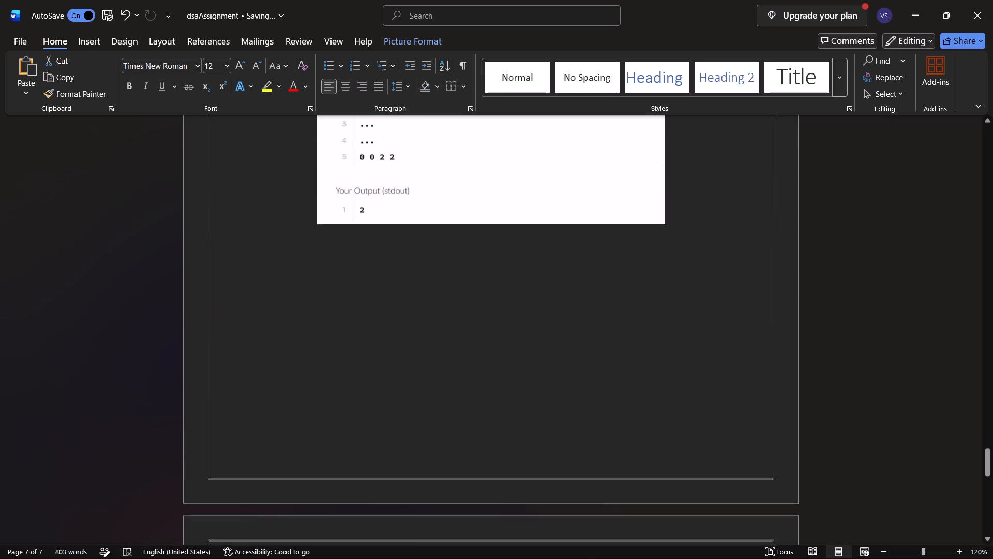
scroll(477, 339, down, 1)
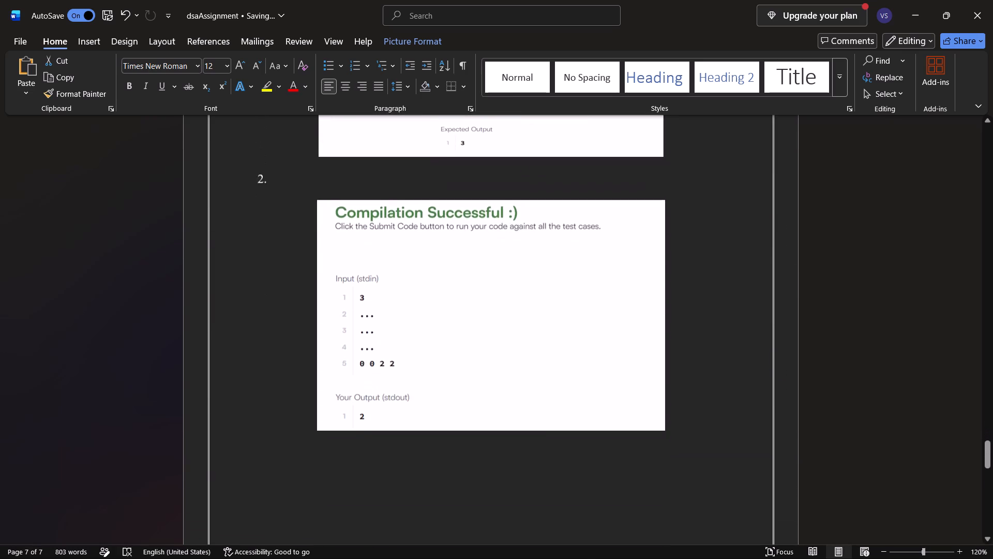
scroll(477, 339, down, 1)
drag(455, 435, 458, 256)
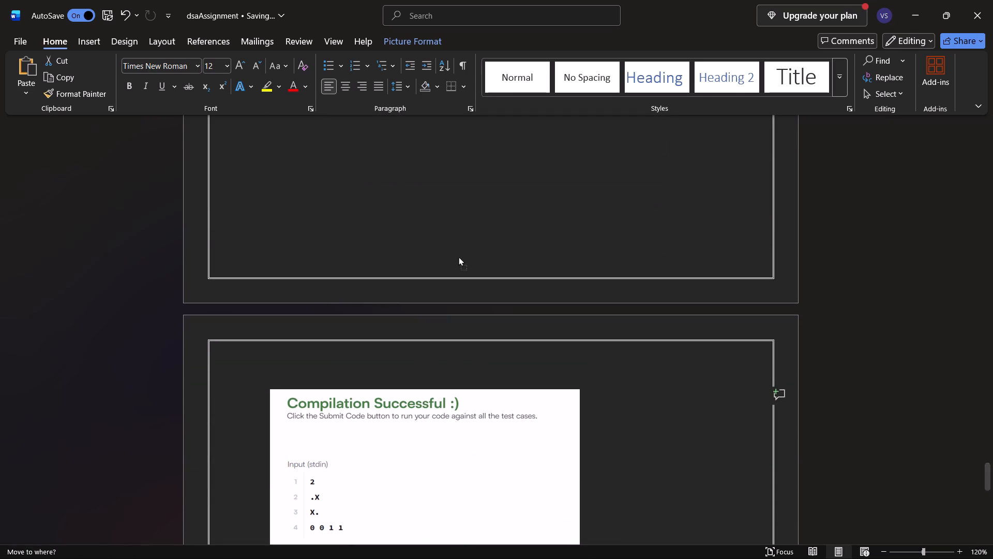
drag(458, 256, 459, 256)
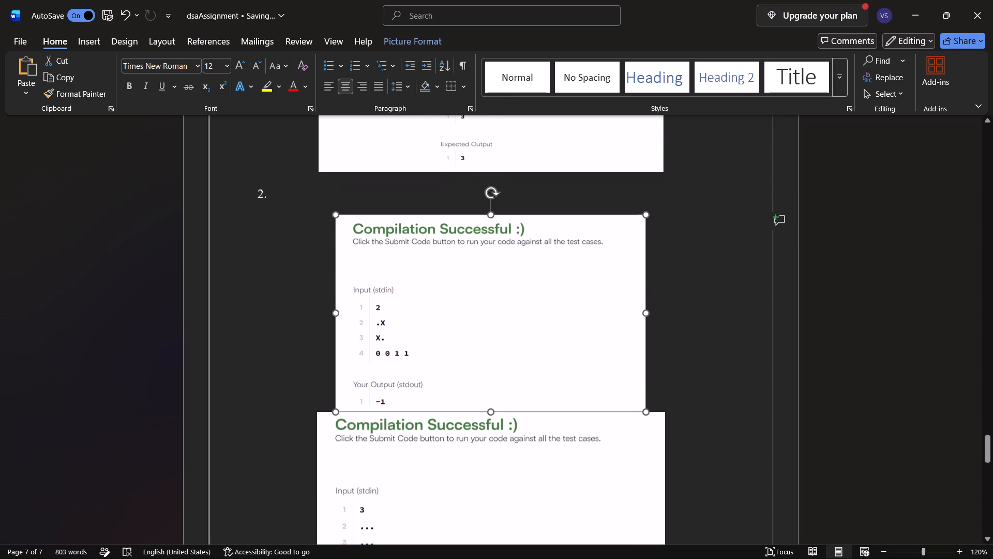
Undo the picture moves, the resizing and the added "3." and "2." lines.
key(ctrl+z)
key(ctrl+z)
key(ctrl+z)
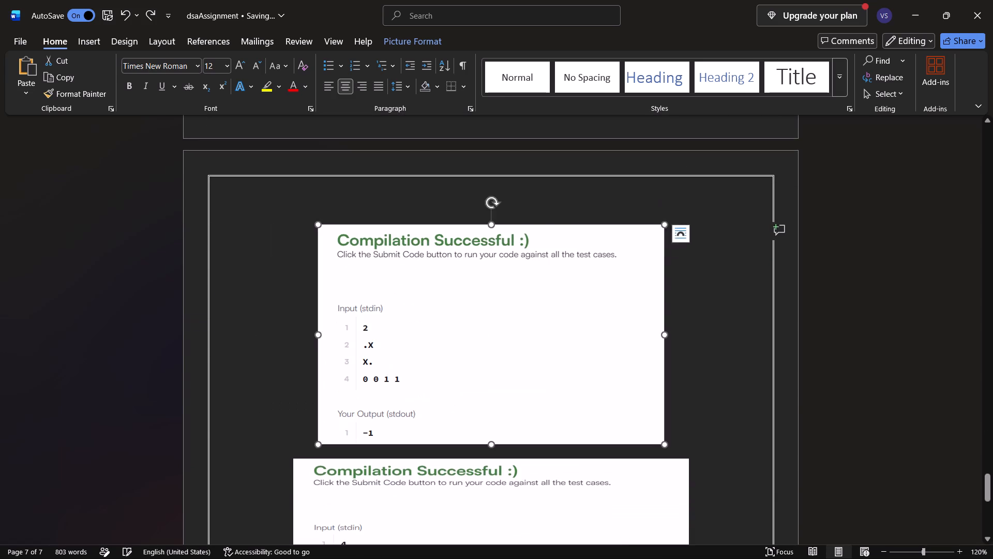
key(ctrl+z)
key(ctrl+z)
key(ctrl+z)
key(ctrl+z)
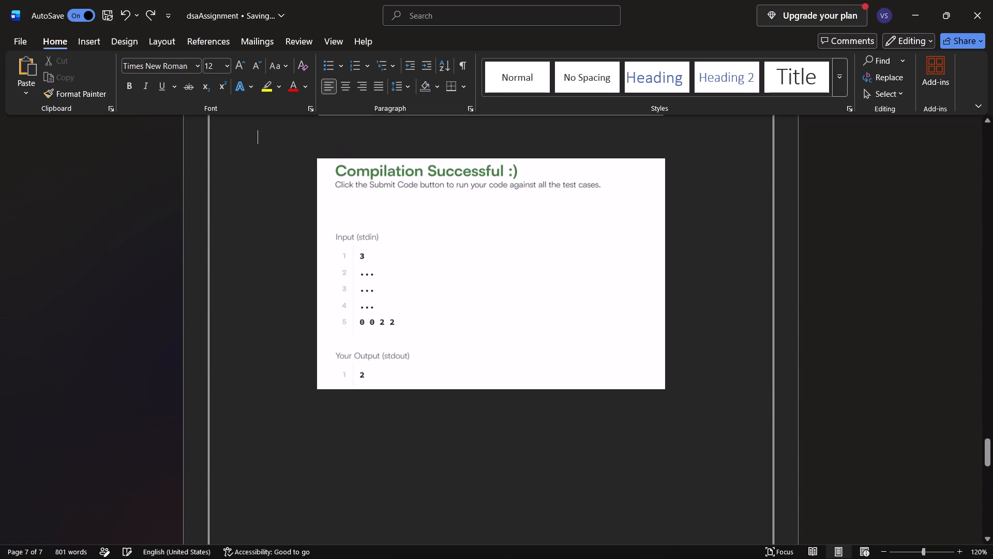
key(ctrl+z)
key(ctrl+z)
Undo the "1." line above the Congratulations picture, including its left alignment and the extra paragraph.
key(ctrl+z)
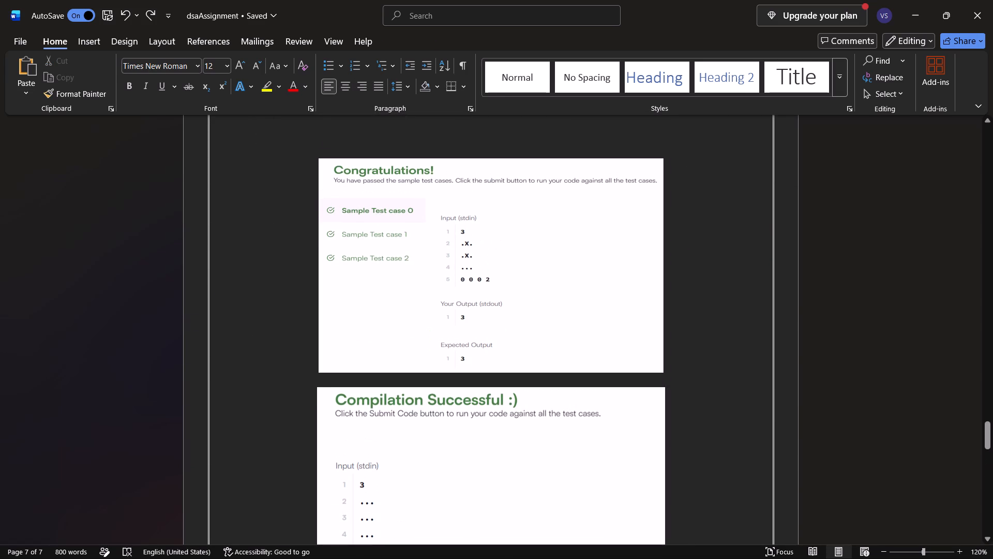
scroll(459, 256, down, 5)
key(ctrl+z)
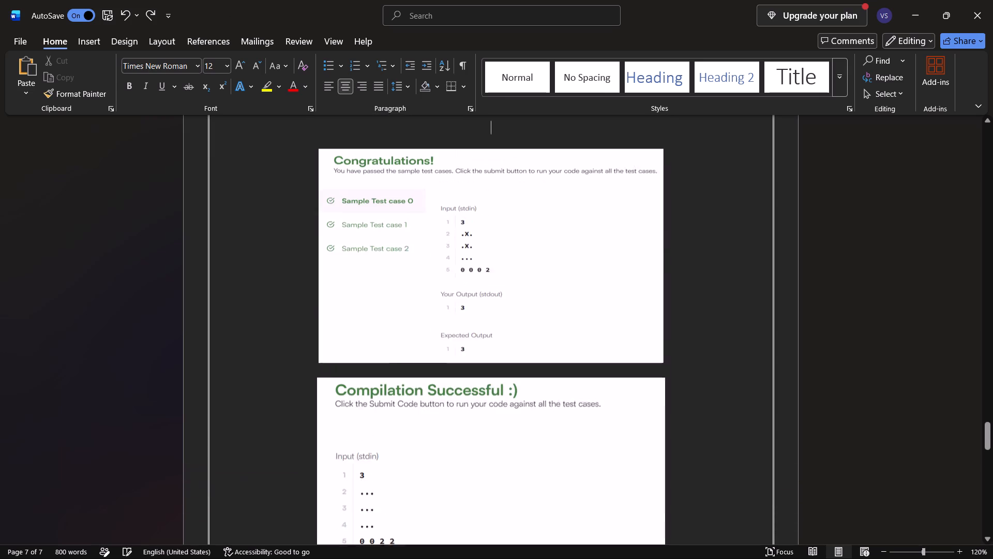
scroll(459, 256, up, 1)
key(ctrl+z)
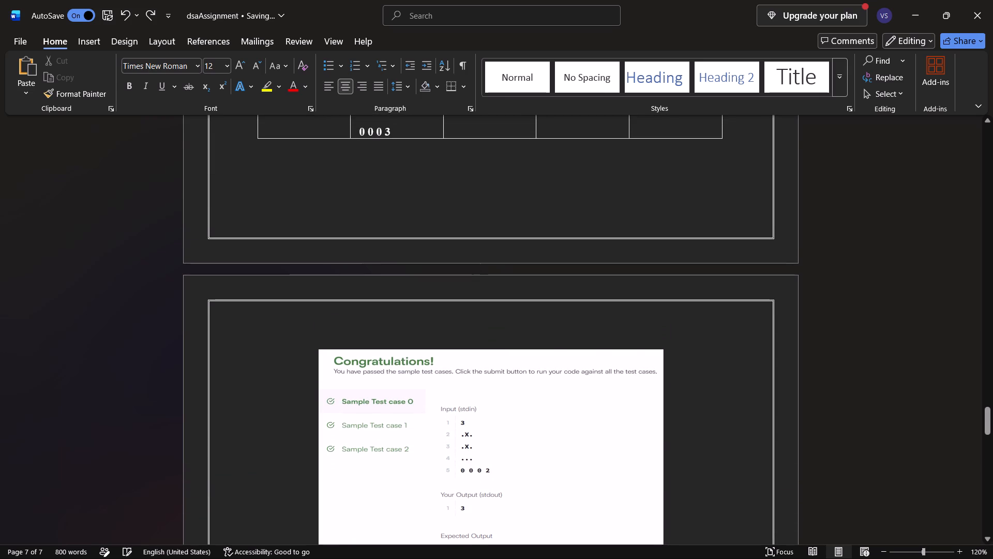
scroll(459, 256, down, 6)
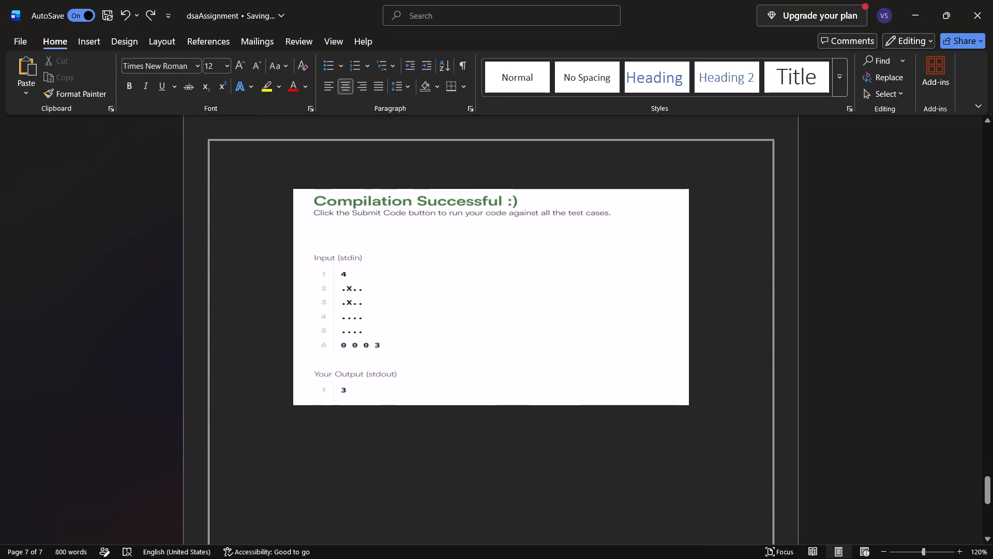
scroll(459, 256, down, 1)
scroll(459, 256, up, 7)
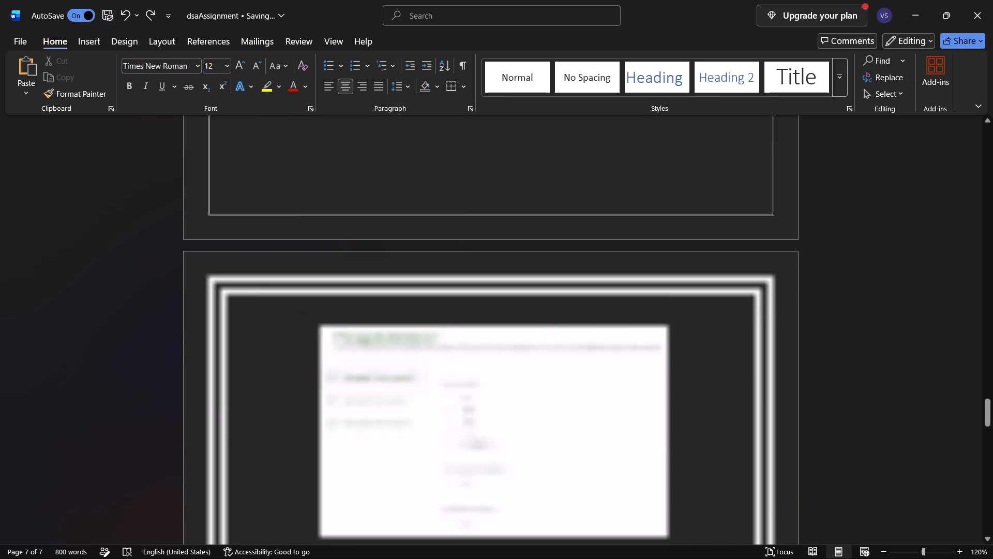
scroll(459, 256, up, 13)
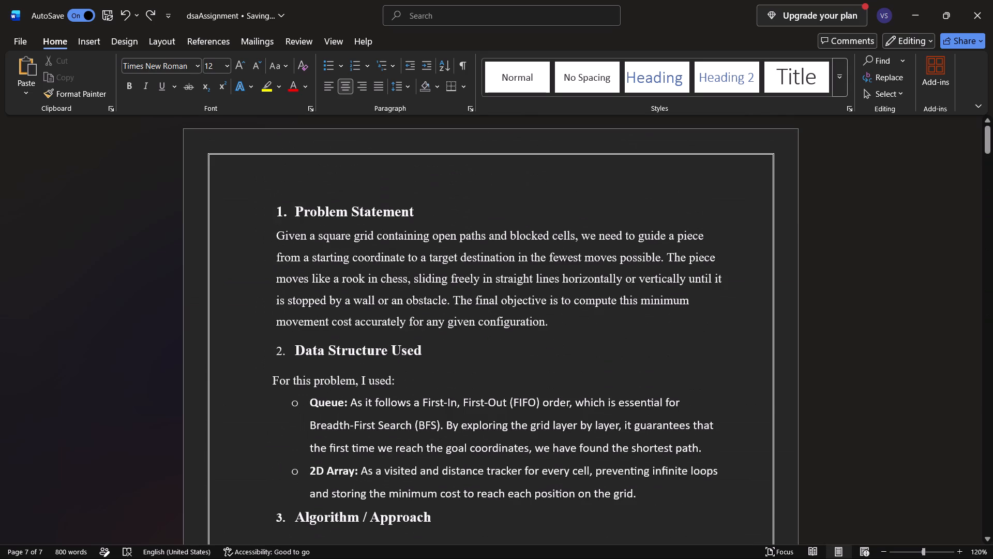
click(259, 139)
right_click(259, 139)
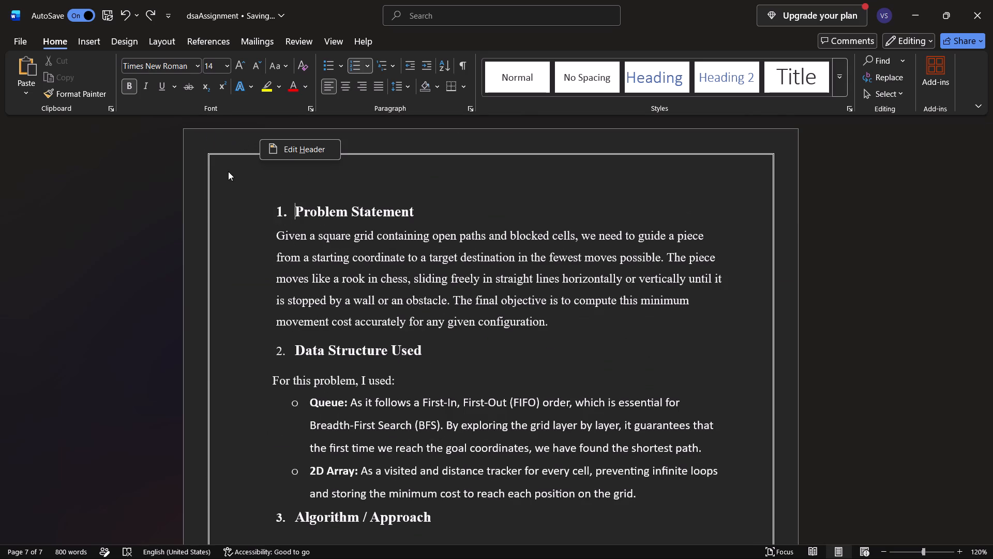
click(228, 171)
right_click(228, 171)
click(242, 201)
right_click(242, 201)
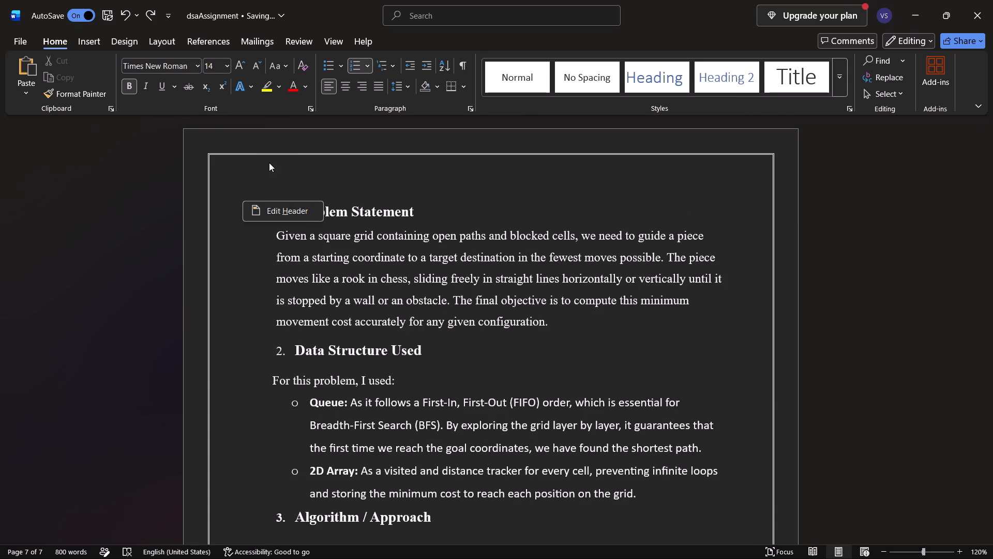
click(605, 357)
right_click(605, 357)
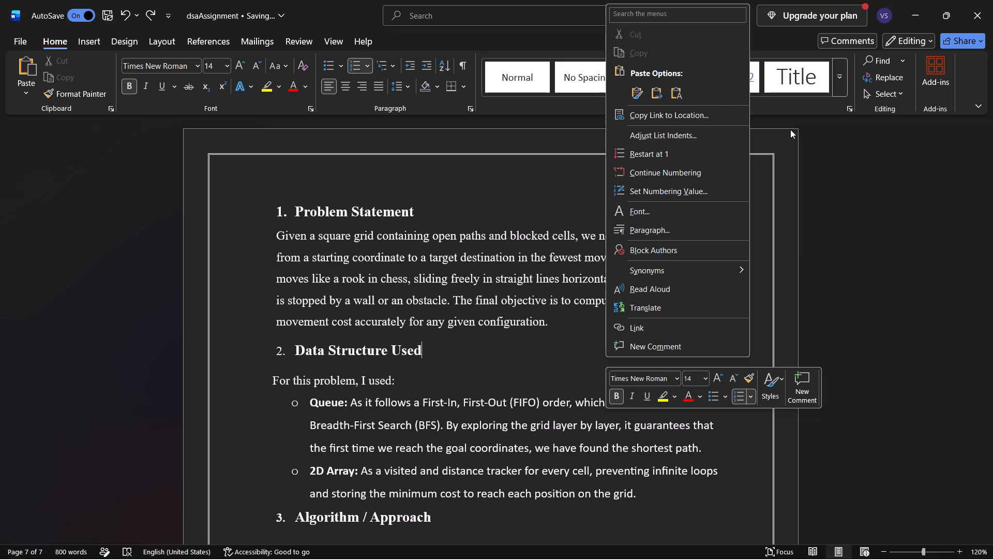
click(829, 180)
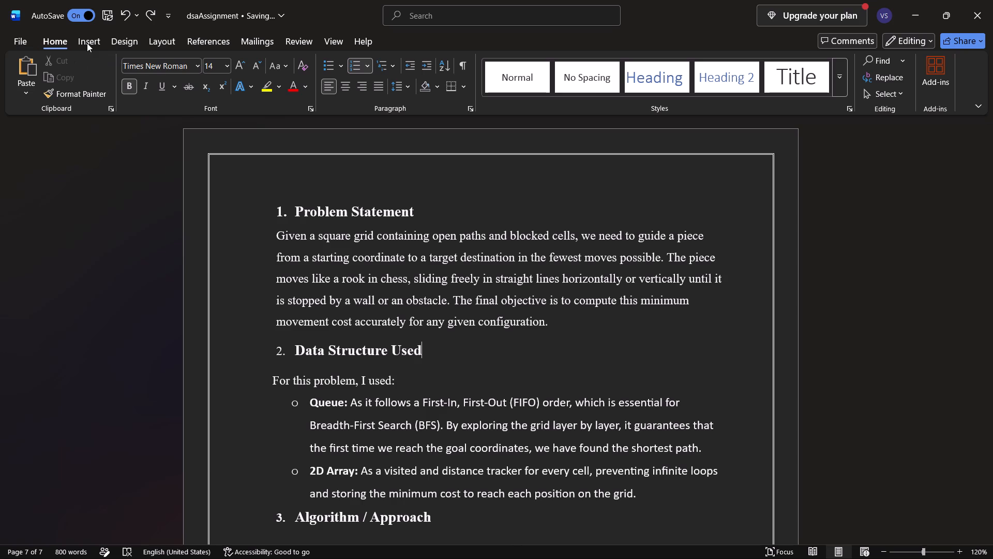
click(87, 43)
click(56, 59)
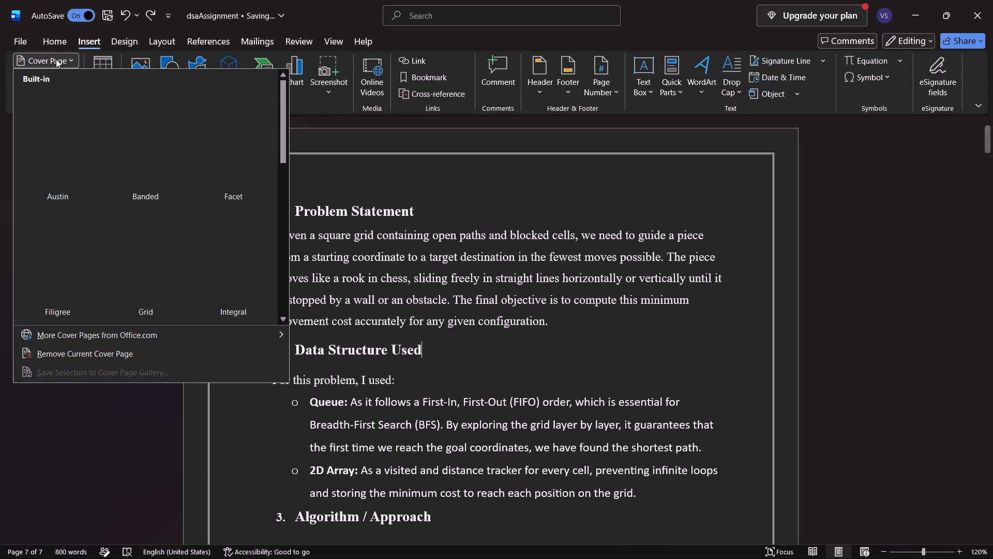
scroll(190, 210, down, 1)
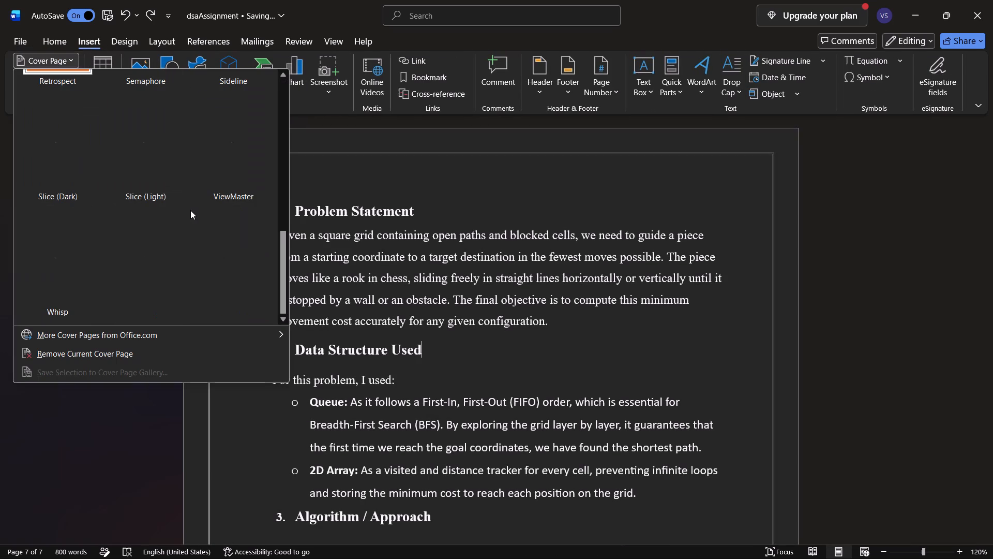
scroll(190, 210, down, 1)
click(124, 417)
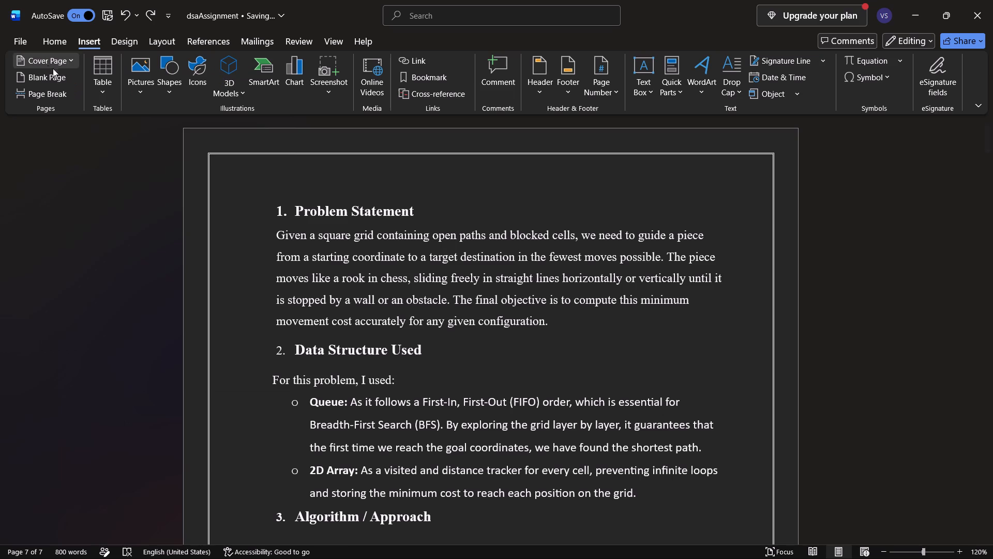
Insert a blank page after the Data Structure Used heading.
click(48, 80)
scroll(258, 281, up, 3)
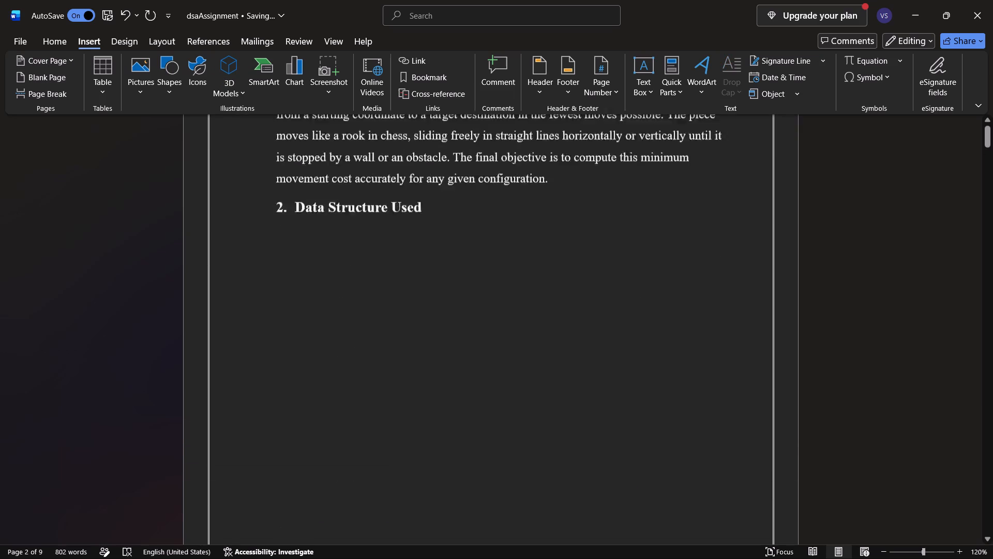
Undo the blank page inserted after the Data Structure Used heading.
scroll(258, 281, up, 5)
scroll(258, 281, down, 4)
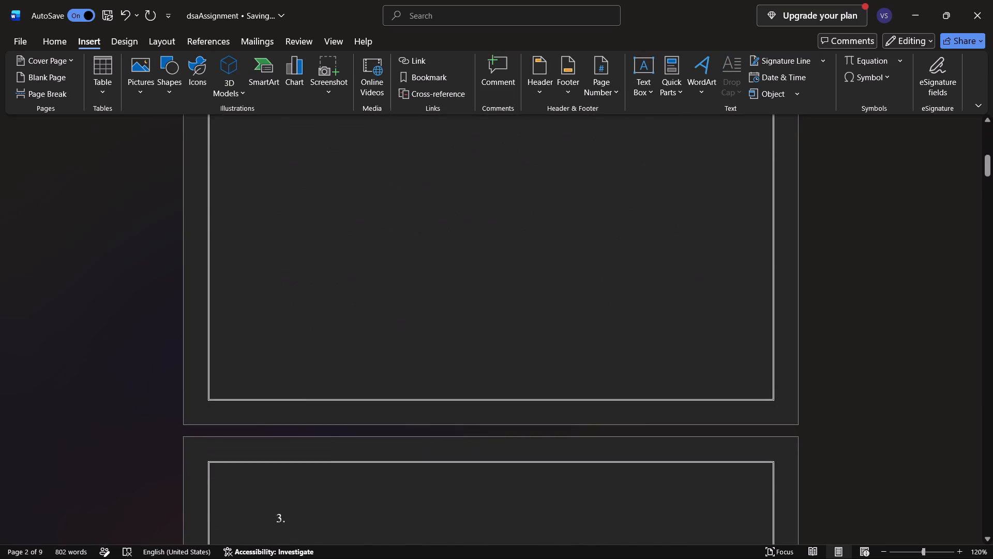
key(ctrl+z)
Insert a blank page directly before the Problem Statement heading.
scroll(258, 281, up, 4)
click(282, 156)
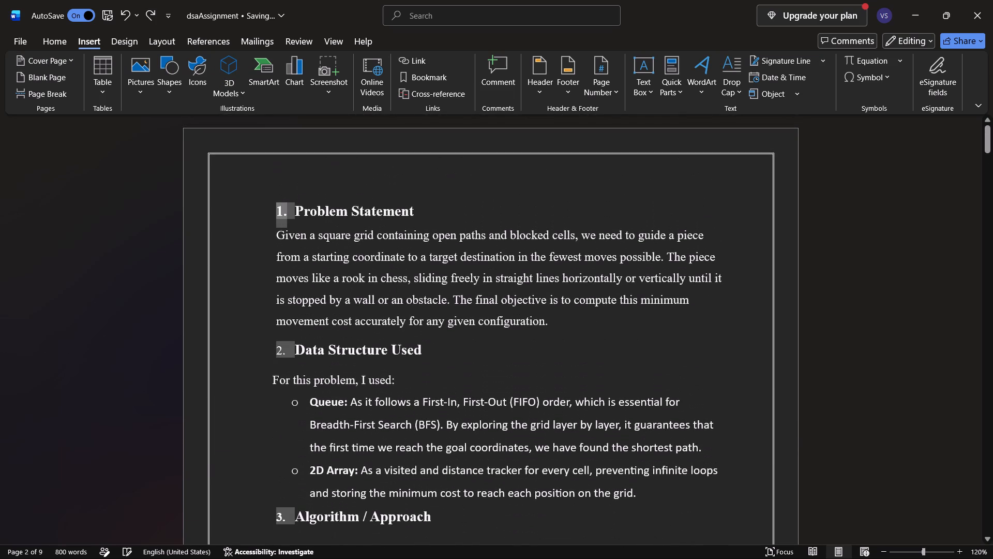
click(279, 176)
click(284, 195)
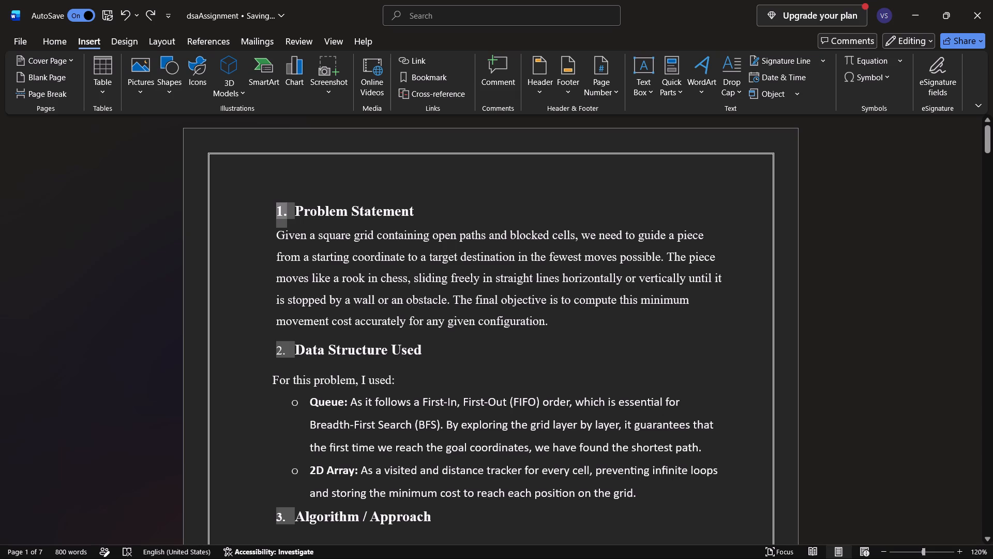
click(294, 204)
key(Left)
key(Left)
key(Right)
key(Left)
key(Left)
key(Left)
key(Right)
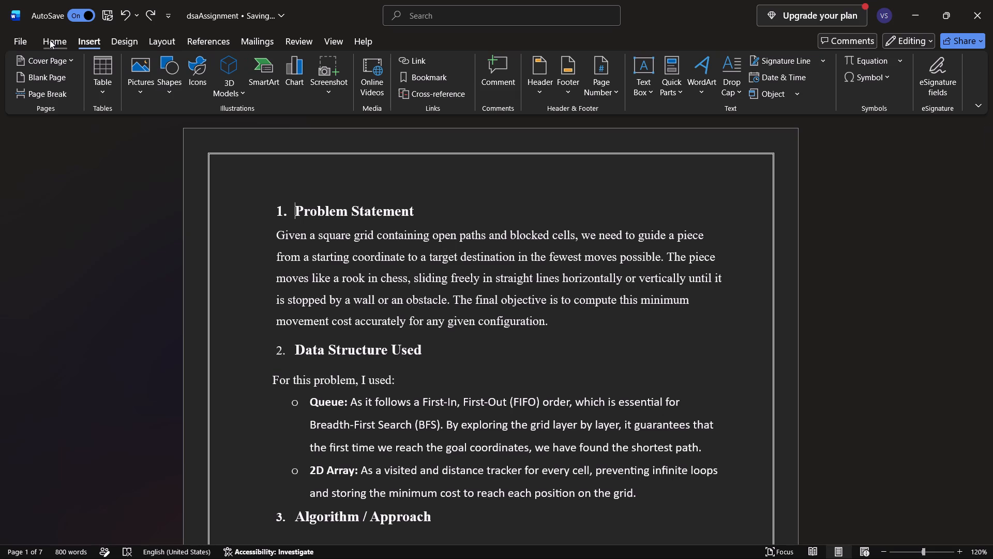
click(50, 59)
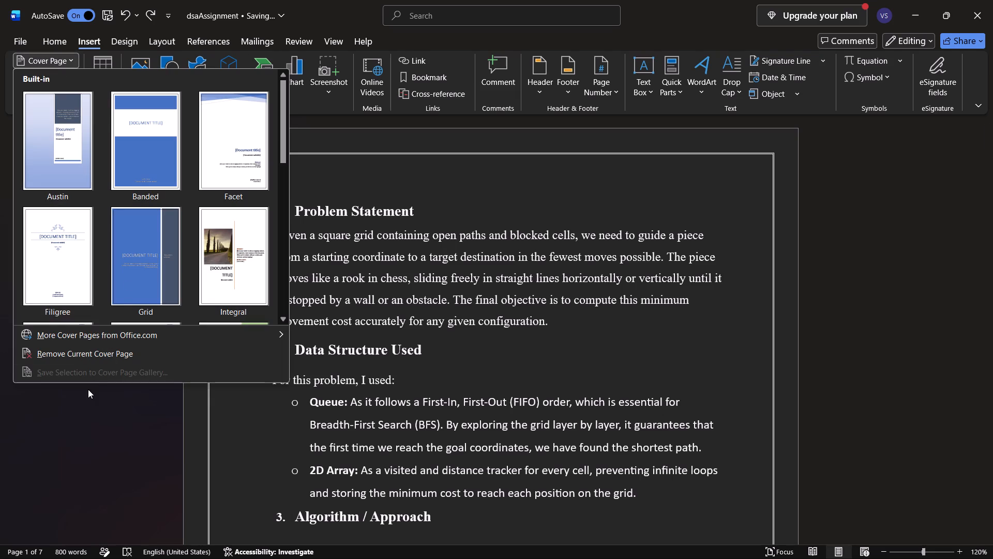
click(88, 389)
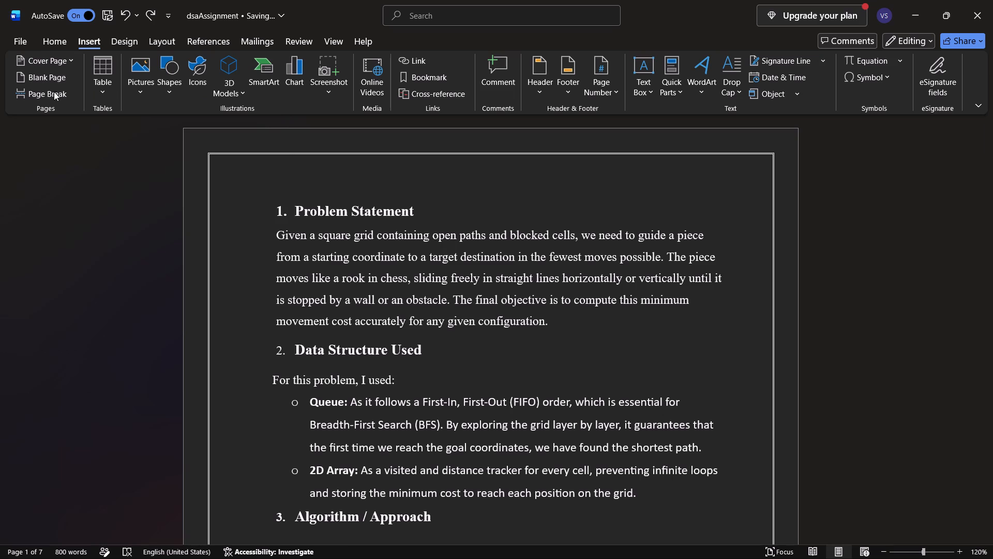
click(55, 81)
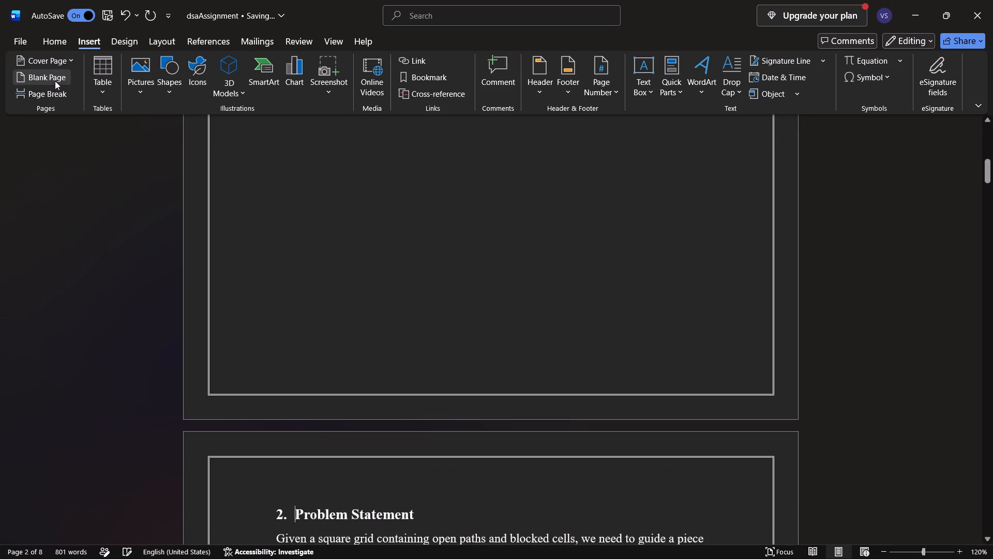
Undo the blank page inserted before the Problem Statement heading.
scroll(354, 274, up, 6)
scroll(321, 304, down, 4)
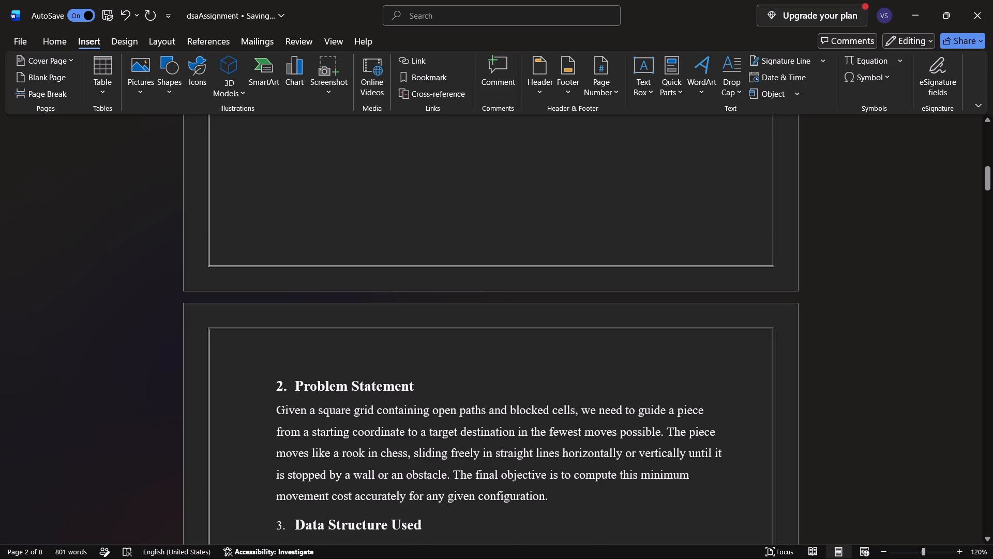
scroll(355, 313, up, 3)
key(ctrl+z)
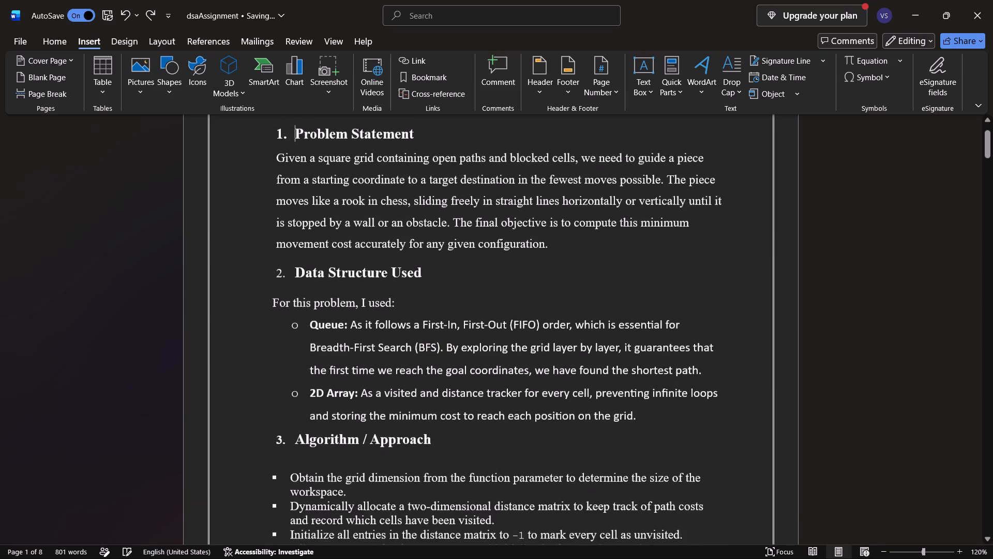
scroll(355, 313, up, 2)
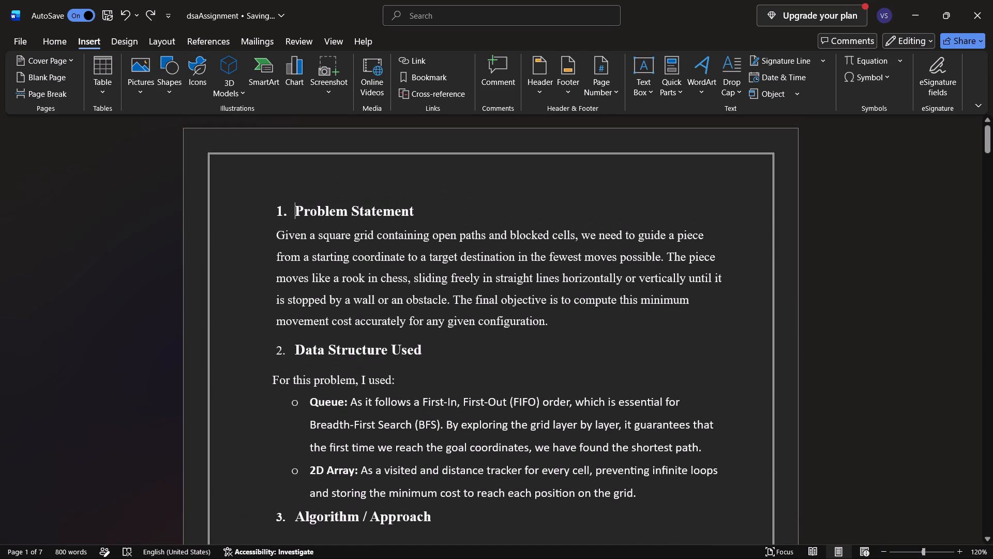
Insert a blank page at the start of the document, ahead of the Problem Statement heading.
click(133, 148)
click(133, 148)
scroll(240, 325, up, 1)
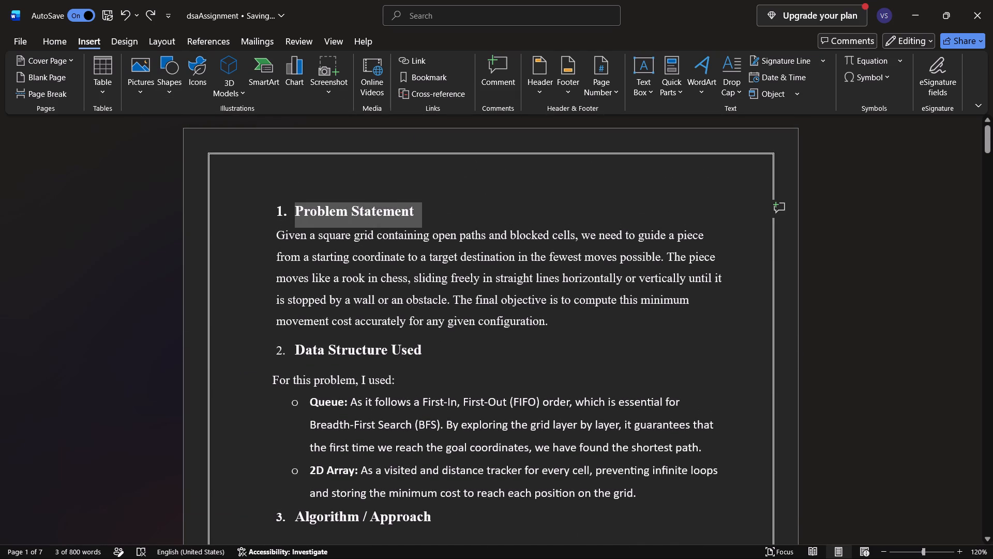
scroll(240, 325, up, 1)
click(292, 212)
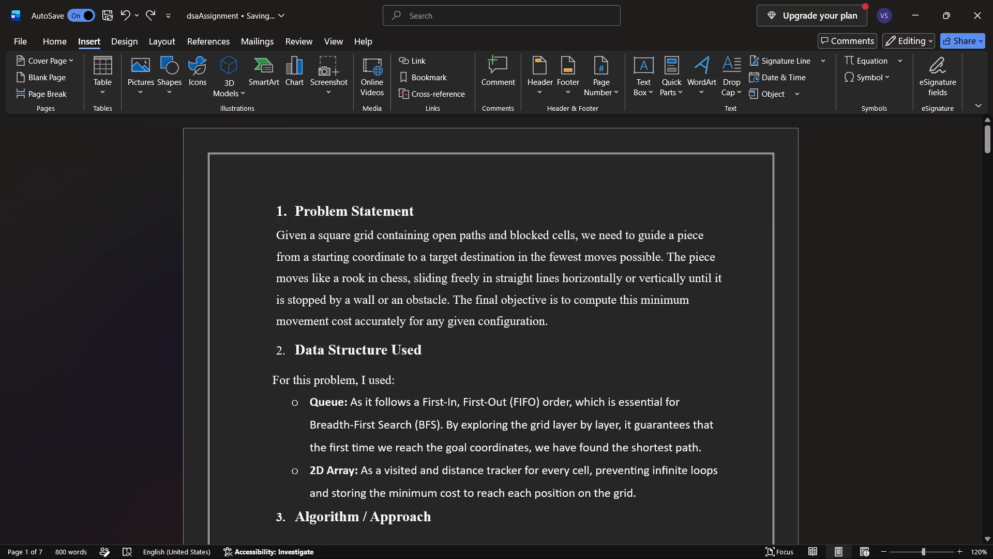
key(Left)
key(Left)
key(Left)
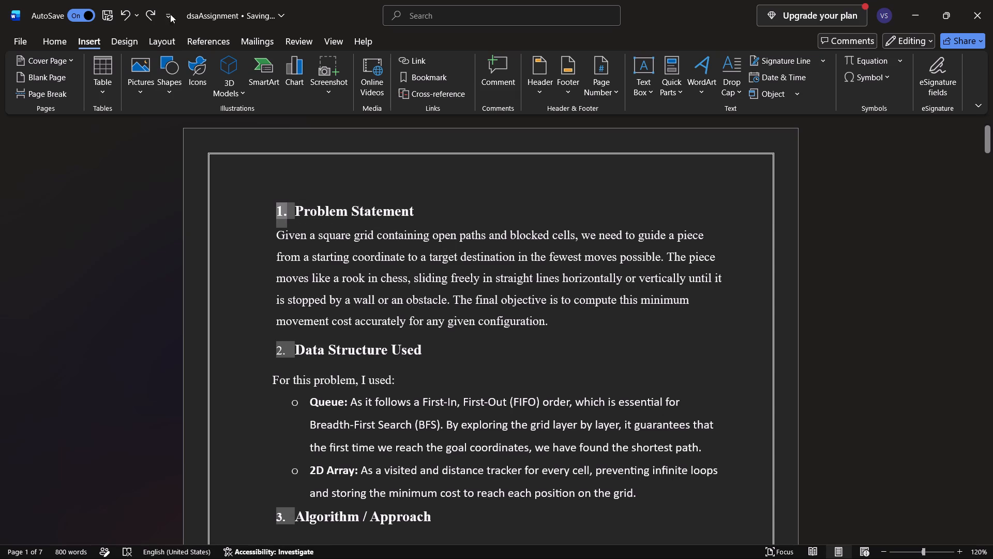
click(46, 76)
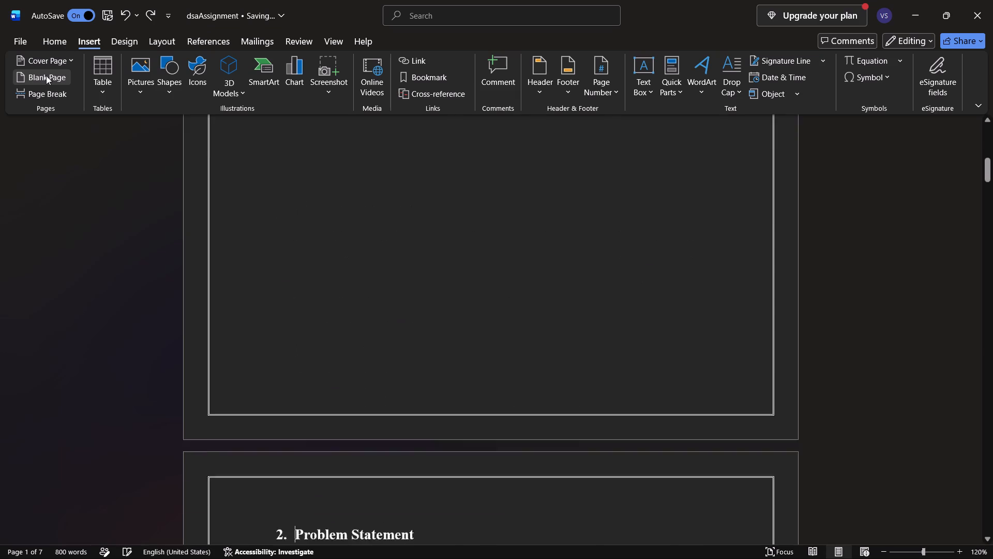
Remove the list number "1." from the new blank first page.
scroll(342, 288, up, 7)
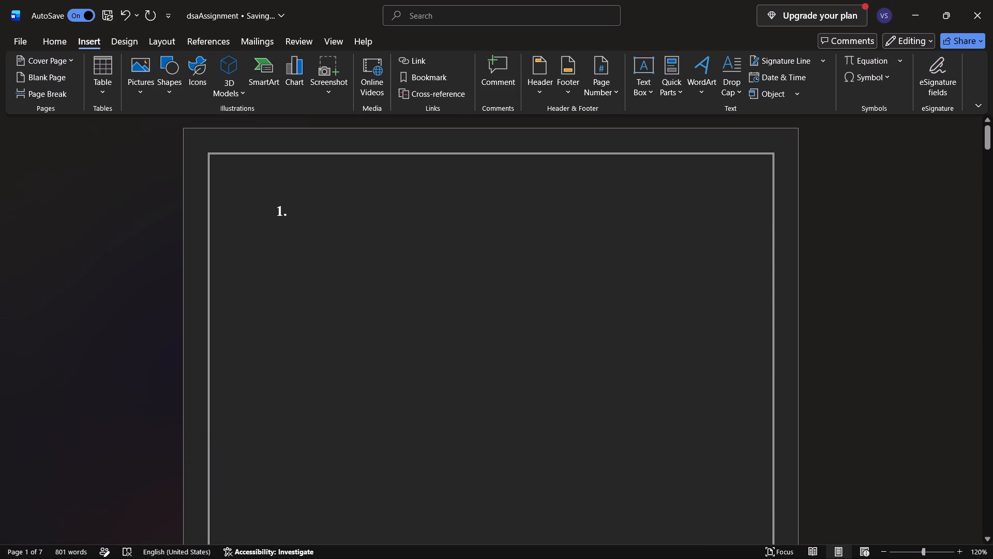
click(315, 219)
key(BackSpace)
key(BackSpace)
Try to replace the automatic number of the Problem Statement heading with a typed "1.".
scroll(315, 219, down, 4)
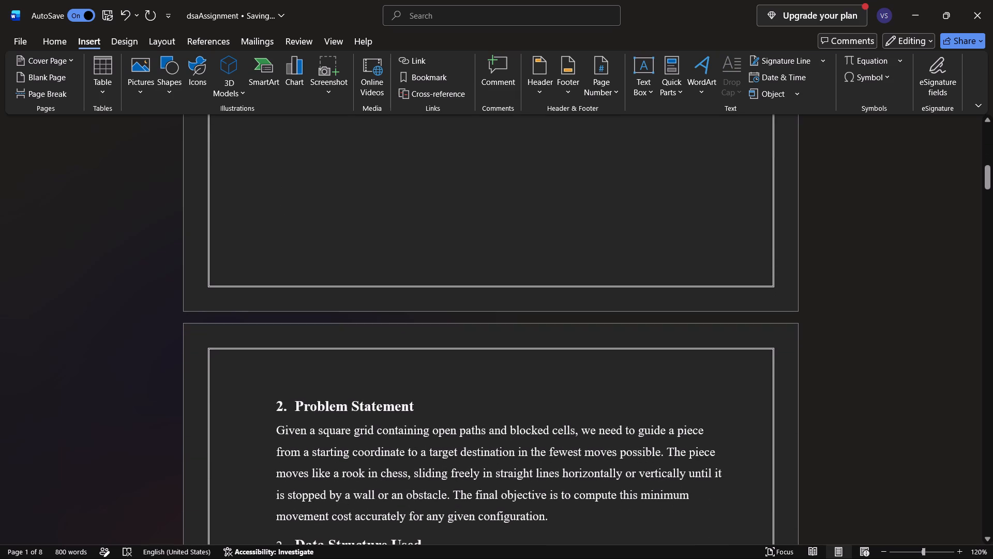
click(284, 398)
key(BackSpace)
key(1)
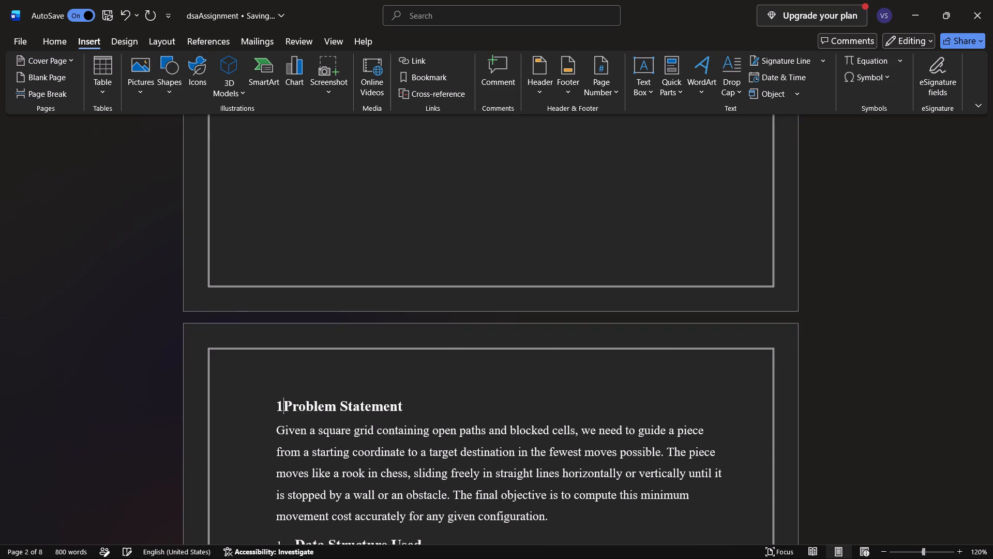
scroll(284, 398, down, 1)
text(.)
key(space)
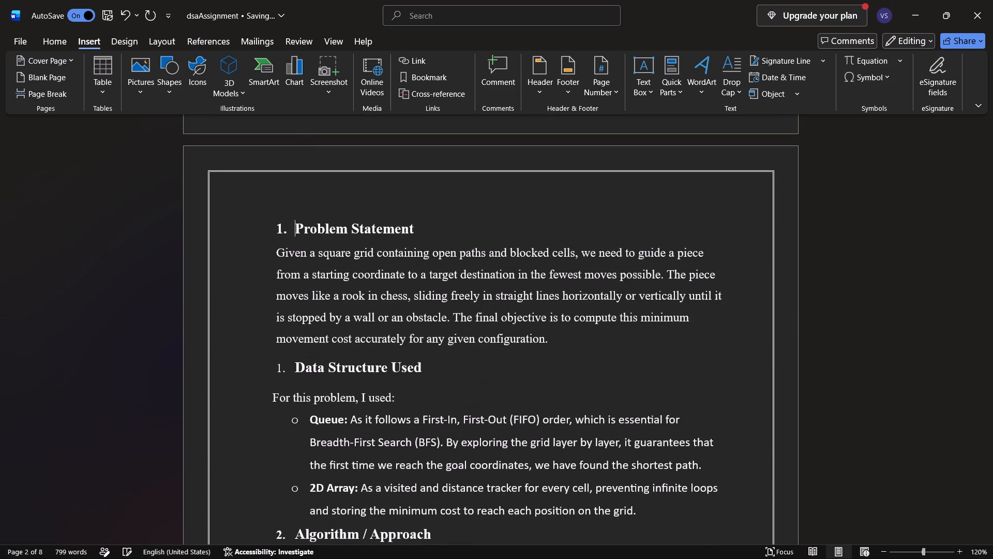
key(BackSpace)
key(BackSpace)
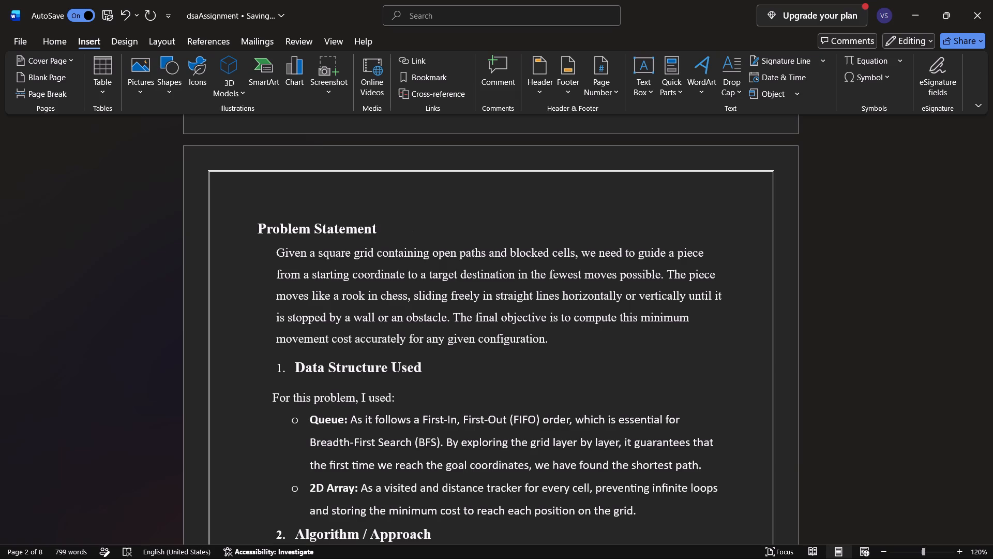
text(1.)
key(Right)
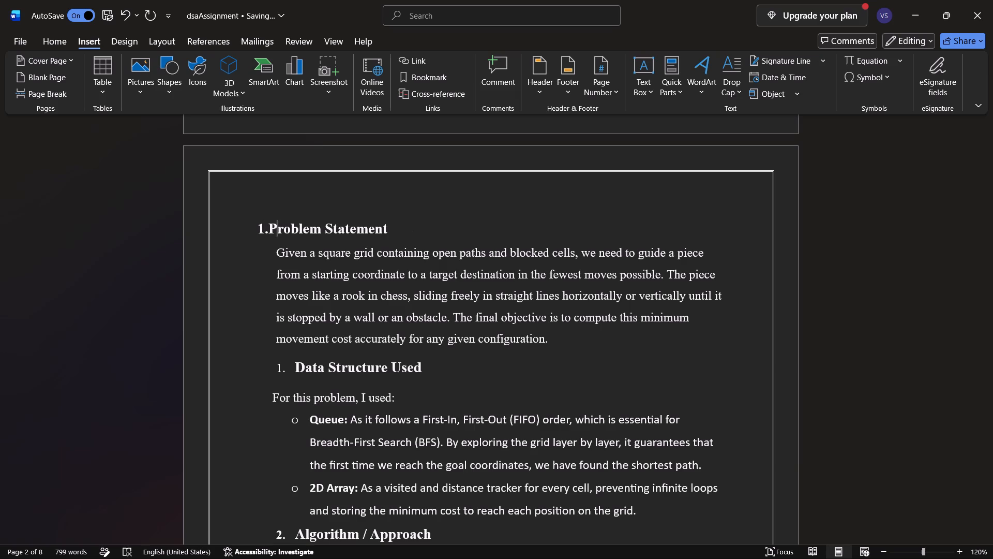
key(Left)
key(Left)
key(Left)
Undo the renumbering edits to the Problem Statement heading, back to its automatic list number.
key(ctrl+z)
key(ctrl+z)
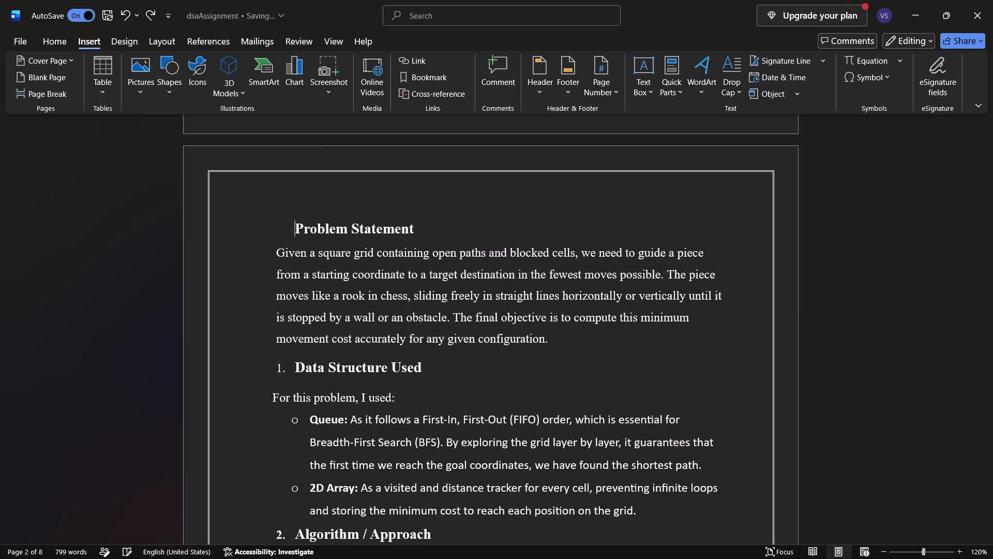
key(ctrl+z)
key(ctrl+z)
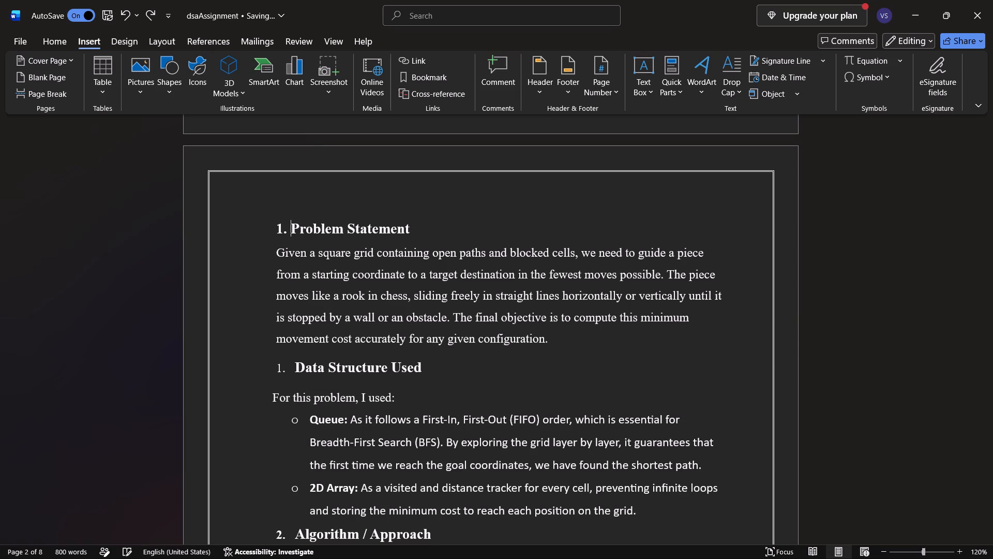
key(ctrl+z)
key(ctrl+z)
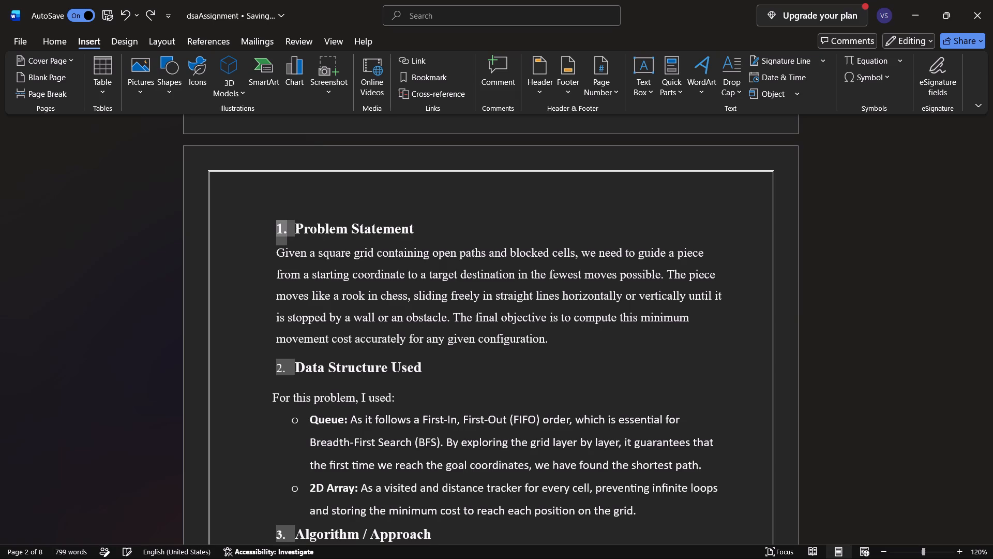
Review the document from the blank first page through the test cases and output pictures, checking numbering and layout.
click(469, 397)
scroll(469, 397, up, 4)
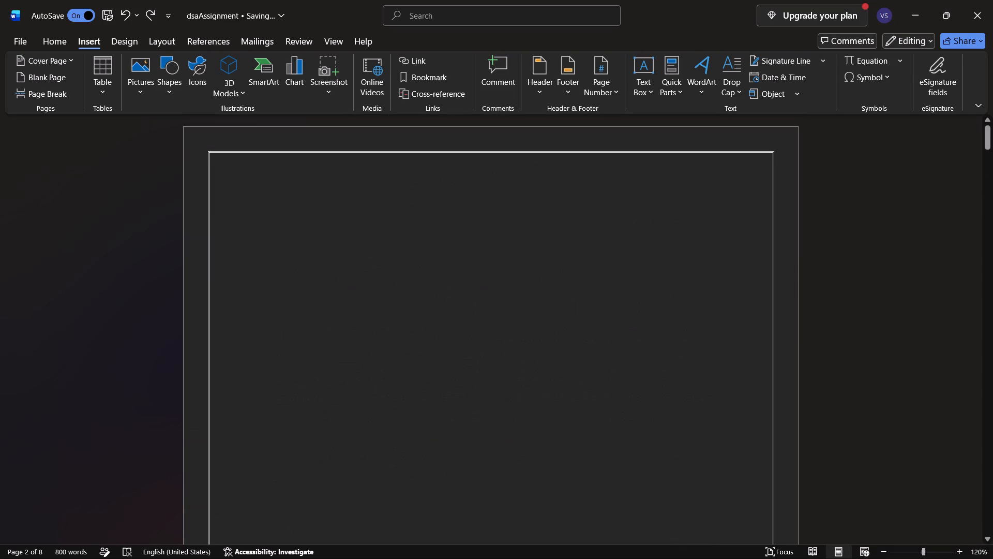
scroll(469, 397, up, 1)
scroll(469, 397, down, 6)
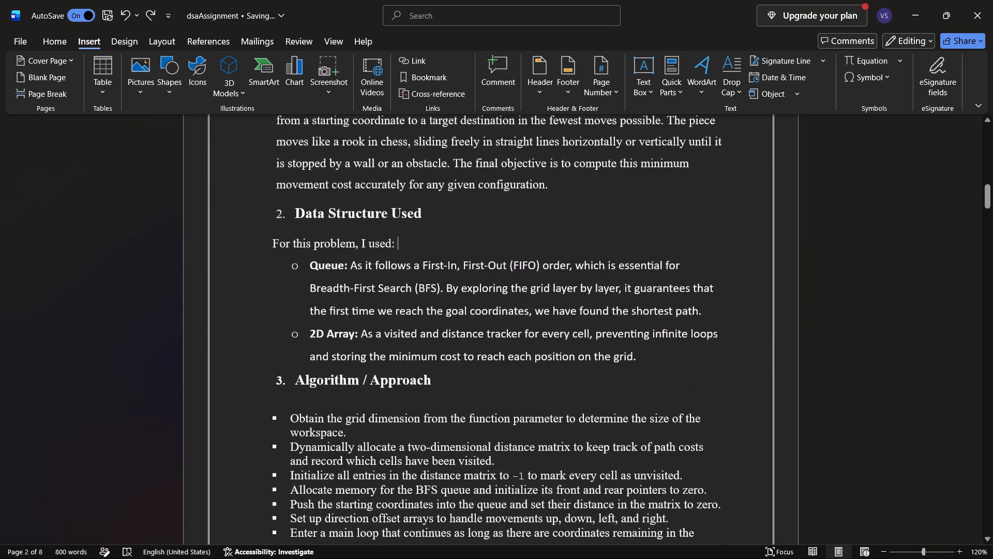
scroll(469, 397, down, 9)
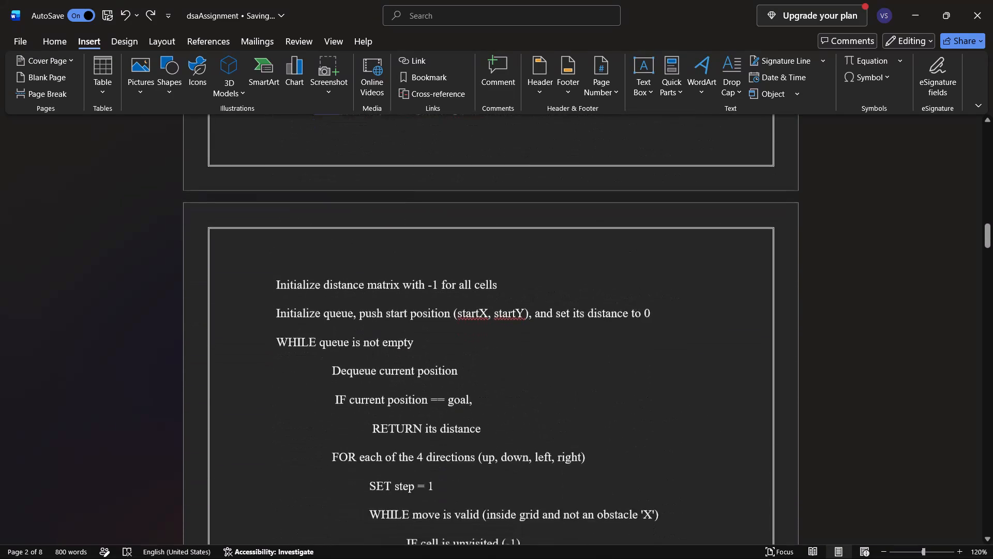
scroll(469, 397, down, 9)
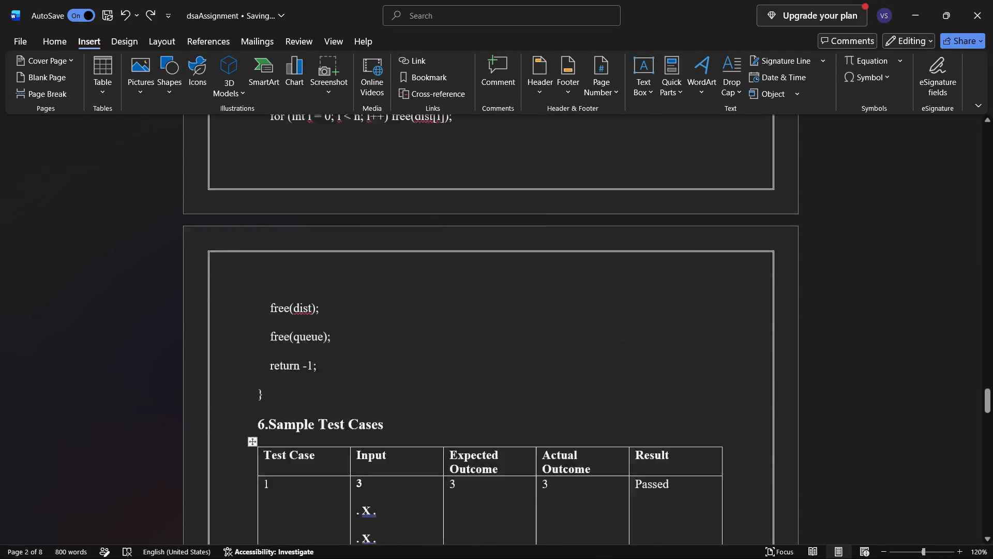
scroll(469, 397, down, 5)
scroll(469, 397, up, 6)
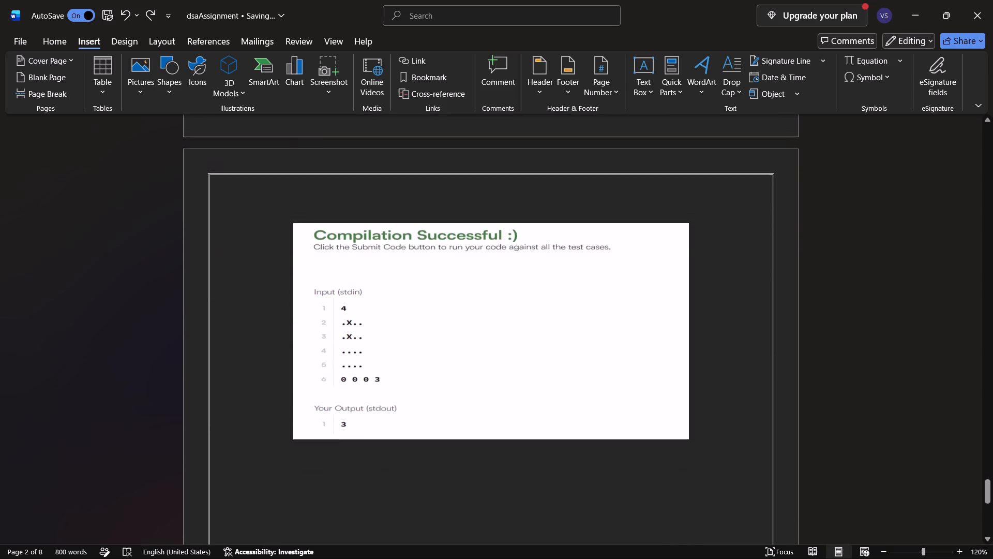
scroll(469, 397, up, 14)
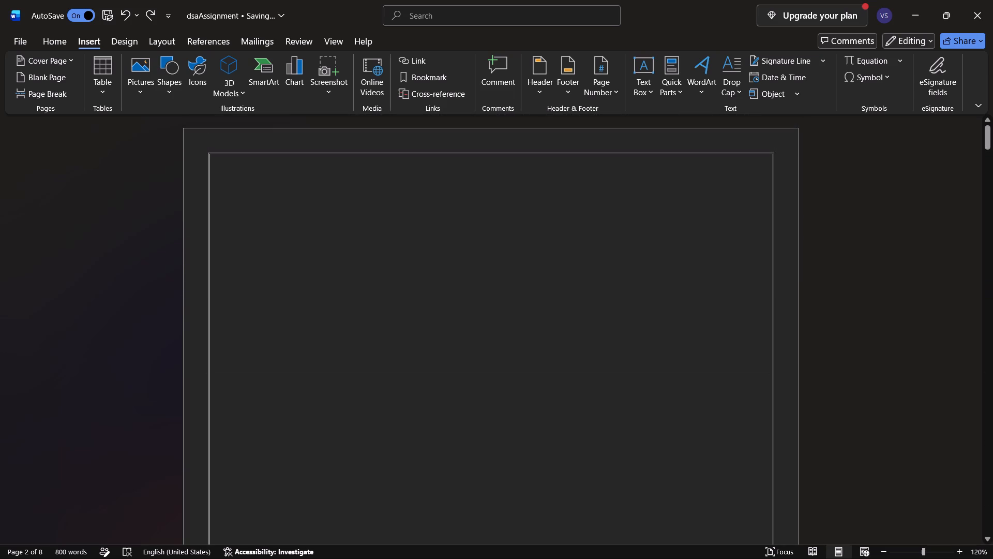
scroll(386, 304, down, 8)
scroll(386, 304, up, 12)
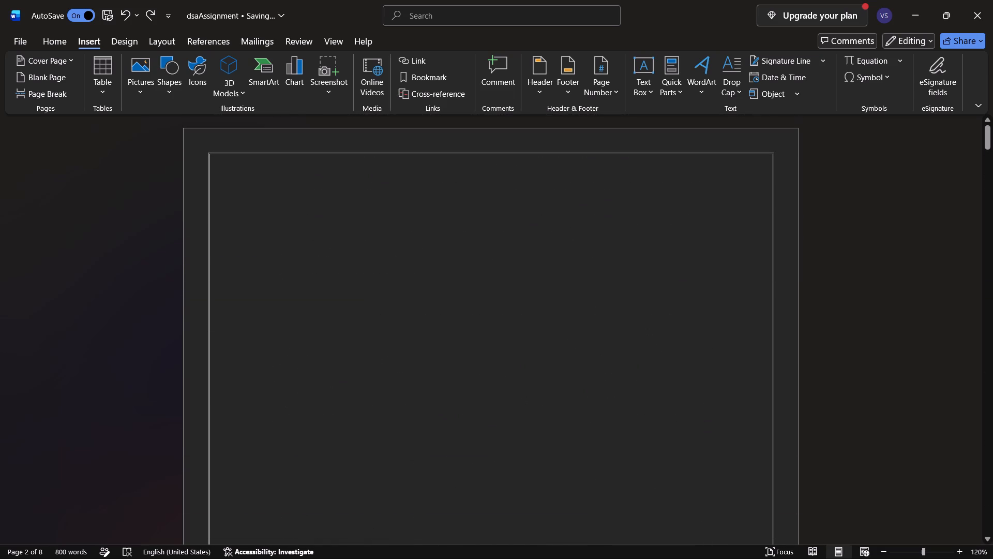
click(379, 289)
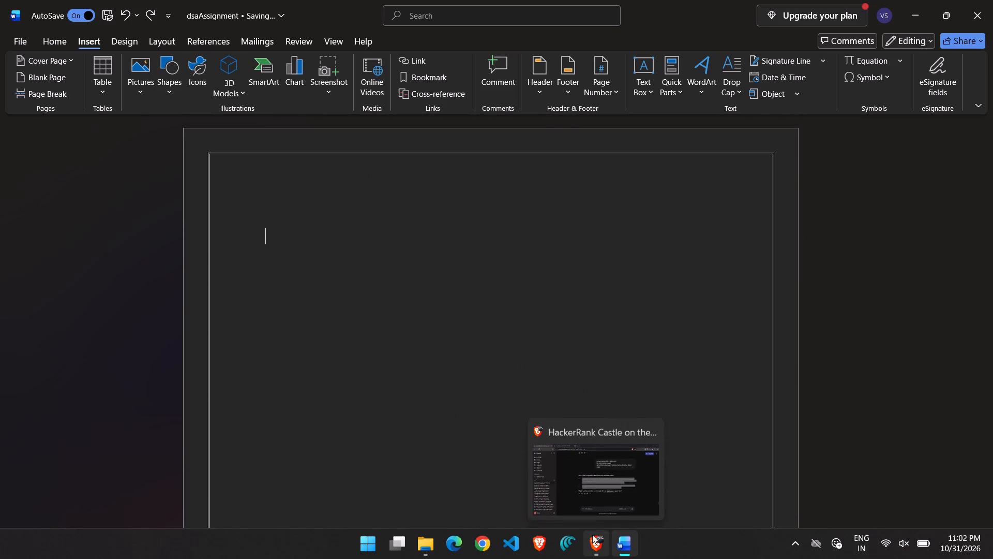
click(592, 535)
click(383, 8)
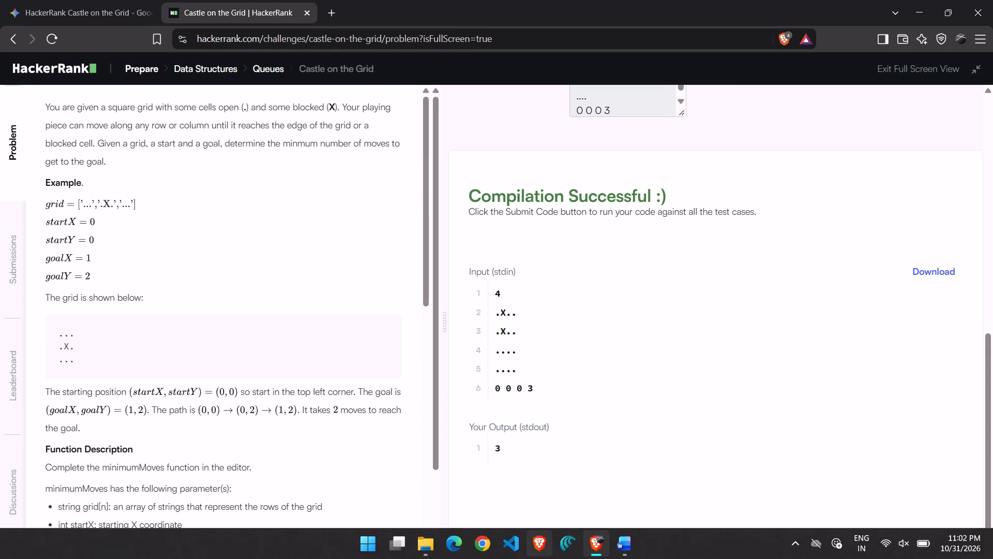
Open WhatsApp.
click(373, 553)
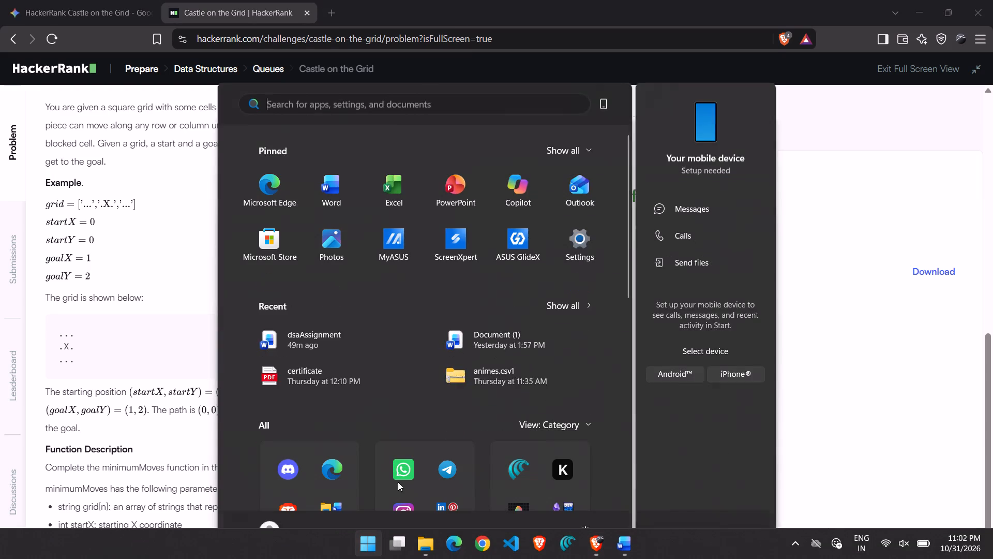
click(402, 450)
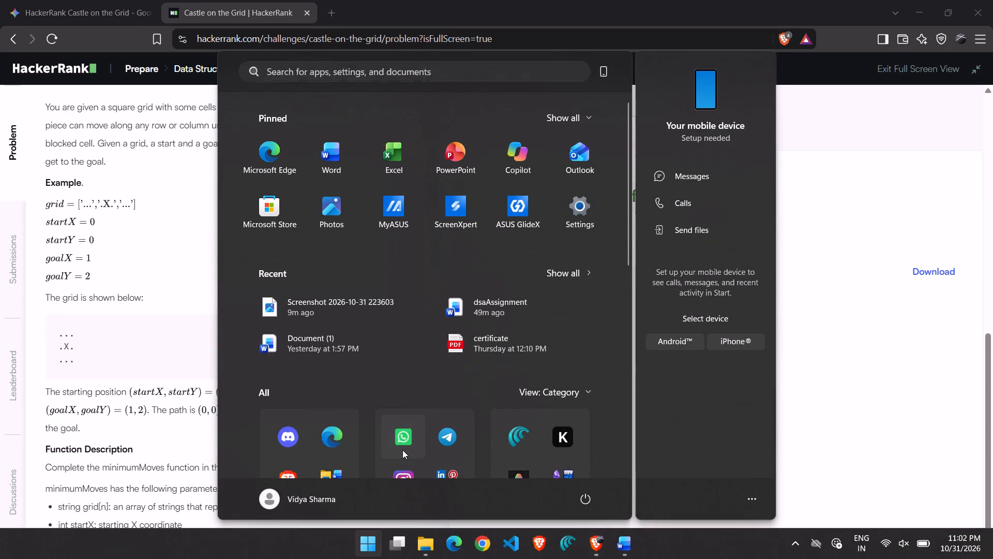
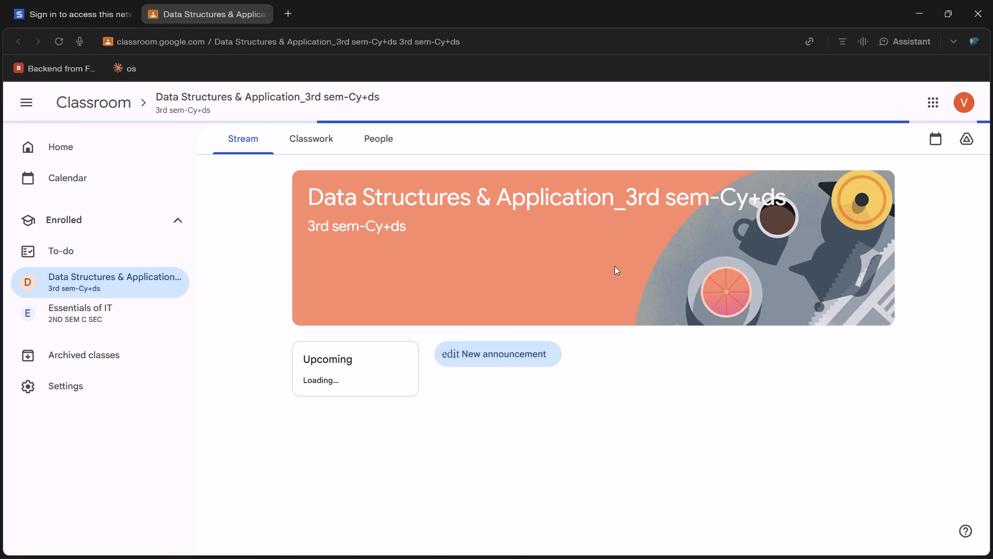
Open the HackerRank_Data_Structures_Report_Template.docx attachment from the SAMPLE REPORT FOR HACKER RANK class material.
scroll(672, 311, down, 2)
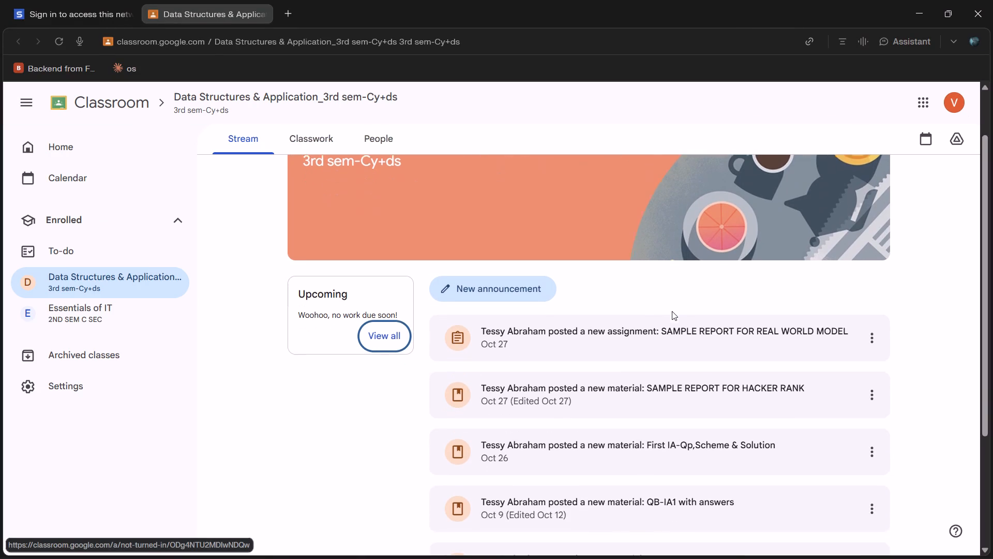
scroll(672, 311, down, 1)
click(651, 369)
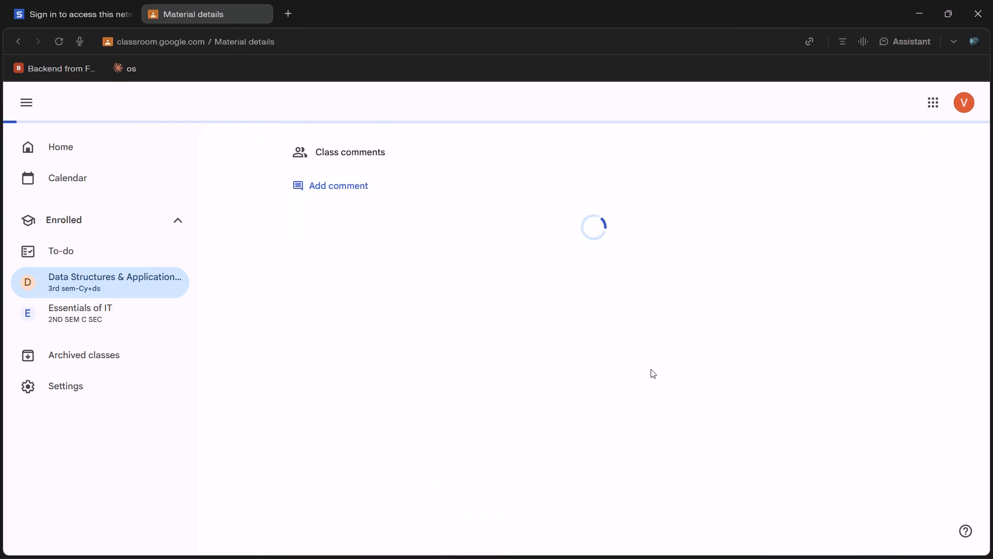
click(389, 244)
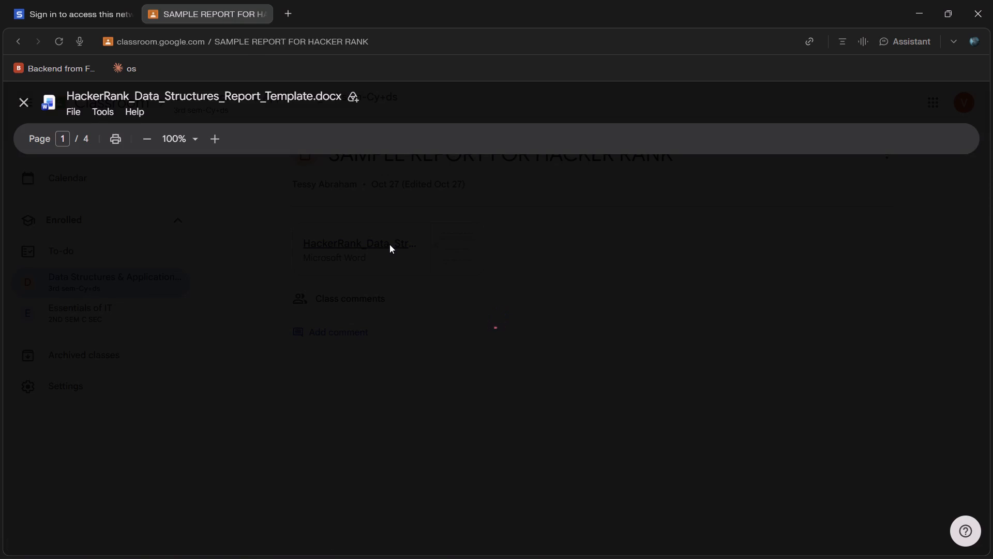
Copy the template's cover-page text, from the M S Engineering College heading through the BRANCH line.
scroll(389, 244, down, 5)
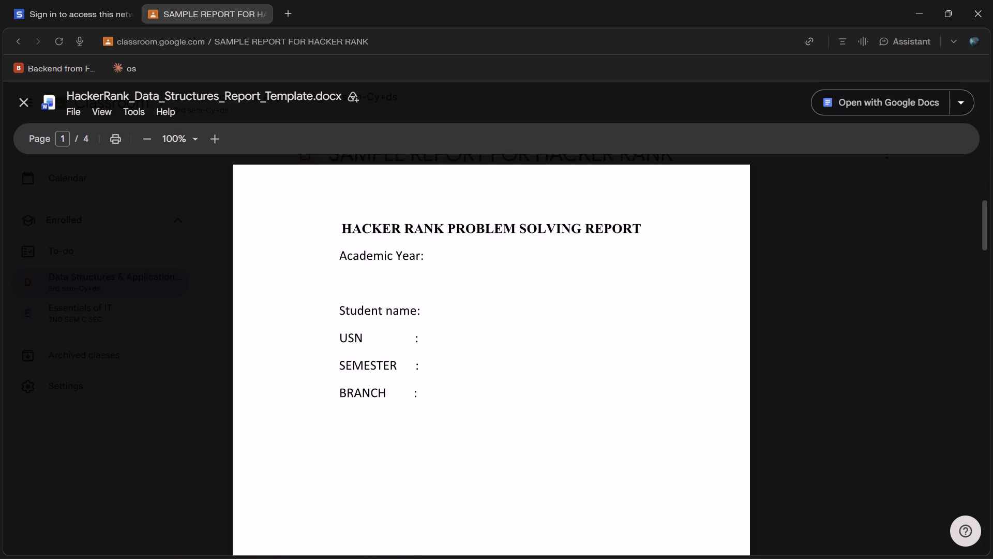
scroll(389, 244, up, 3)
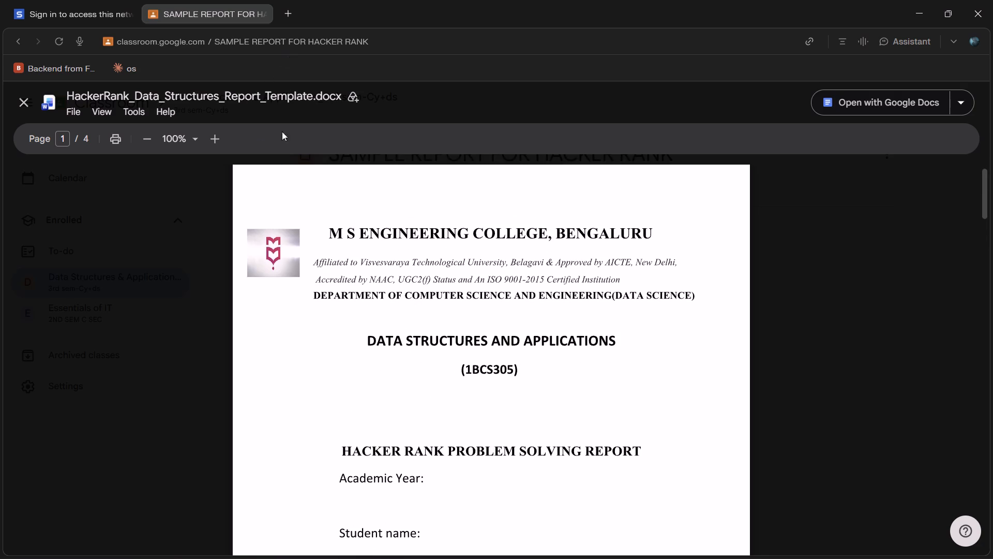
drag(325, 256, 383, 354)
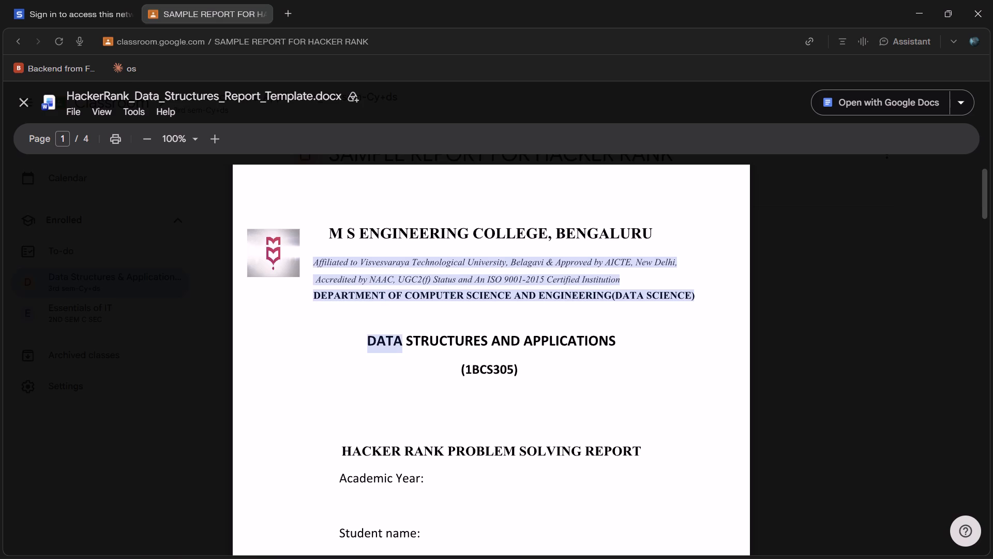
drag(315, 197, 424, 439)
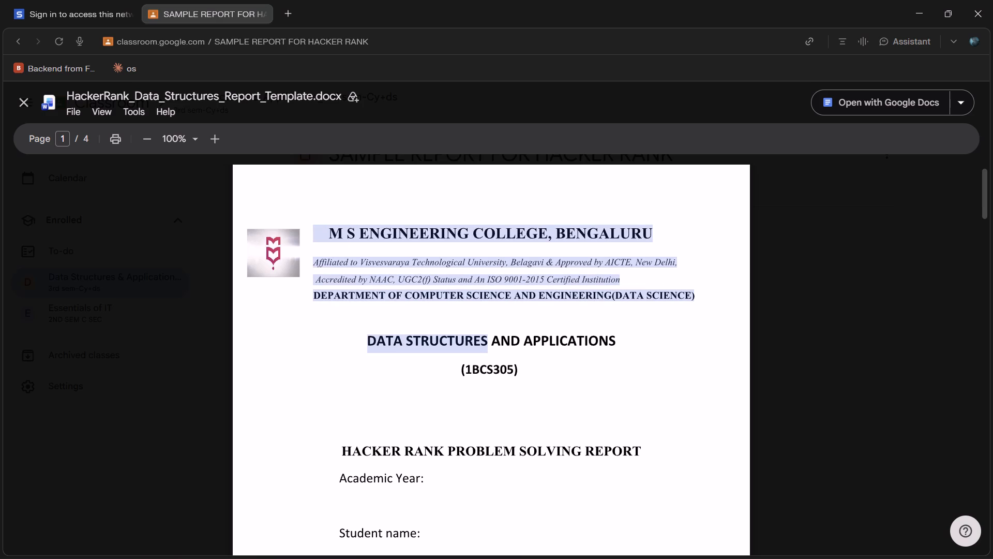
drag(424, 439, 416, 558)
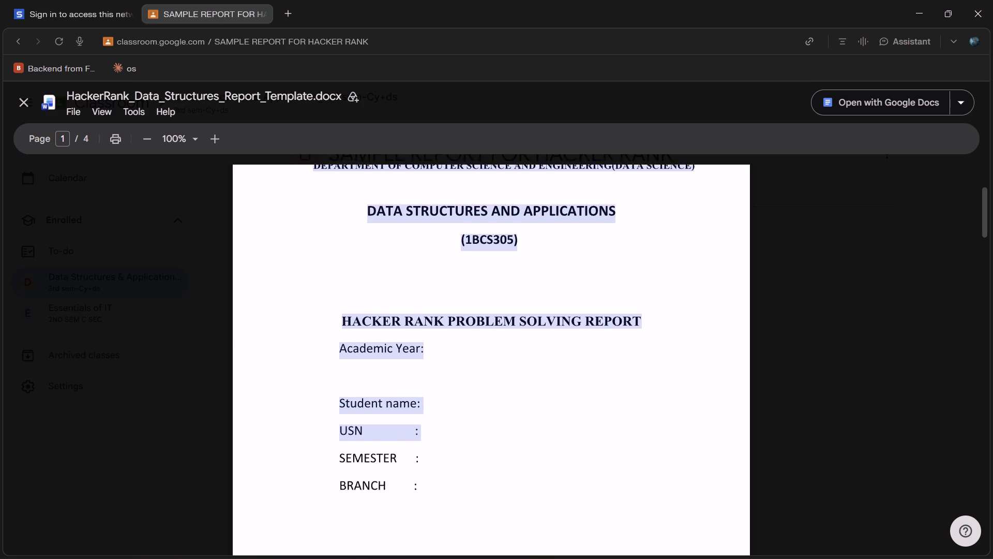
drag(416, 558, 478, 413)
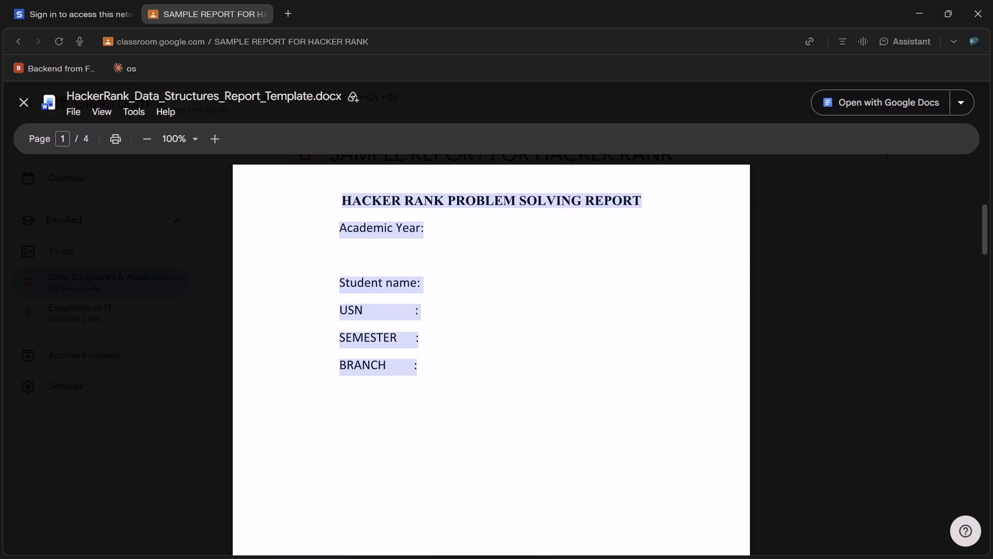
key(ctrl+c)
key(ctrl+c)
click(544, 317)
Switch to the dsaAssignment document in Word.
scroll(544, 317, down, 2)
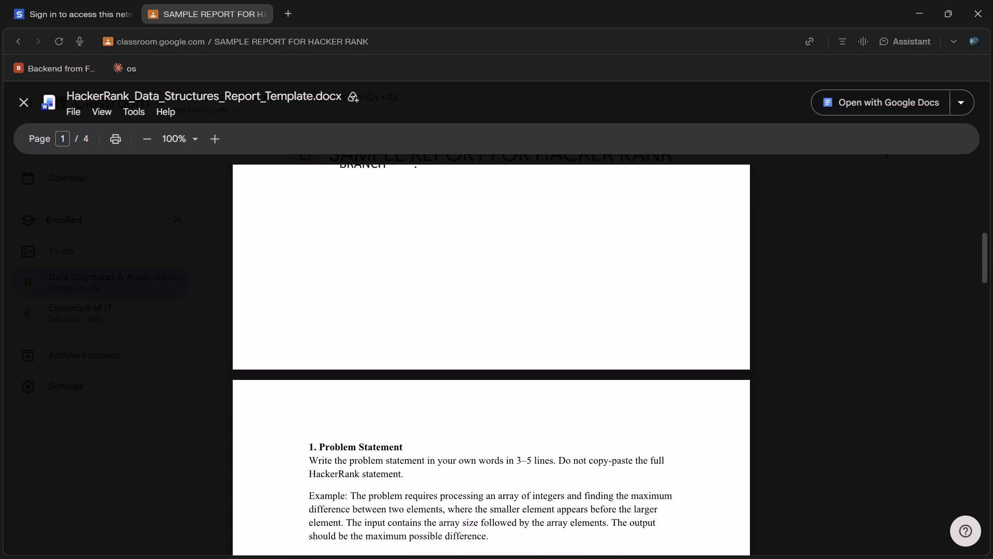
scroll(544, 317, down, 2)
scroll(544, 317, up, 4)
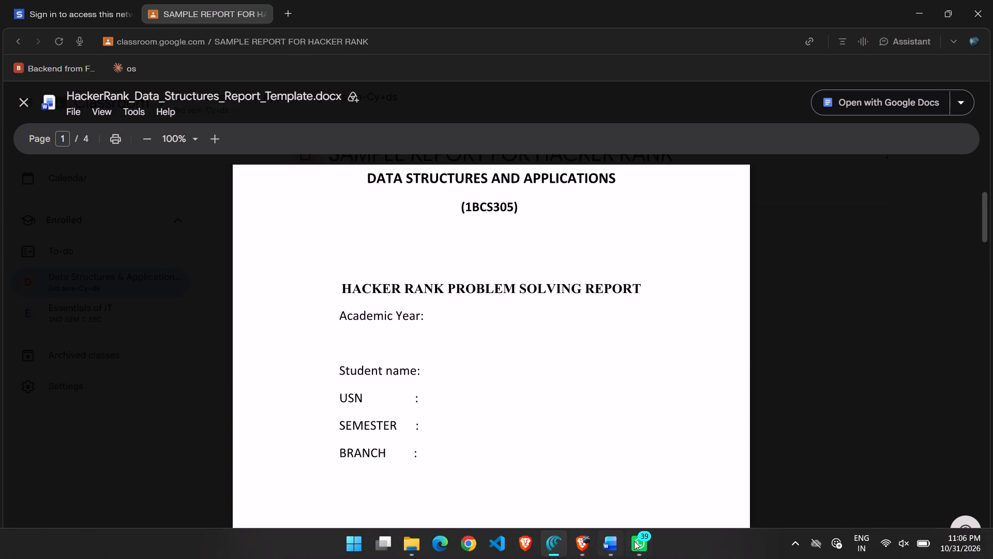
click(616, 537)
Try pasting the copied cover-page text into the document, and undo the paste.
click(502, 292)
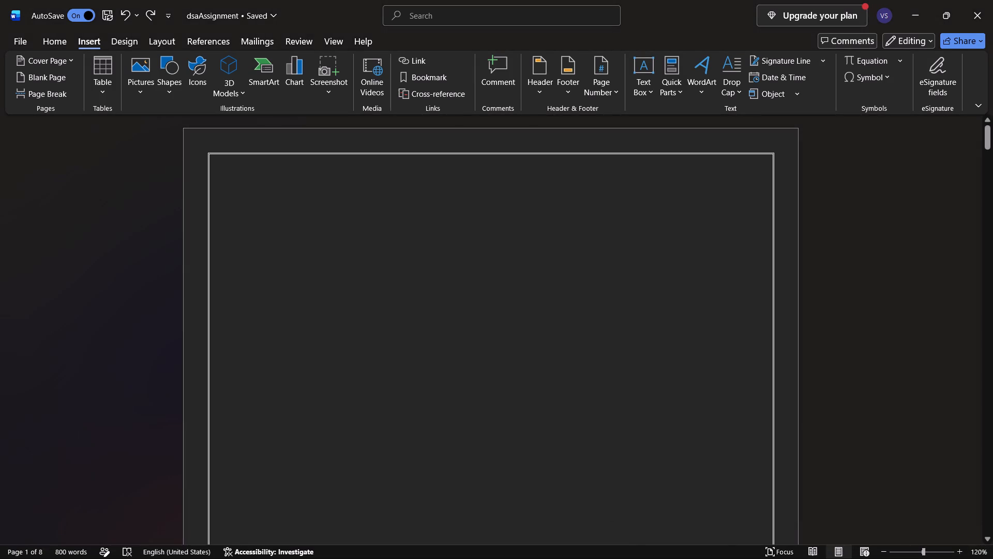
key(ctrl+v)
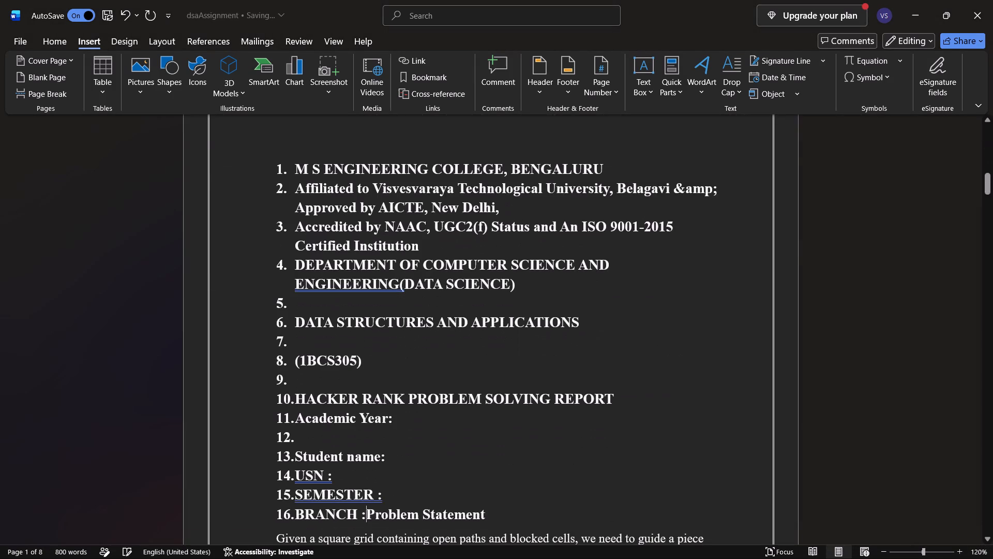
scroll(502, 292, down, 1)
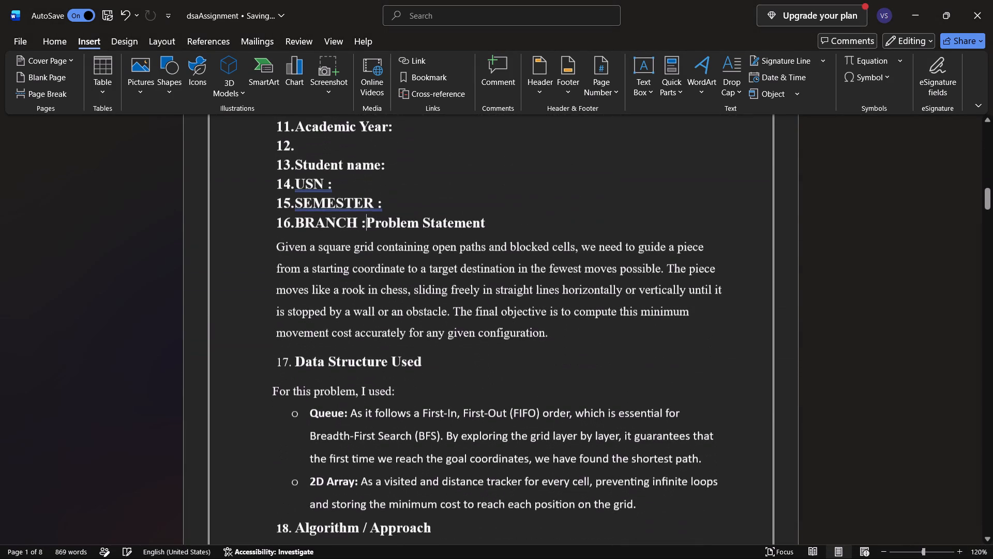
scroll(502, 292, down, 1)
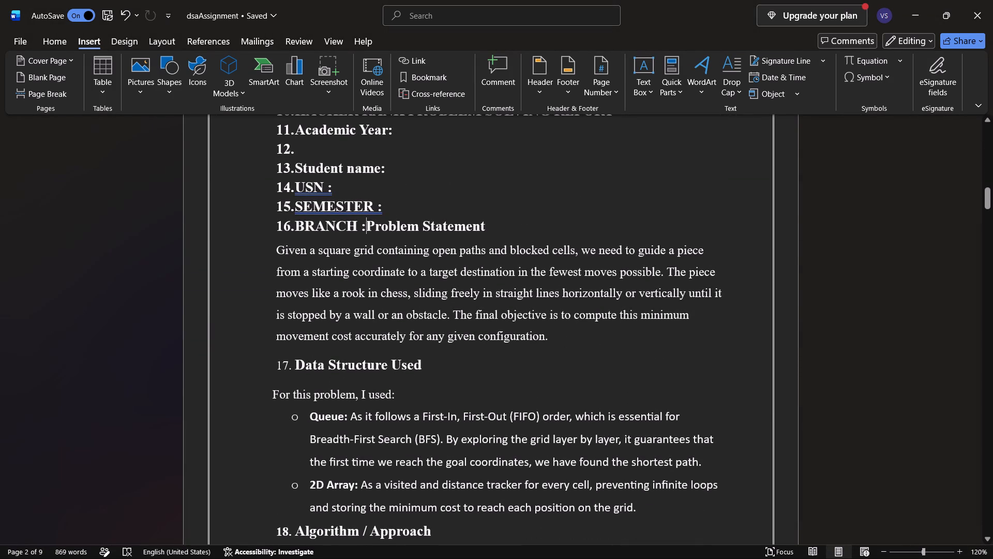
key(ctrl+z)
Paste the copied cover-page text ahead of the Problem Statement heading.
scroll(380, 220, up, 2)
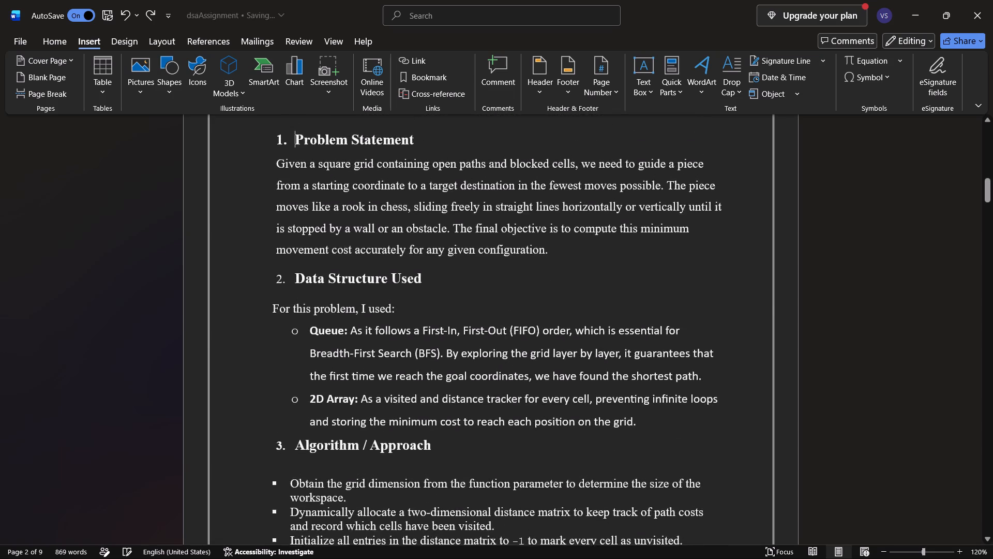
scroll(380, 220, up, 3)
scroll(355, 139, up, 3)
click(316, 195)
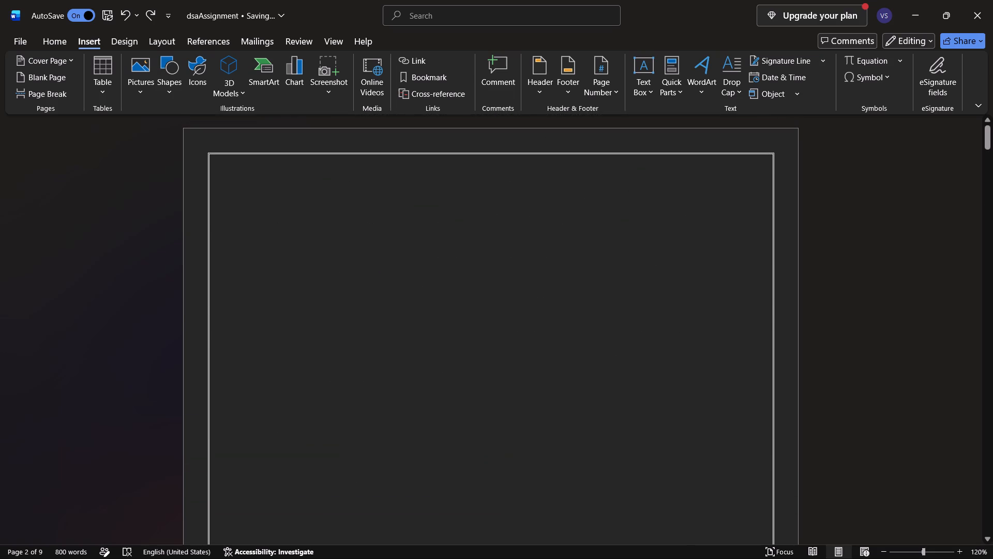
click(52, 34)
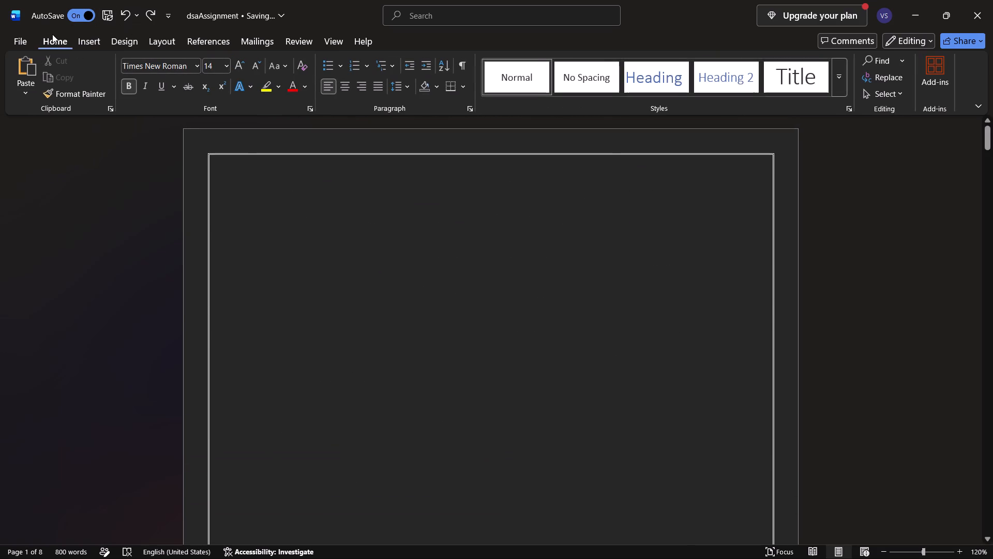
click(129, 85)
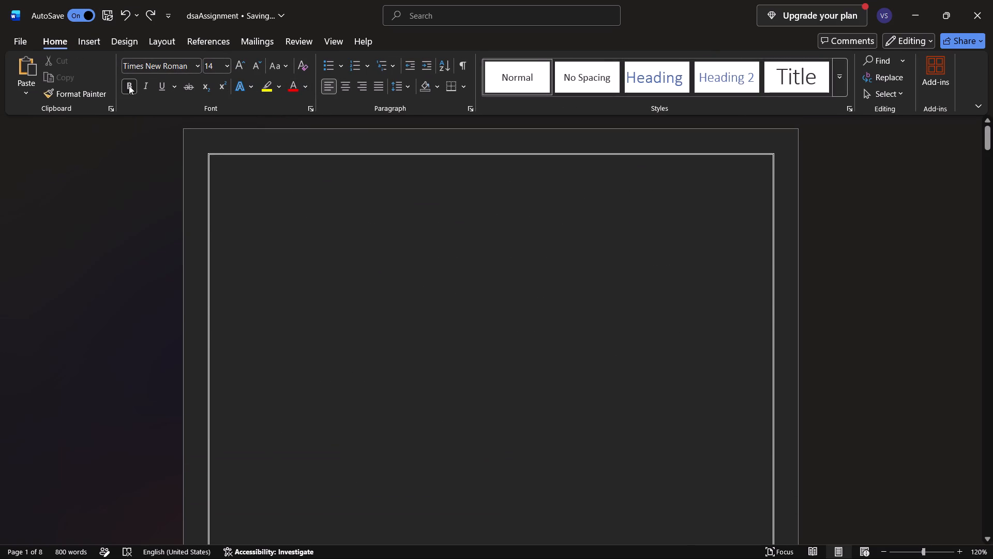
click(349, 234)
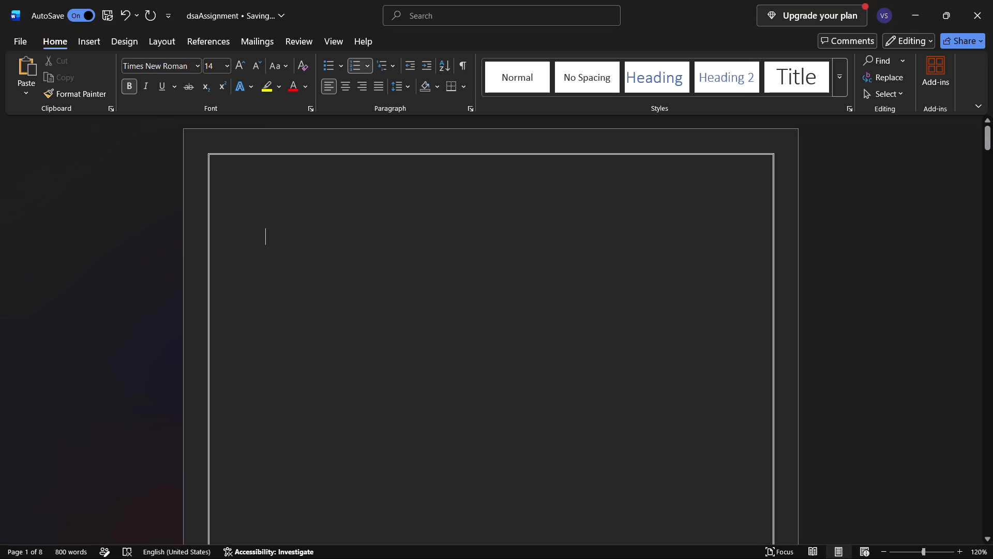
key(ctrl+v)
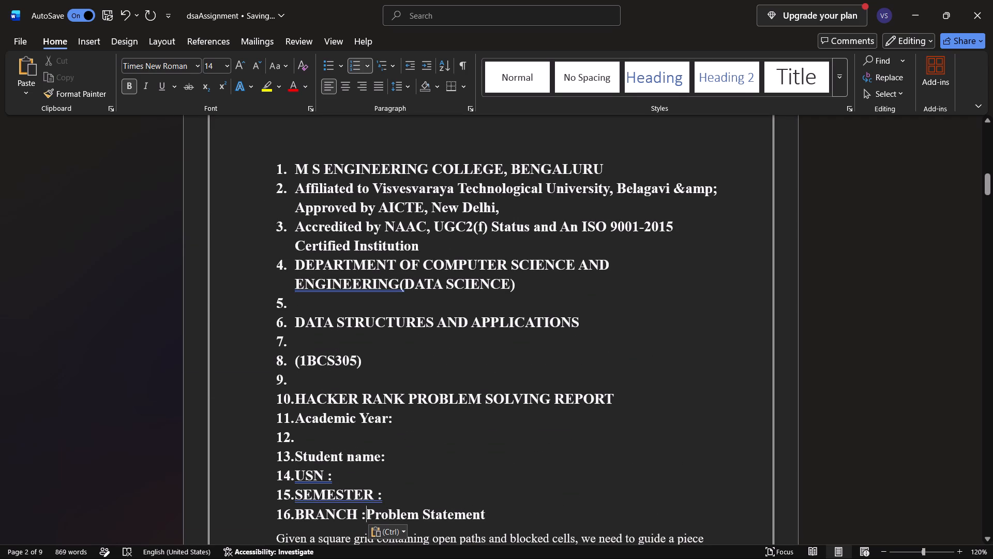
Move the Problem Statement heading onto its own line, separate from the BRANCH line.
drag(258, 153, 395, 410)
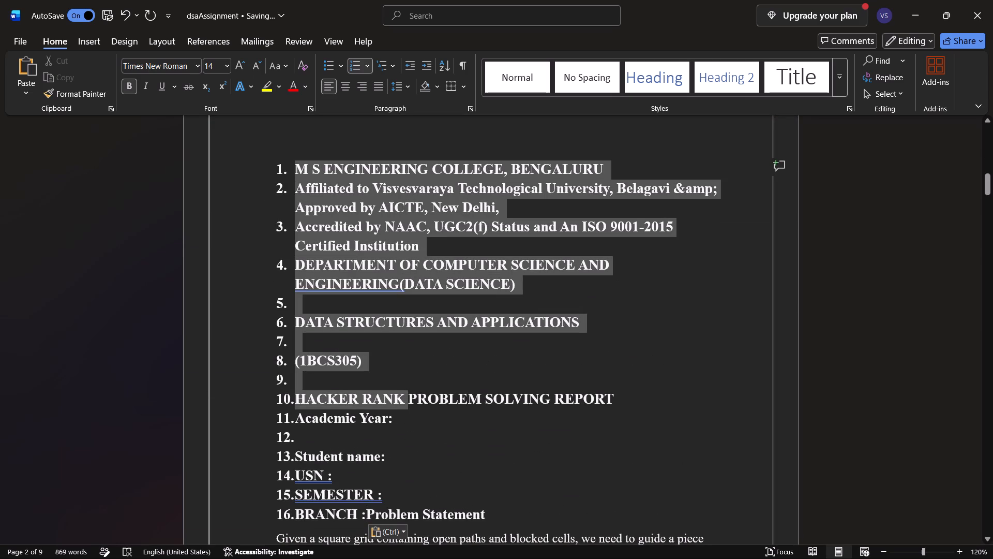
drag(395, 410, 368, 479)
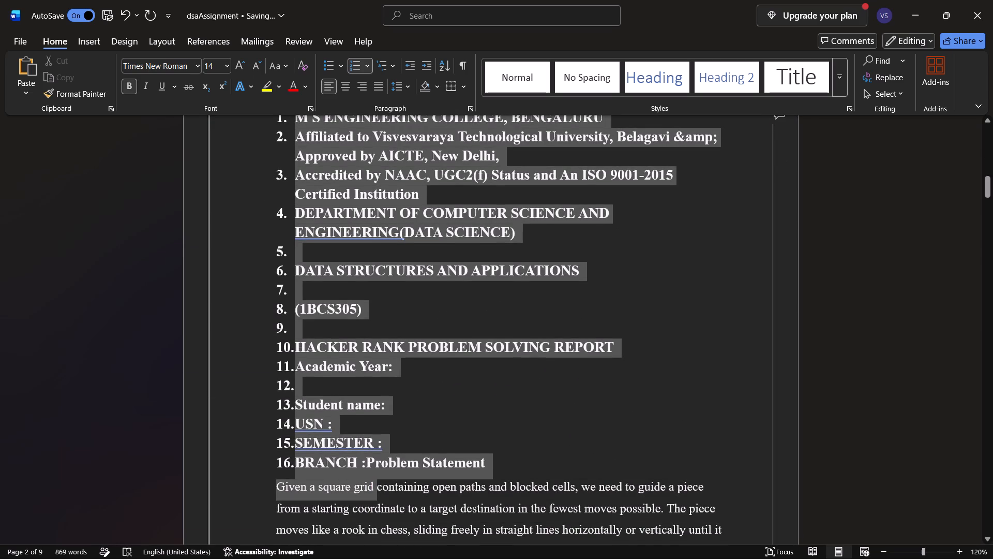
drag(368, 479, 367, 465)
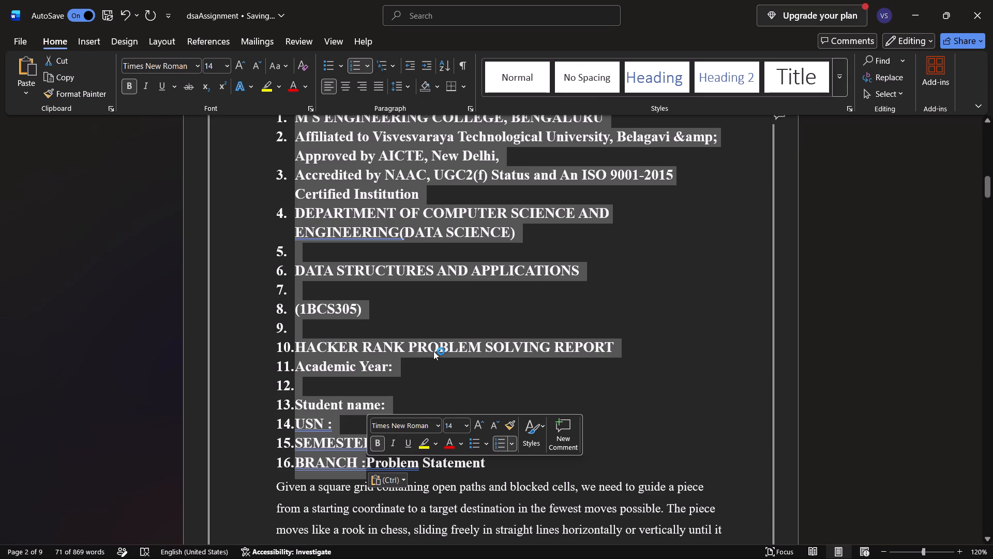
click(433, 351)
click(363, 465)
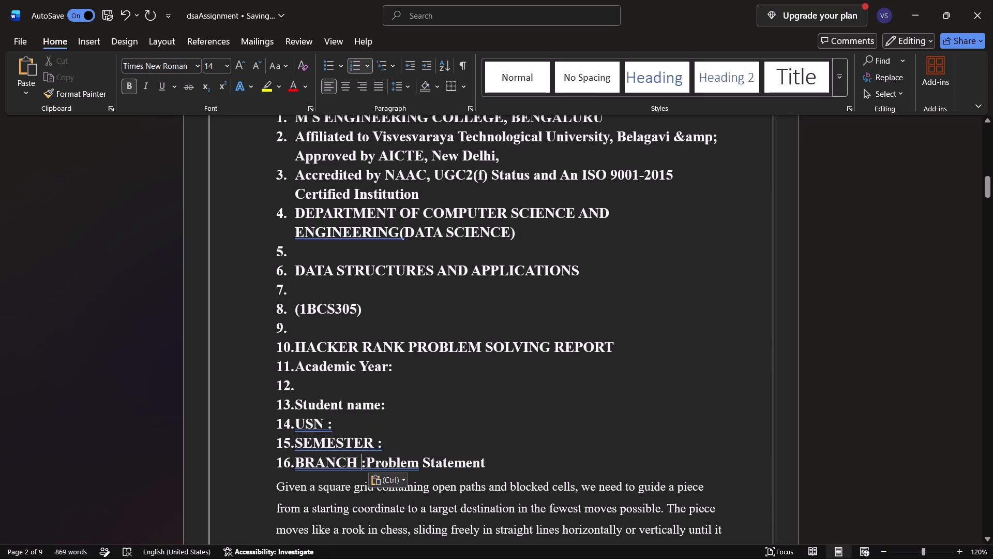
click(366, 466)
key(Return)
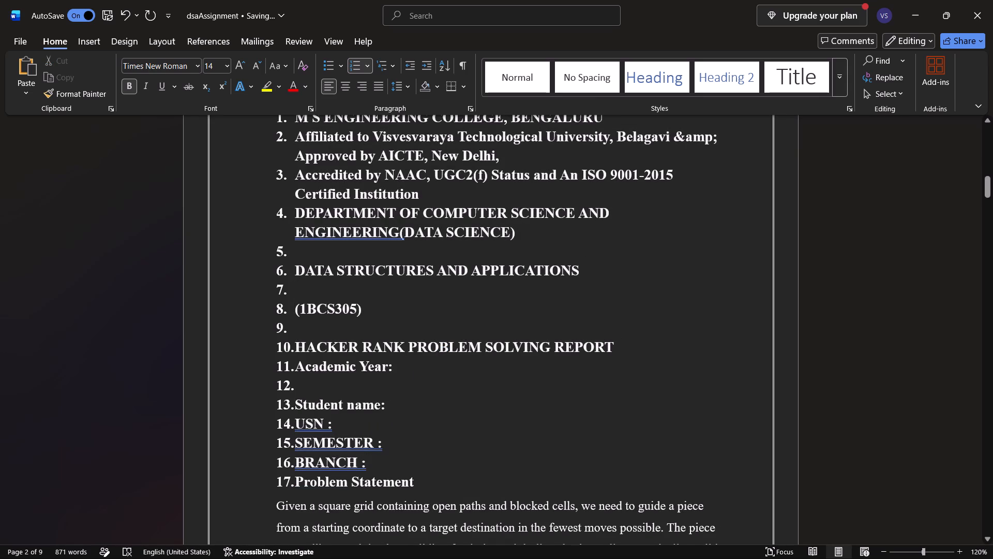
Remove the list numbering from the cover-page lines, from the document's start through the BRANCH line.
drag(368, 465, 281, 322)
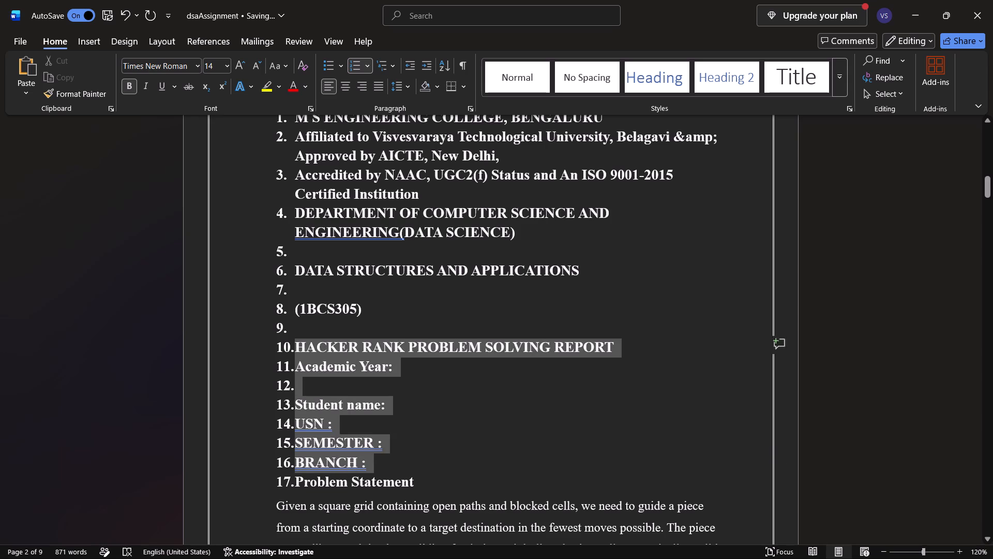
drag(281, 322, 273, 36)
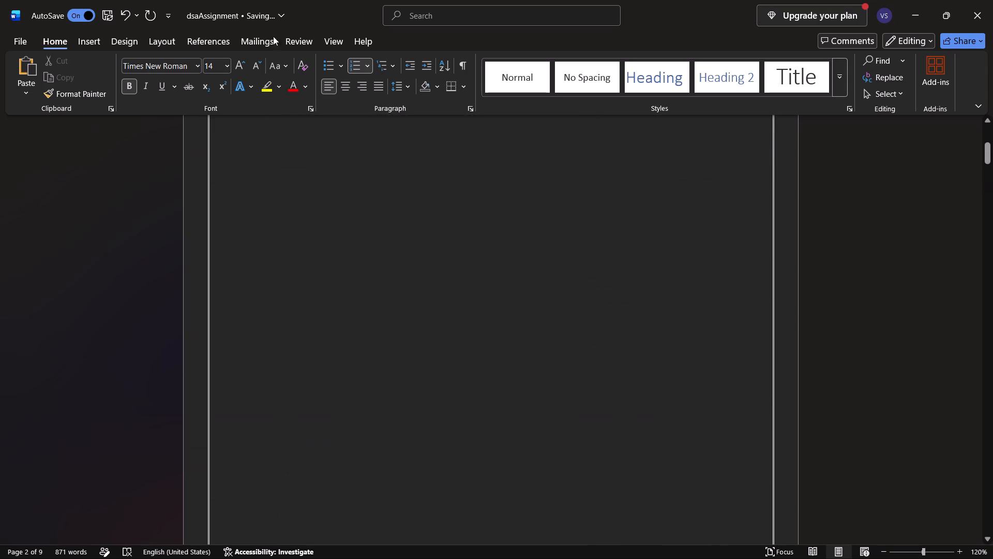
drag(273, 36, 274, 0)
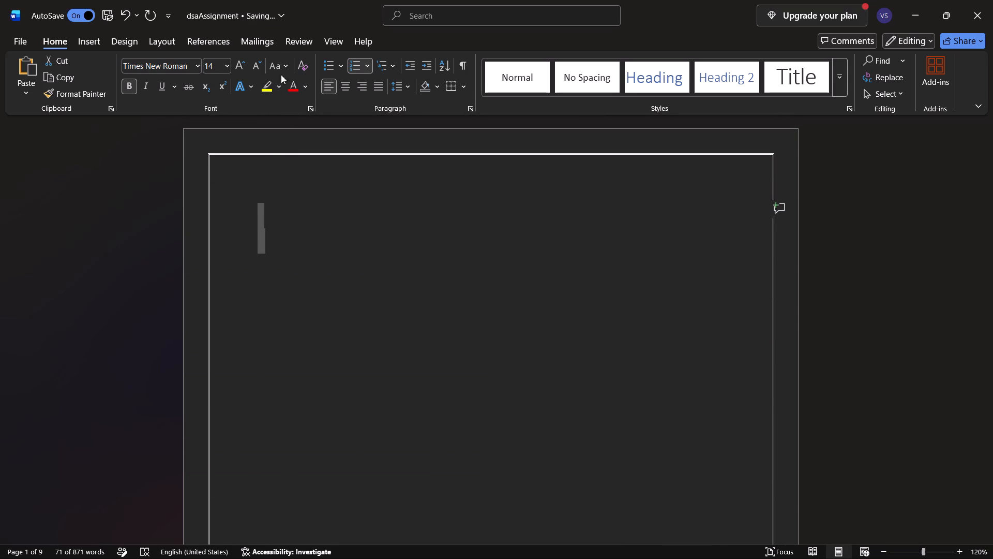
click(354, 70)
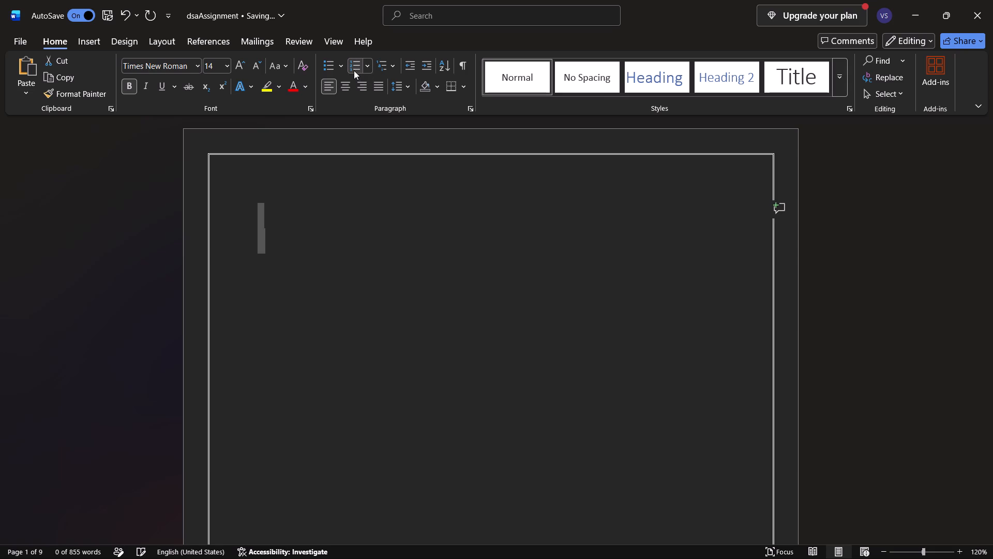
Center the selected cover-page text and set its font size to 12.
click(343, 86)
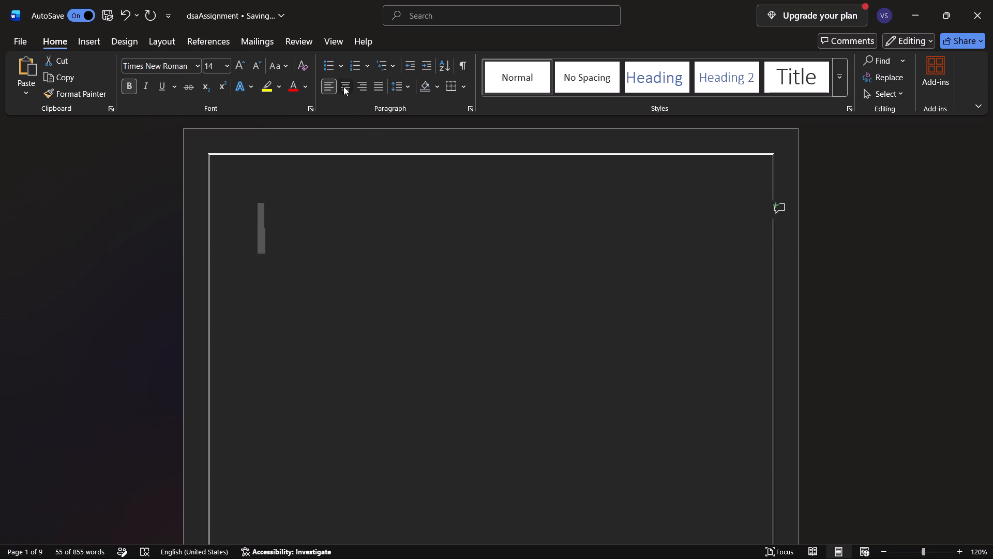
click(228, 67)
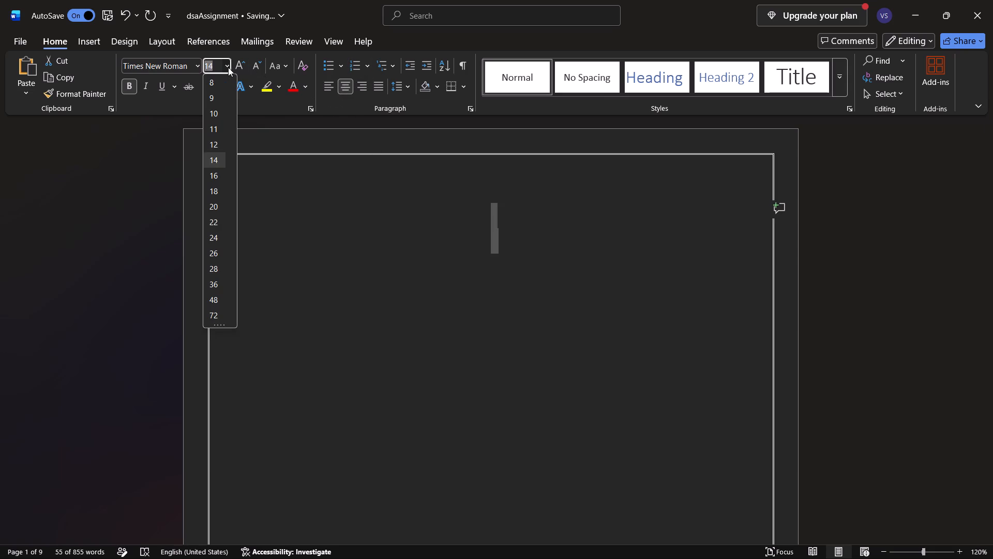
click(213, 142)
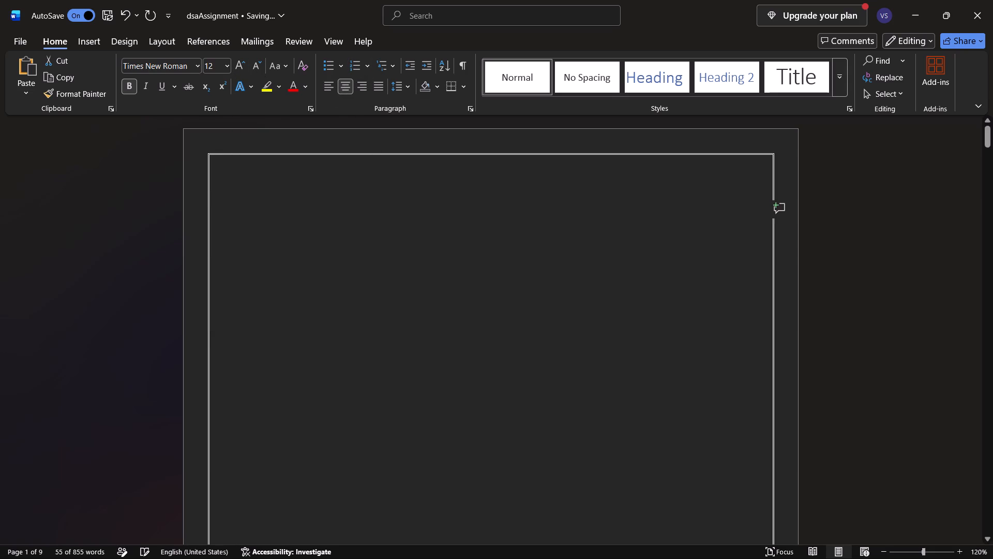
Delete the blank page ahead of the cover-page text so that the college name starts on the first page.
scroll(272, 284, down, 3)
click(344, 245)
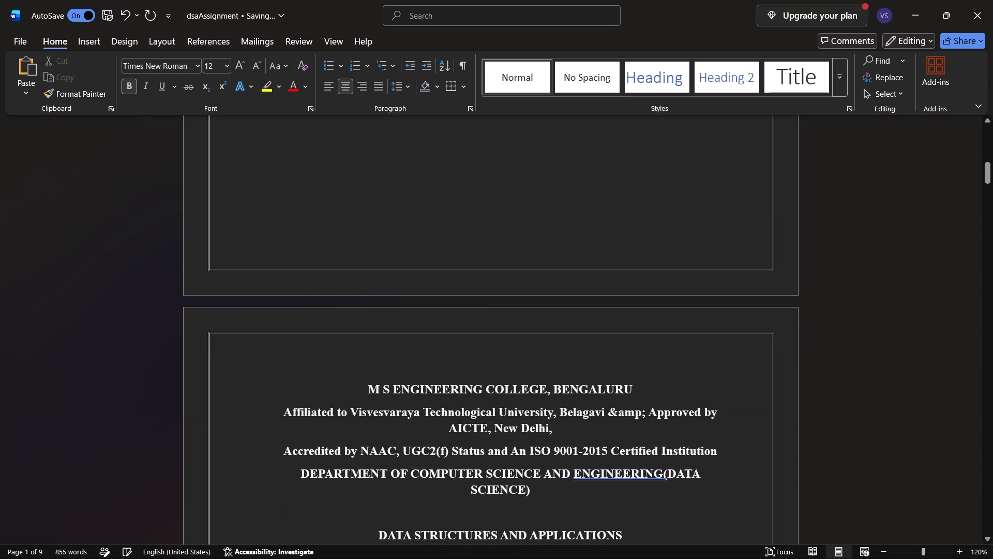
click(344, 245)
key(BackSpace)
key(BackSpace)
Insert blank lines after the BRANCH line to push the Problem Statement heading onto the next page.
scroll(344, 245, down, 1)
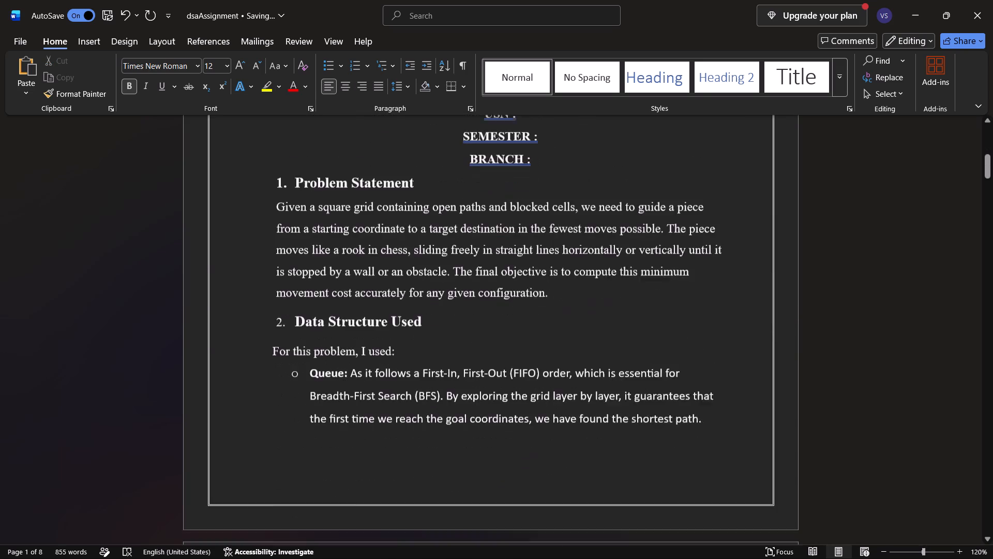
scroll(344, 245, down, 1)
click(556, 166)
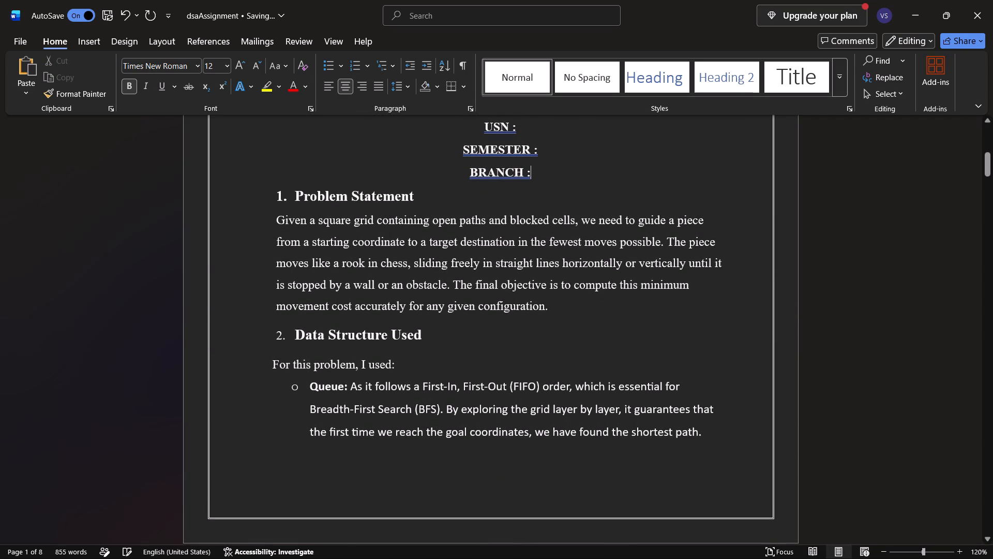
key(Return)
key(Return)
key(Return)
key(Return)
key(Return)
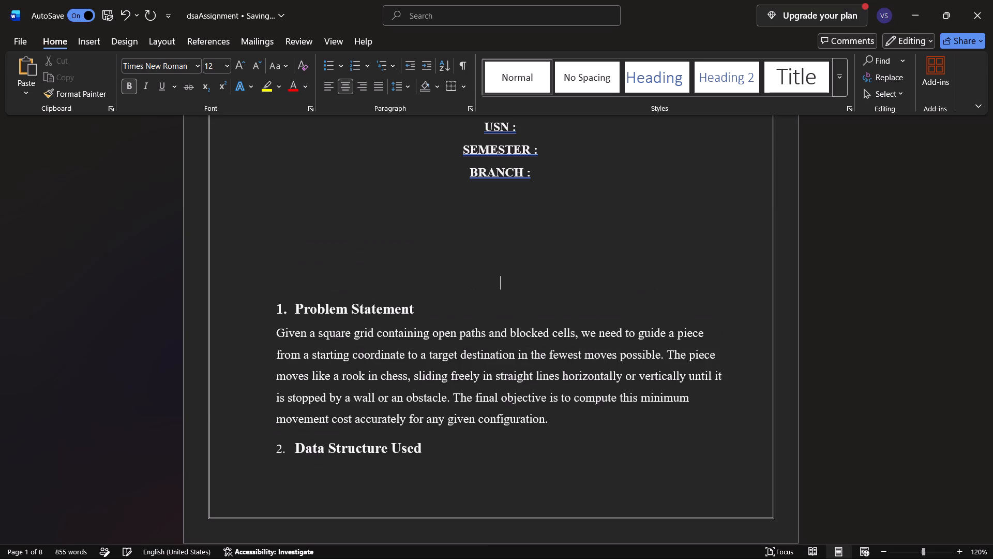
key(Return)
key(Return)
key(Return)
key(Return)
key(Return)
key(Return)
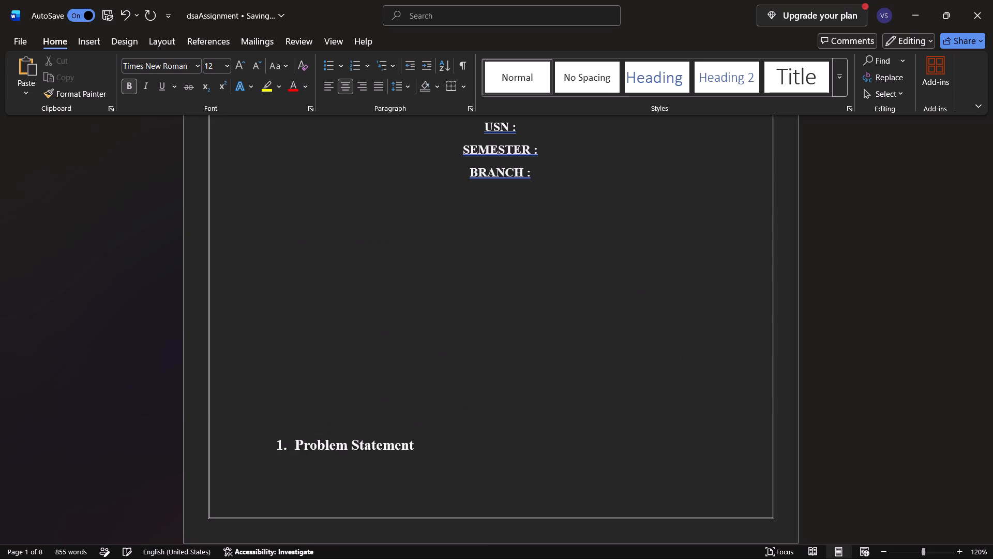
key(Return)
Review the whole document's page layout, from the cover page through the test-case table and output screenshots.
scroll(556, 166, up, 8)
scroll(556, 166, down, 7)
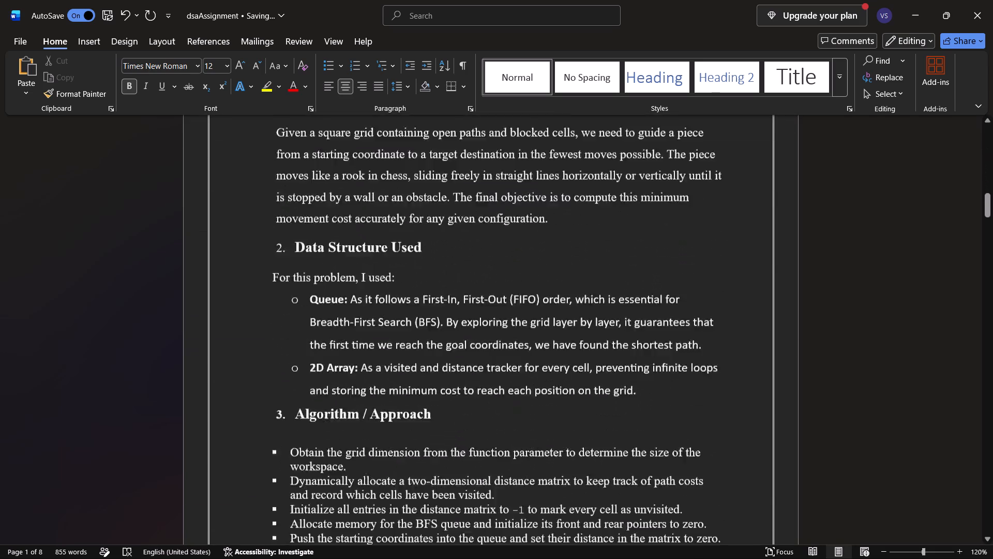
scroll(556, 166, down, 4)
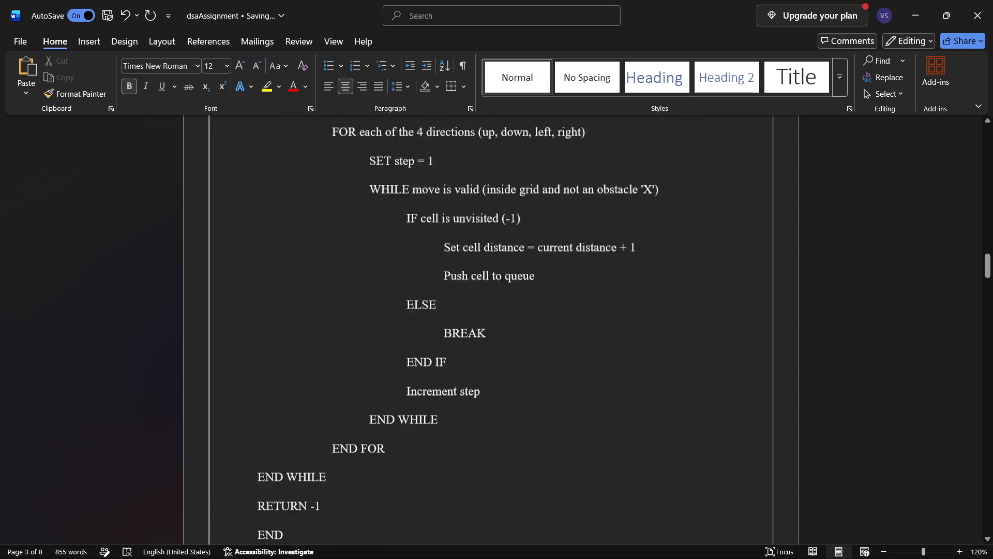
scroll(556, 166, down, 7)
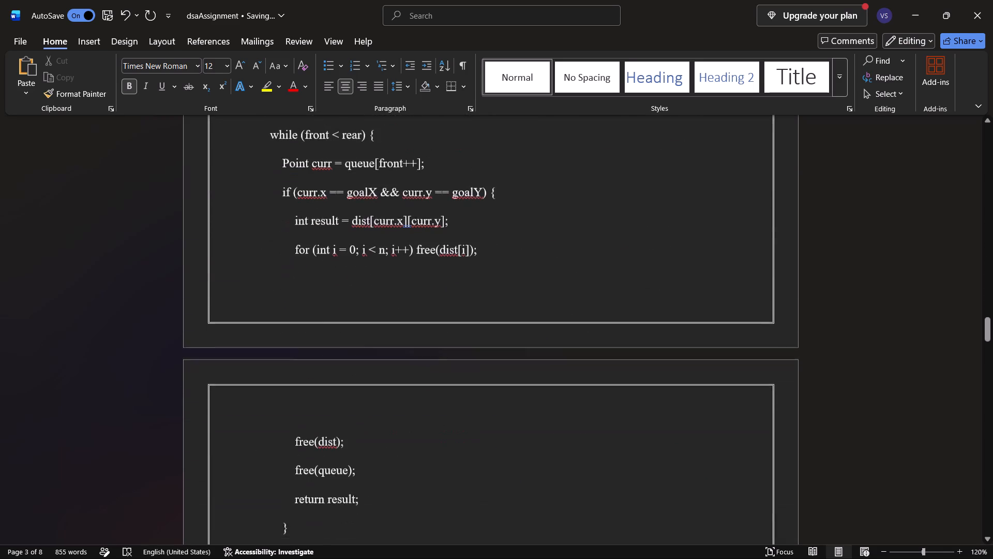
scroll(556, 166, down, 4)
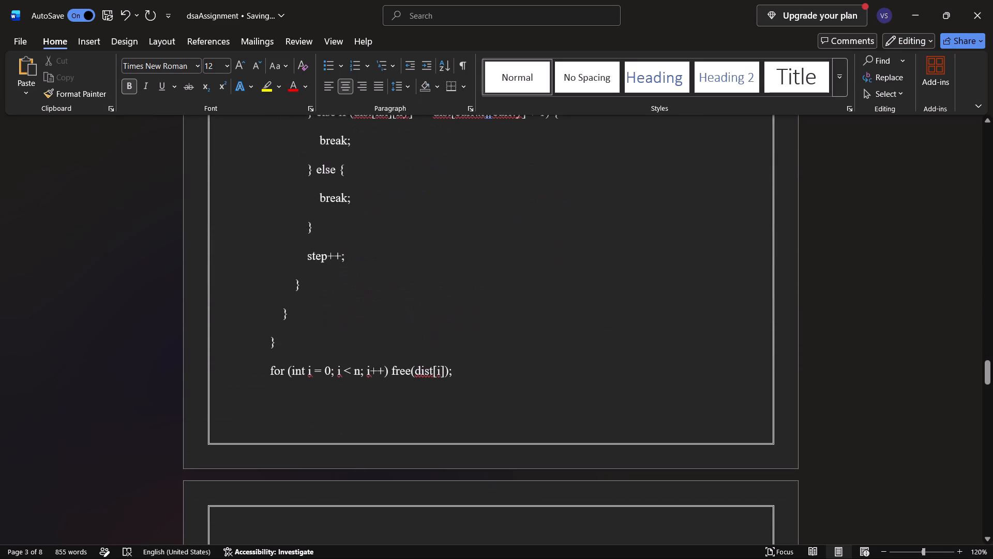
scroll(556, 166, down, 3)
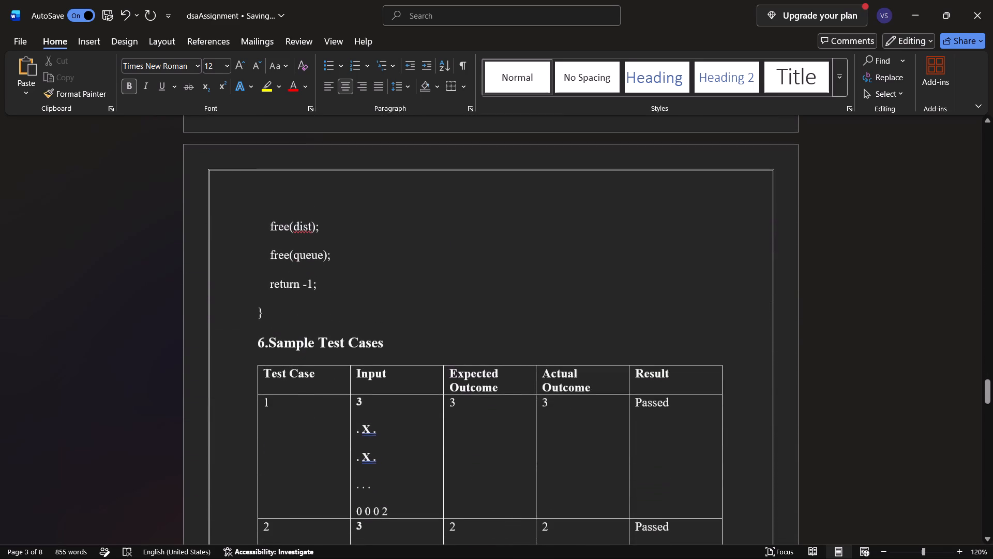
scroll(541, 241, down, 4)
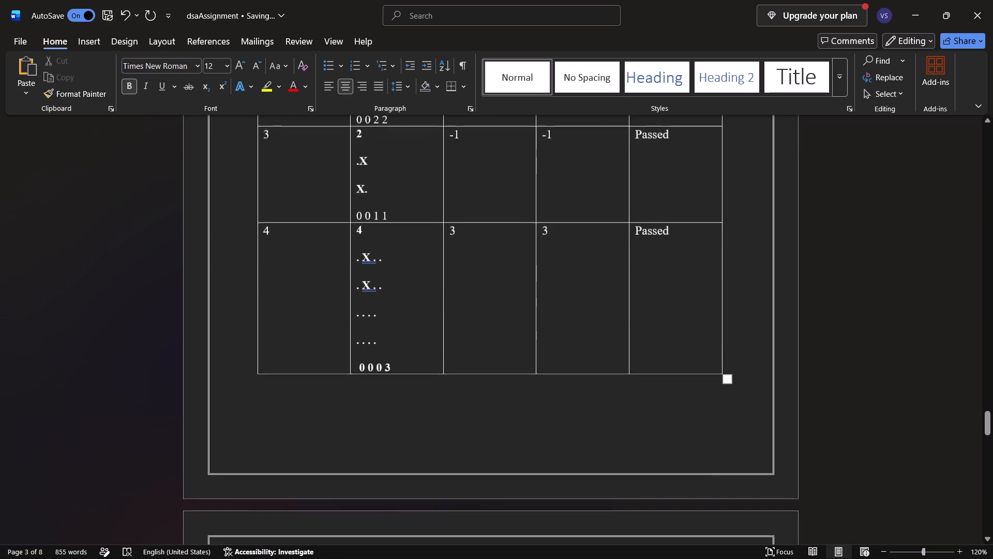
scroll(541, 241, down, 4)
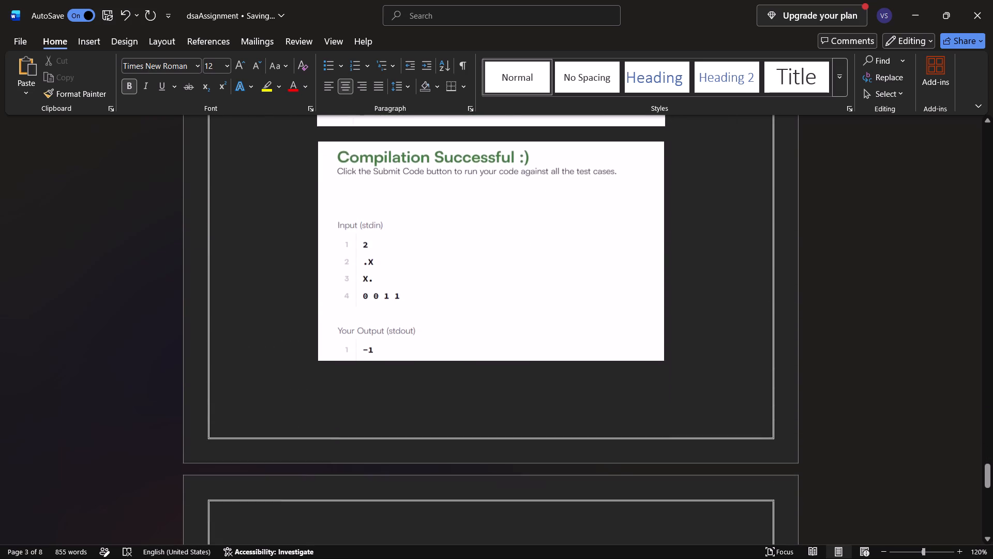
scroll(541, 241, down, 3)
scroll(541, 241, up, 1)
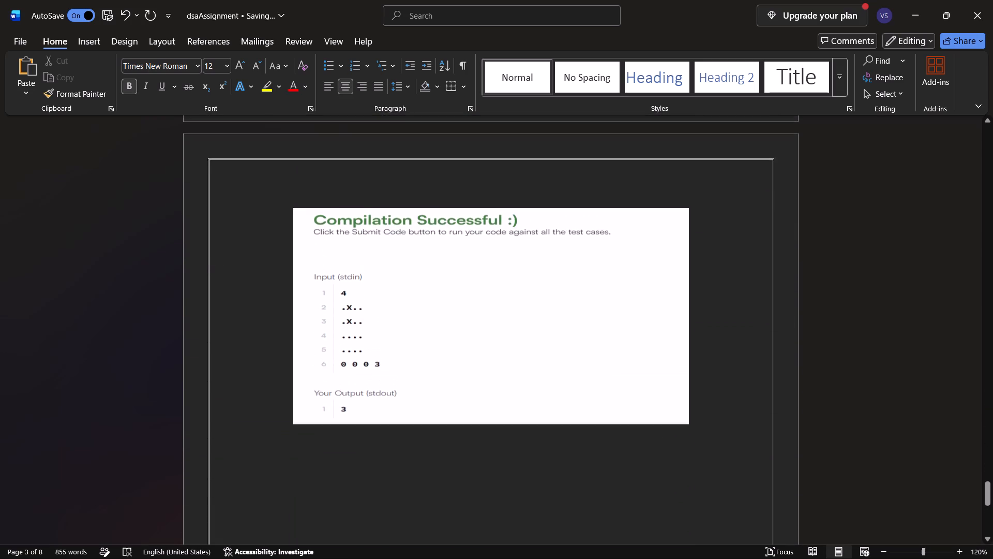
scroll(541, 241, up, 1)
scroll(541, 241, down, 4)
scroll(541, 241, up, 6)
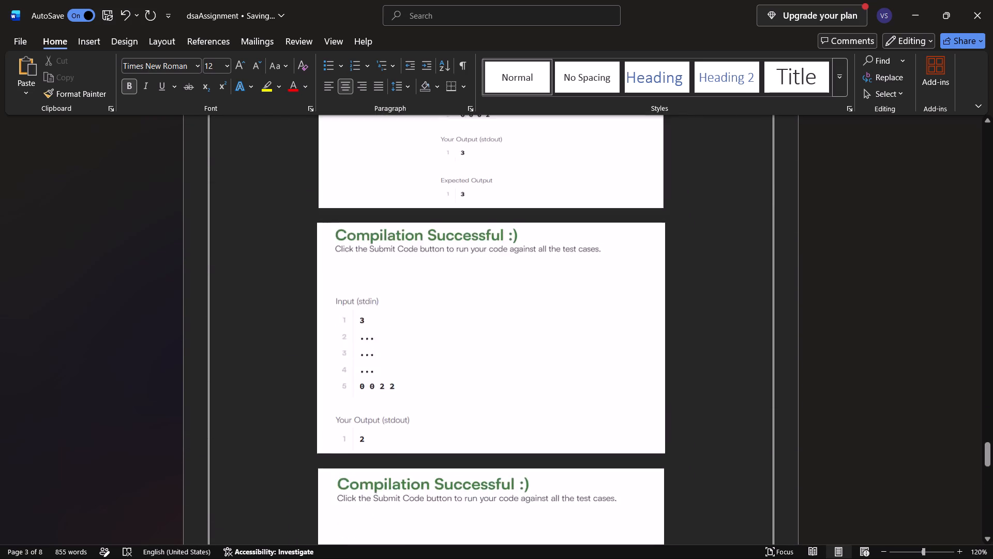
scroll(541, 241, up, 3)
scroll(541, 241, up, 19)
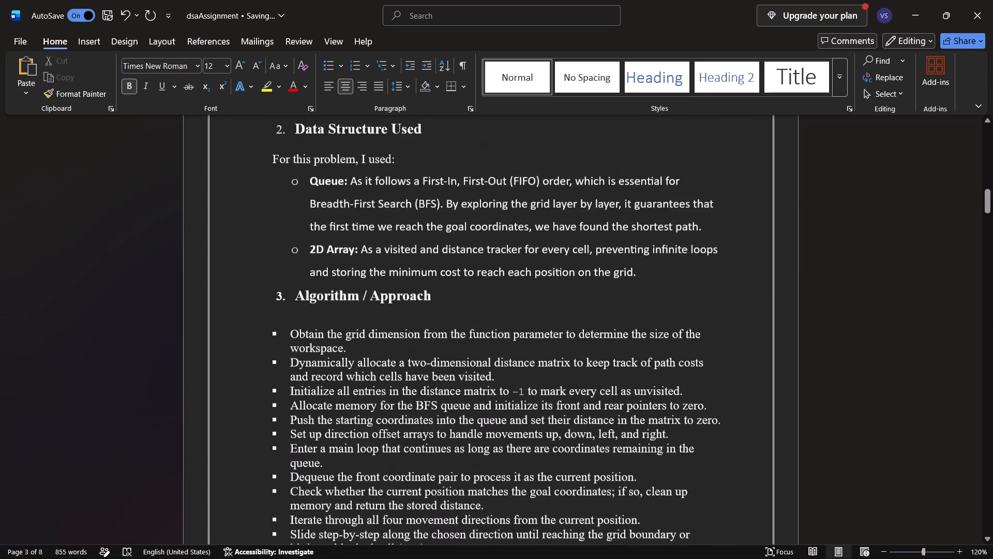
scroll(541, 241, up, 5)
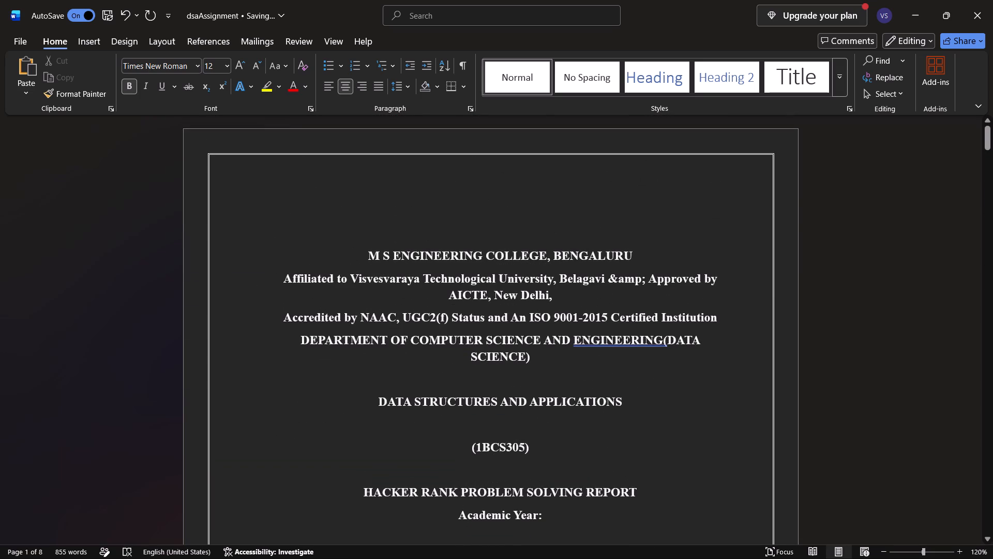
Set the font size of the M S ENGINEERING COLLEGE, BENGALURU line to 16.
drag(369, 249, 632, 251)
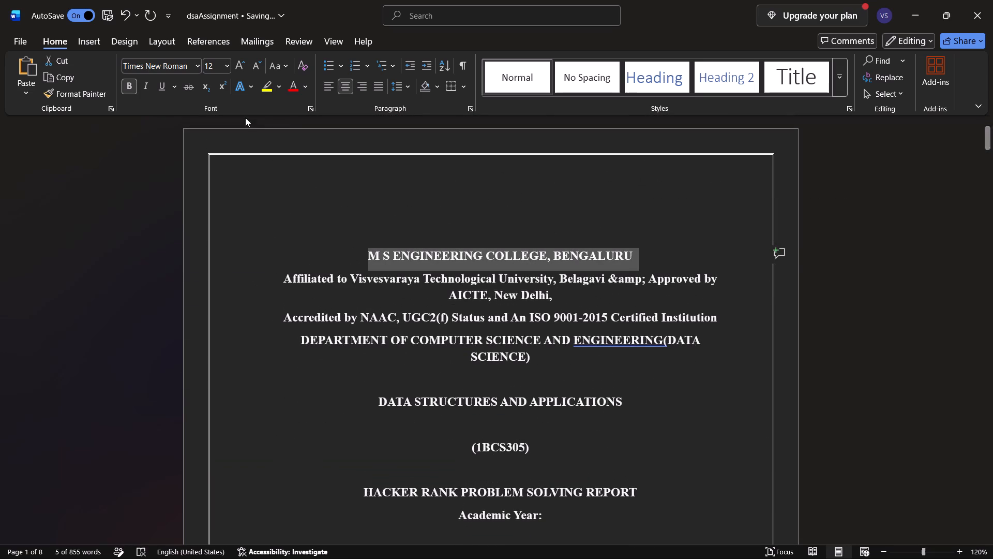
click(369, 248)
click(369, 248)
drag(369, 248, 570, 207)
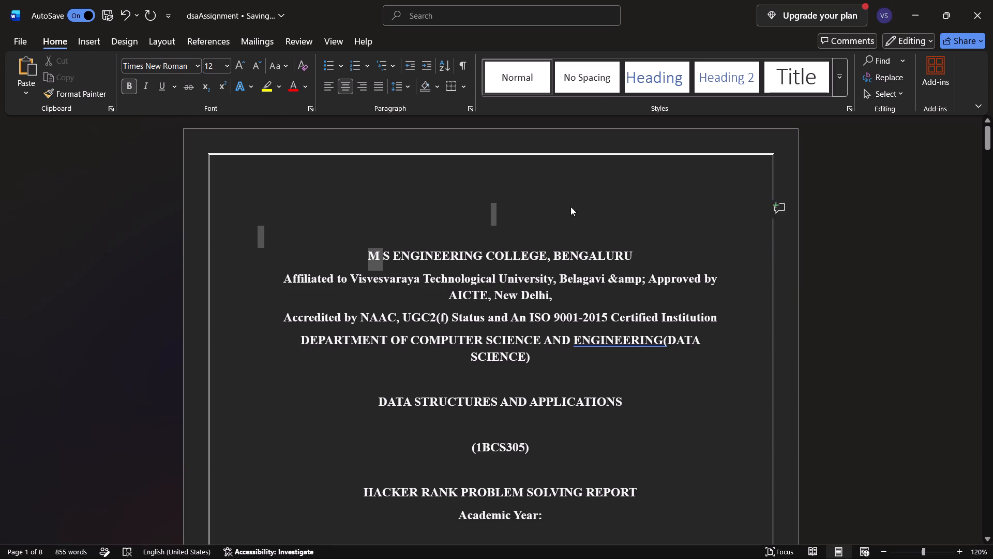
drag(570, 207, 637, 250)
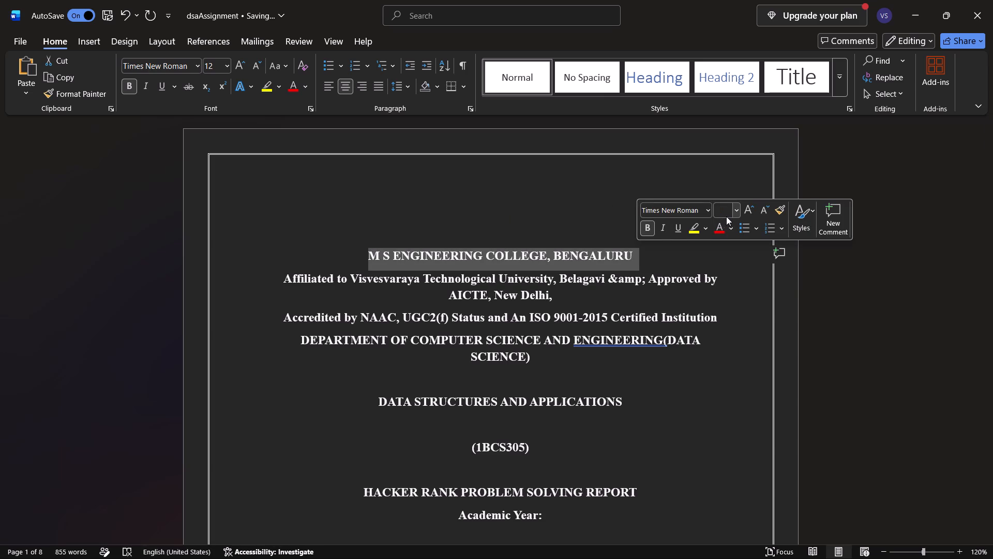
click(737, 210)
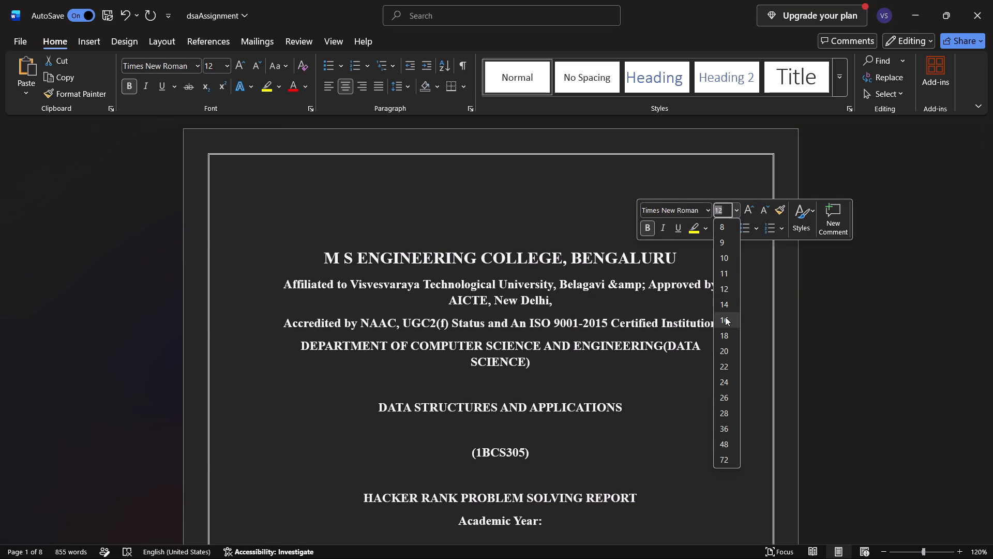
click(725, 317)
Delete the blank lines above the M S ENGINEERING COLLEGE, BENGALURU line and center that line.
click(422, 238)
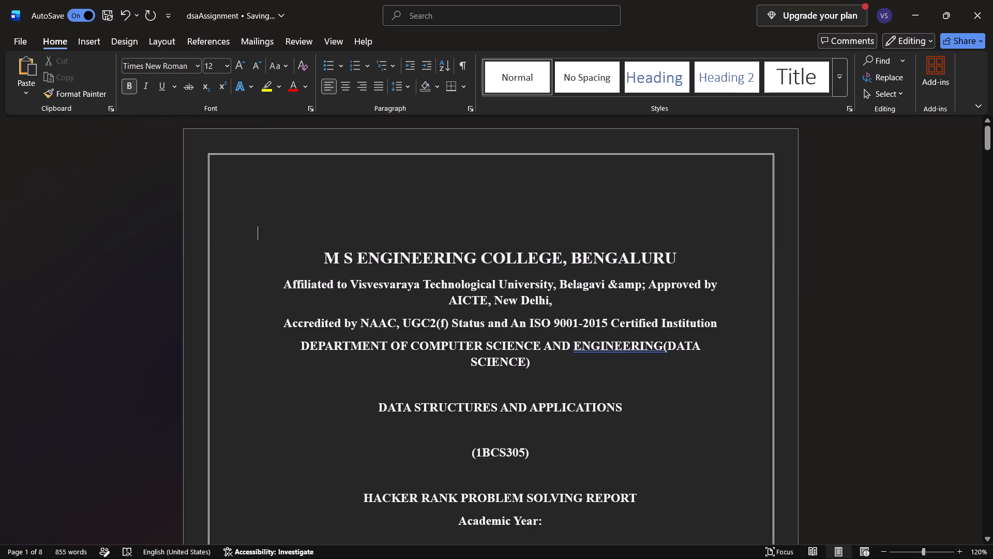
key(BackSpace)
key(BackSpace)
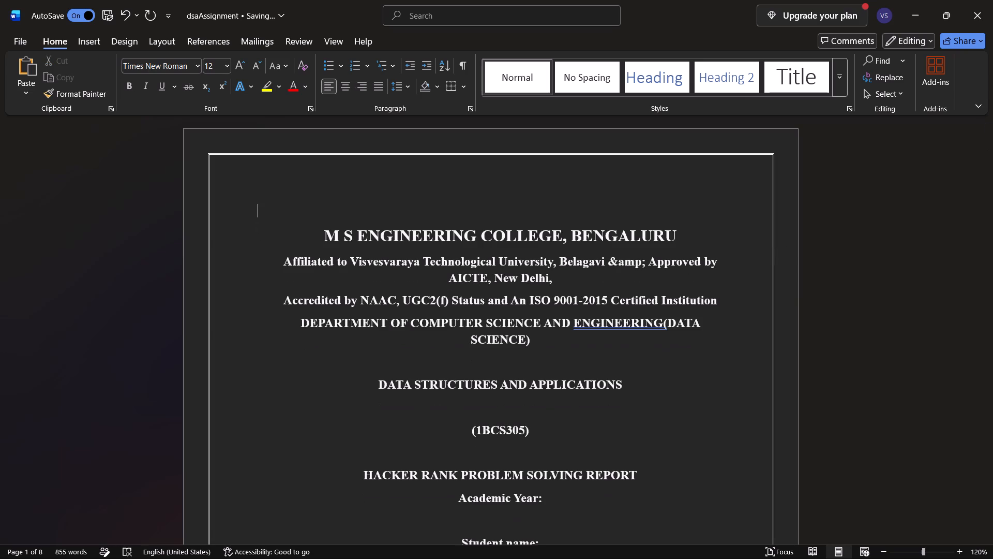
key(Down)
key(BackSpace)
key(BackSpace)
key(BackSpace)
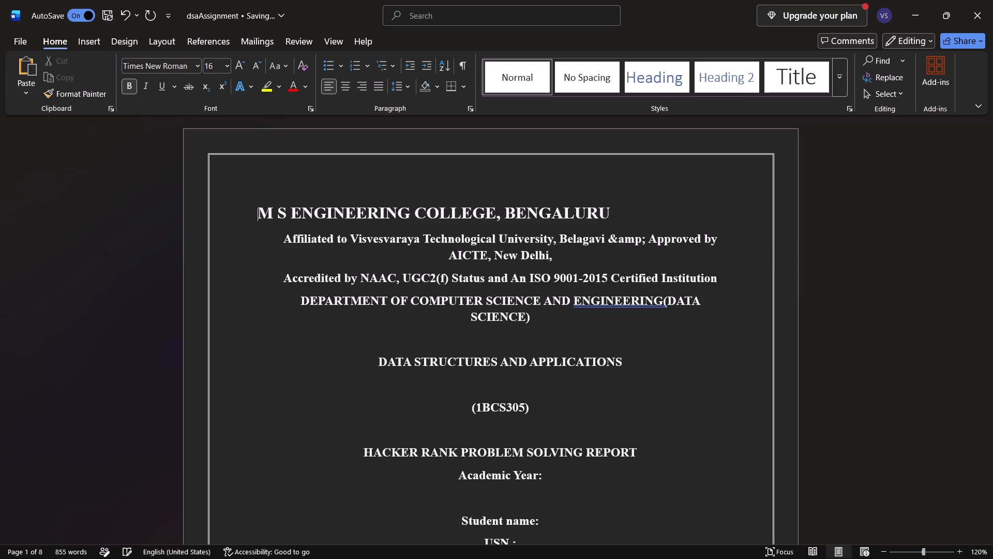
click(351, 89)
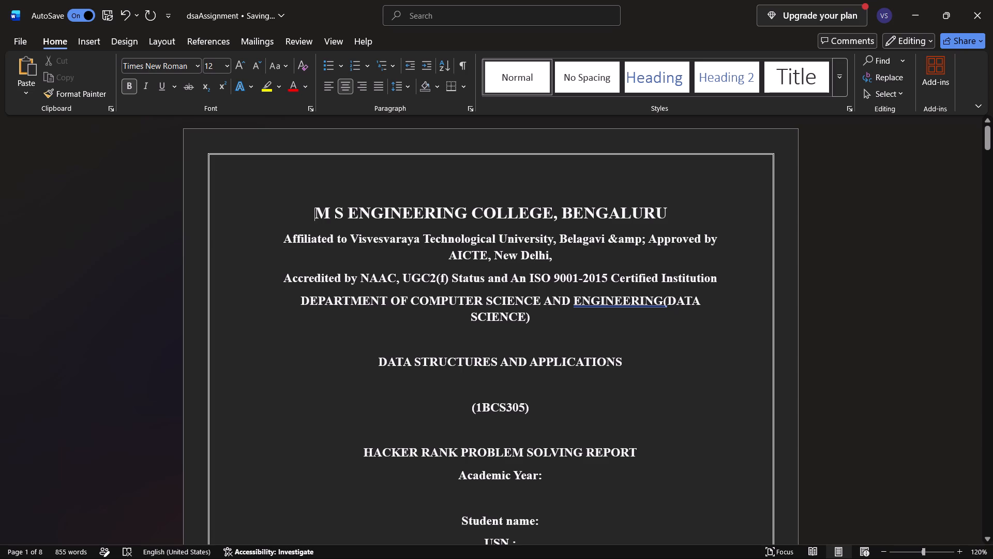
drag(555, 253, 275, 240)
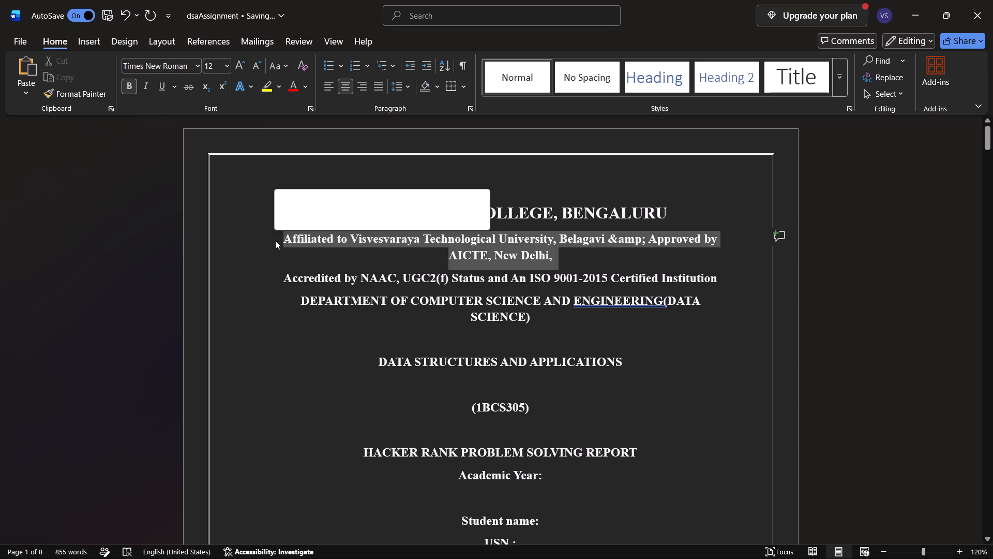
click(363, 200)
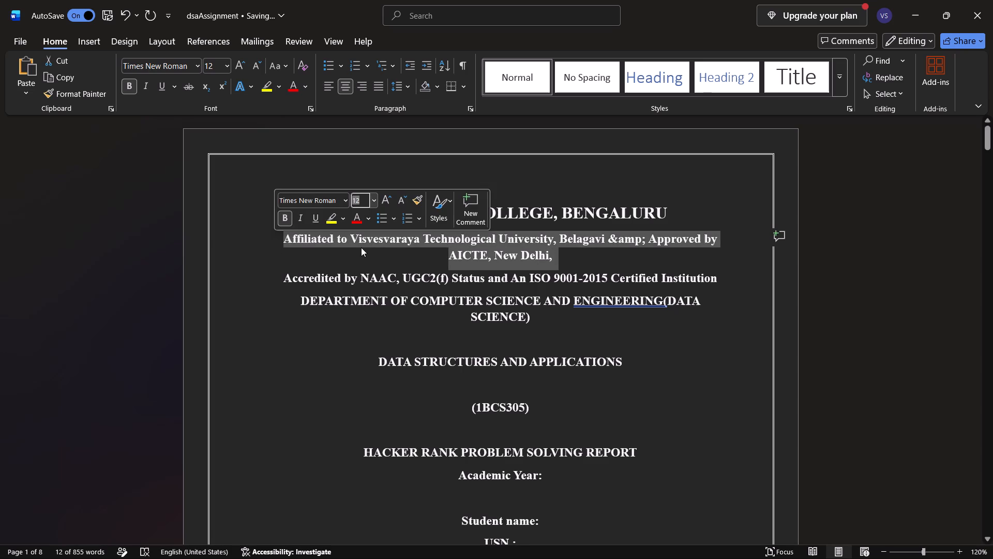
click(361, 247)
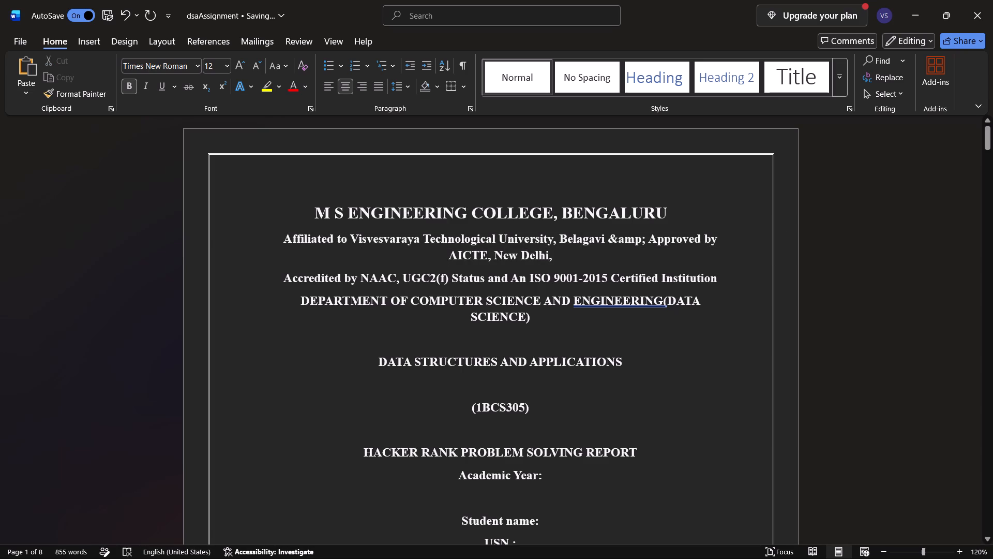
Set the font size of the M S ENGINEERING COLLEGE, BENGALURU line to 17.
drag(671, 210, 319, 201)
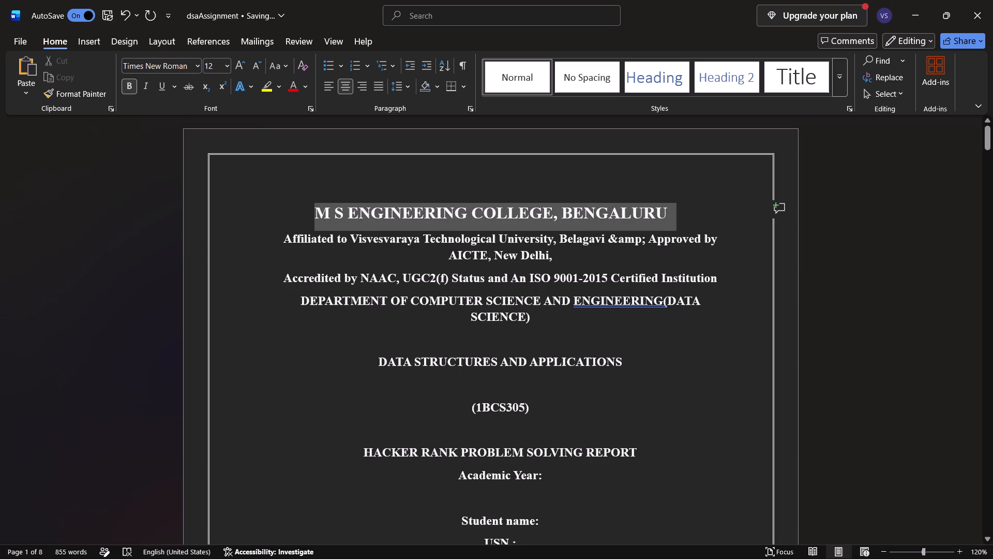
drag(319, 201, 318, 201)
click(405, 159)
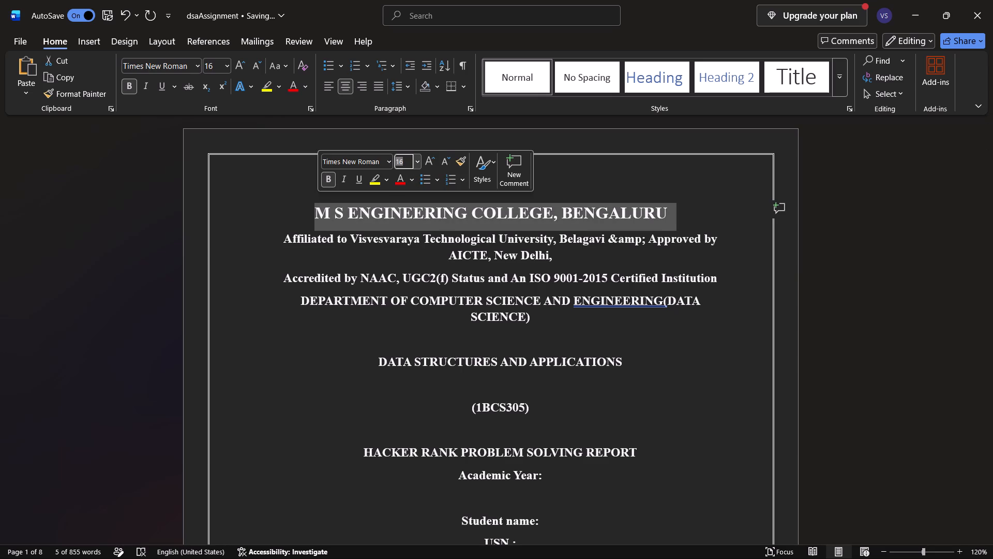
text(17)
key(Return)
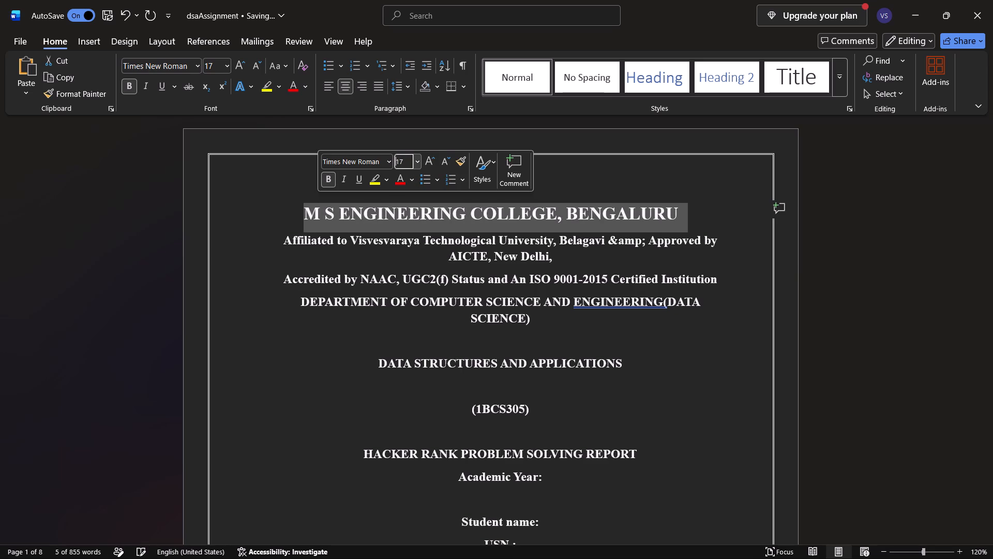
click(419, 287)
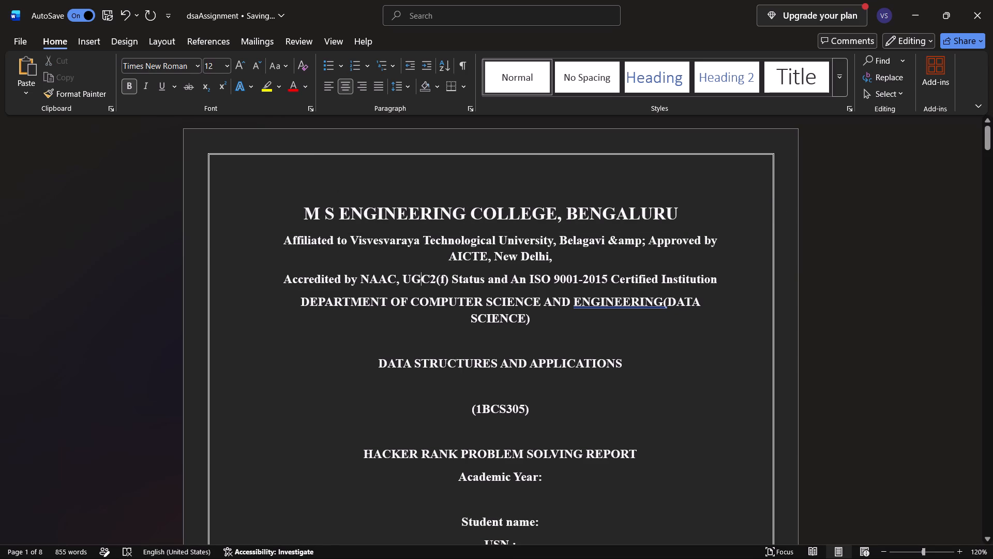
Remove the bold formatting from the cover page's "Affiliated to" and "Accredited by" lines.
drag(281, 241, 713, 274)
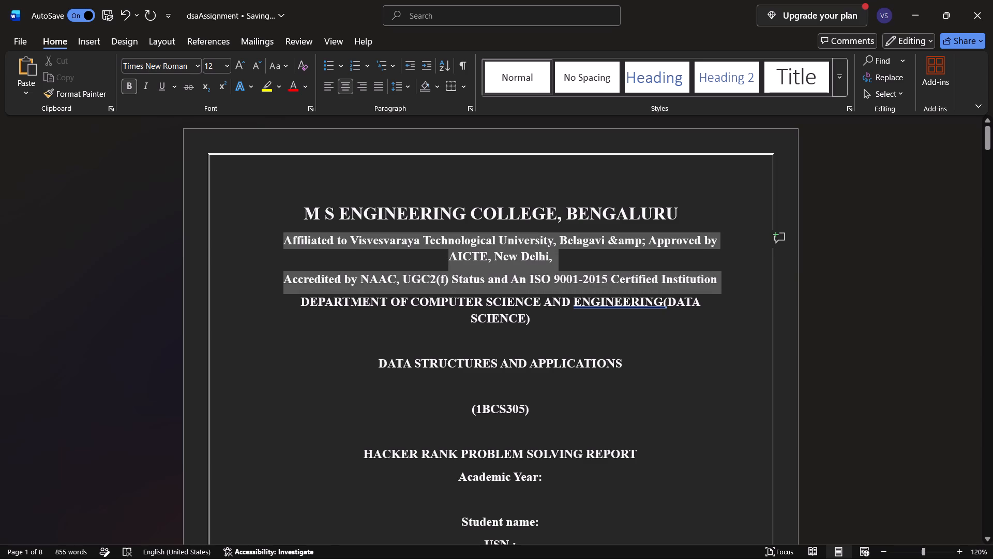
drag(713, 274, 728, 274)
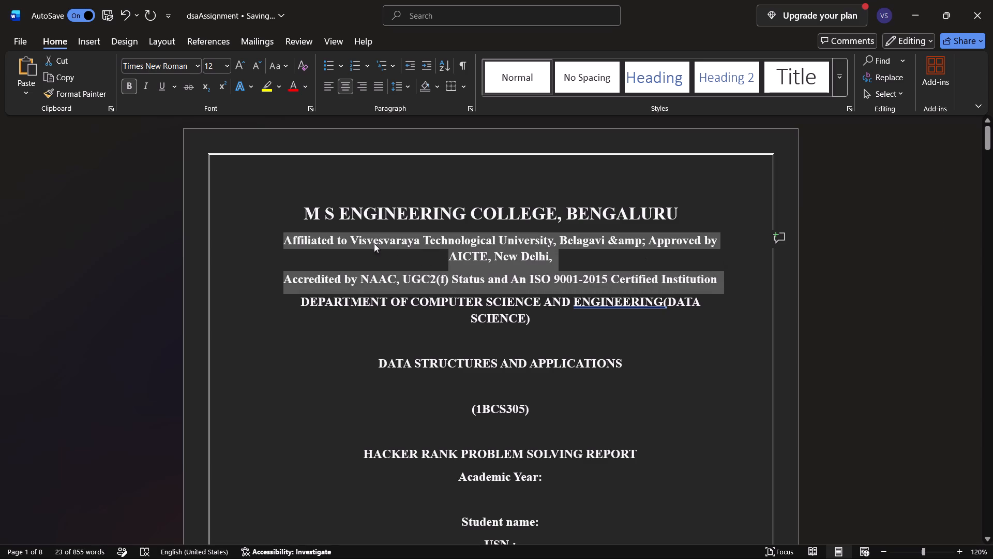
click(125, 86)
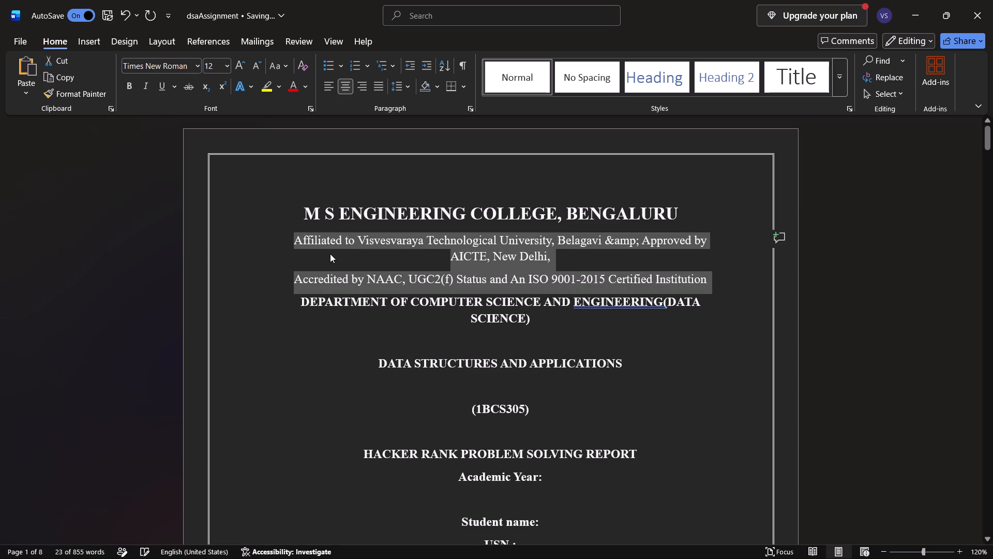
Insert a space between ENGINEERING and (DATA SCIENCE) in the cover page's department line.
click(330, 254)
drag(300, 310, 556, 342)
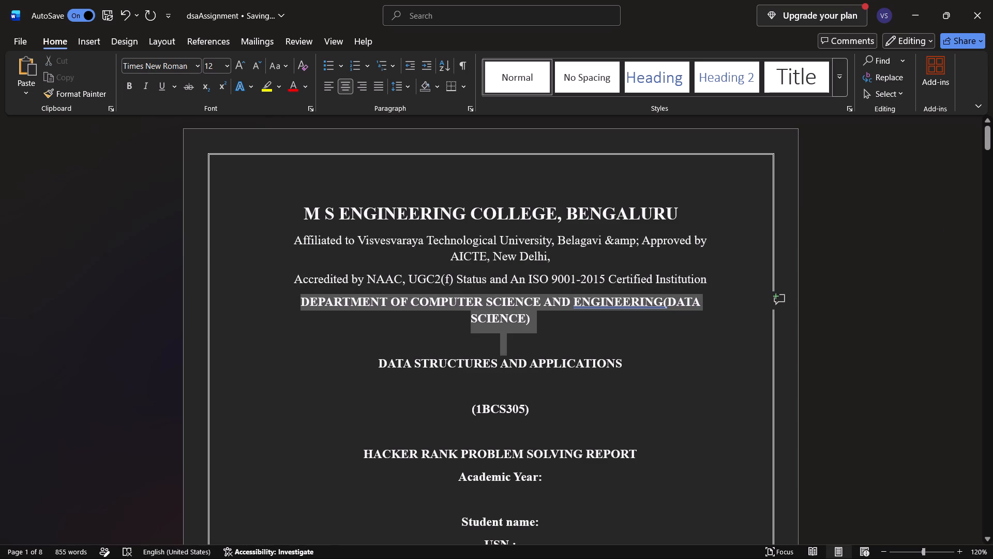
drag(556, 342, 565, 328)
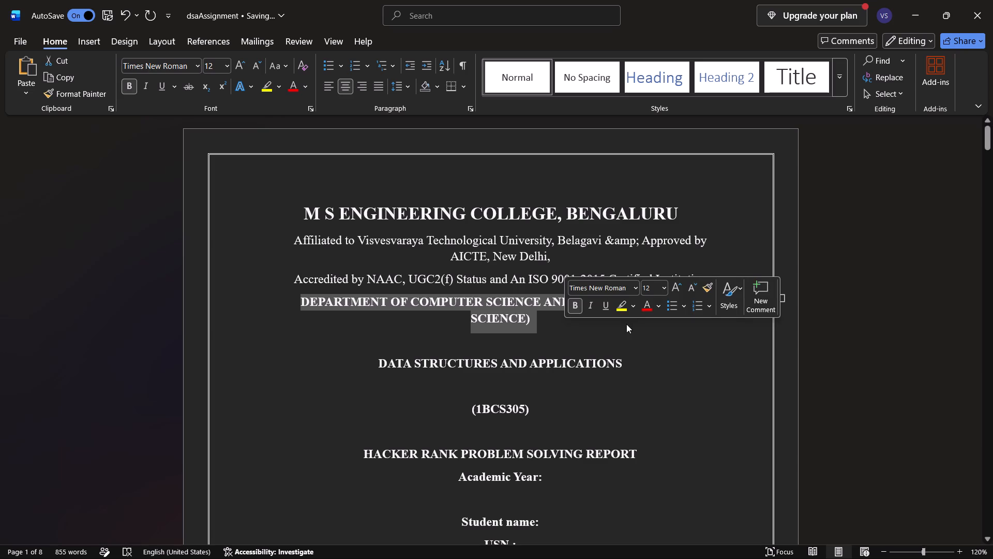
click(634, 360)
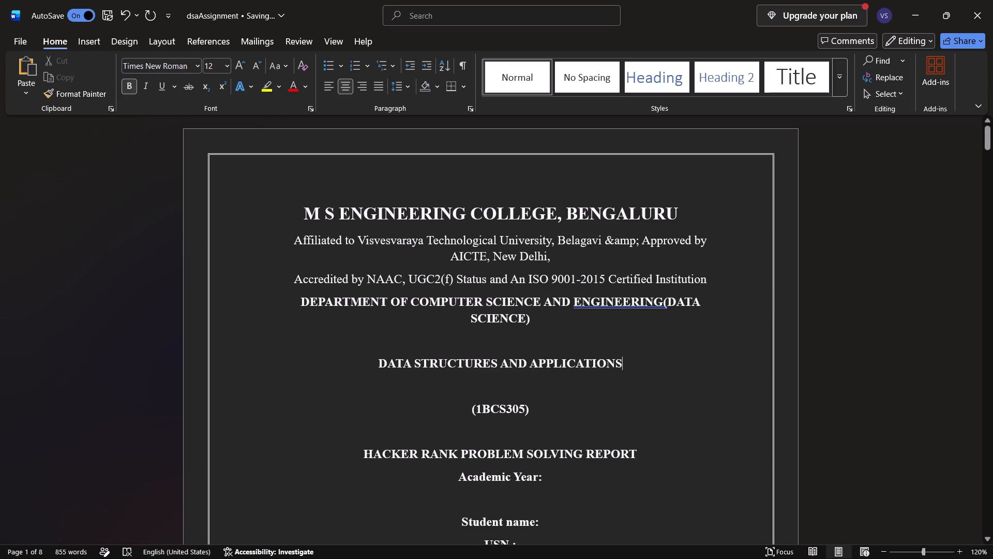
click(660, 301)
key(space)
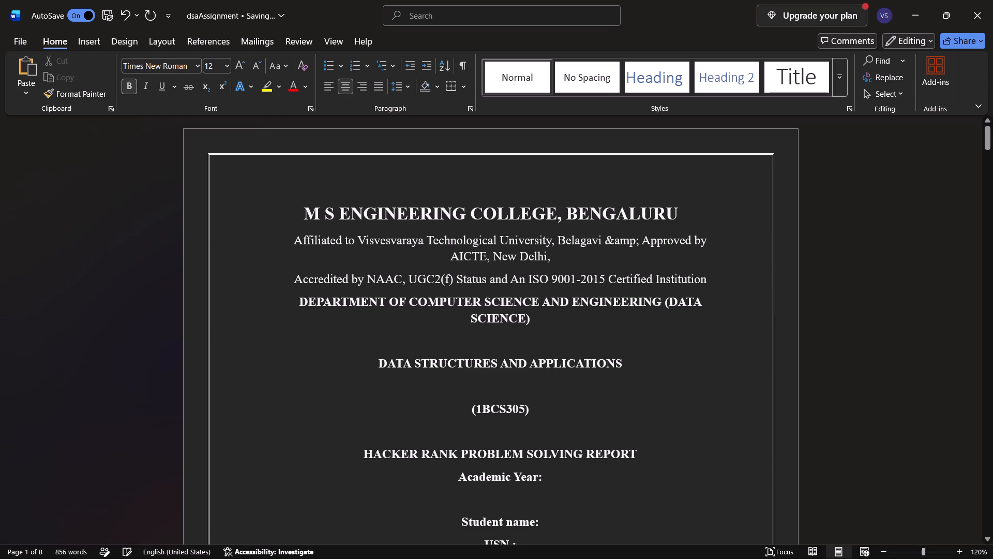
Justify the Student name, USN, SEMESTER and BRANCH lines on the cover page.
scroll(481, 363, down, 1)
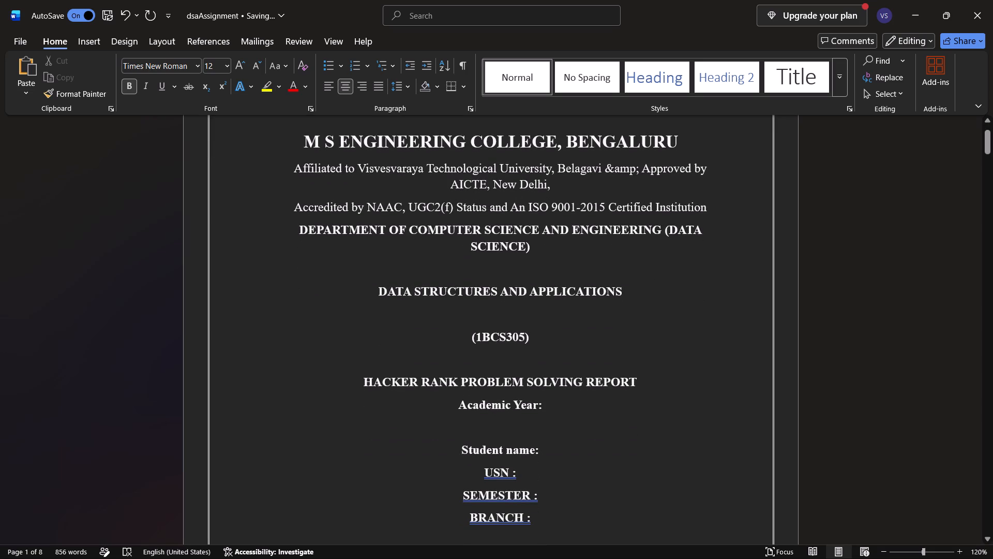
drag(380, 287, 609, 309)
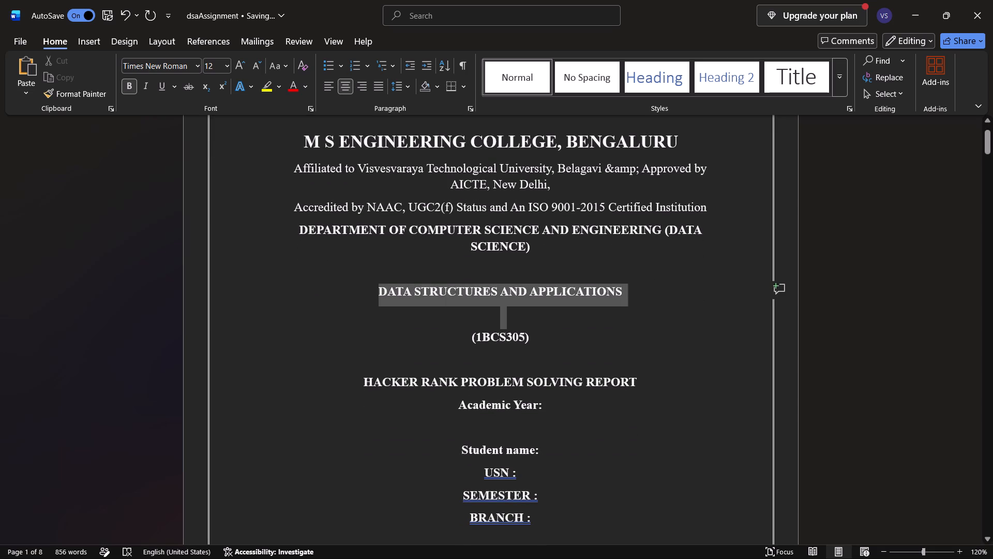
drag(609, 309, 623, 306)
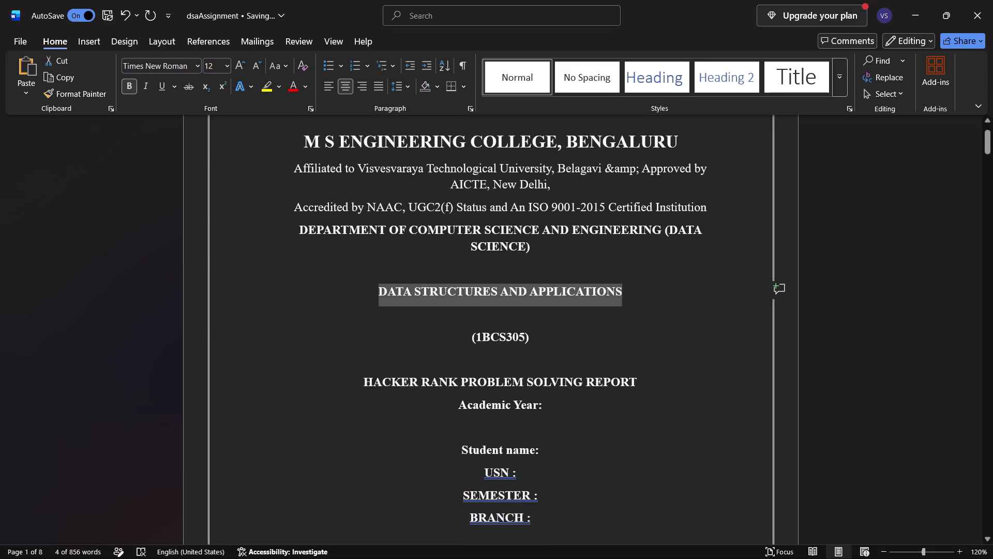
scroll(522, 338, down, 1)
drag(464, 329, 544, 397)
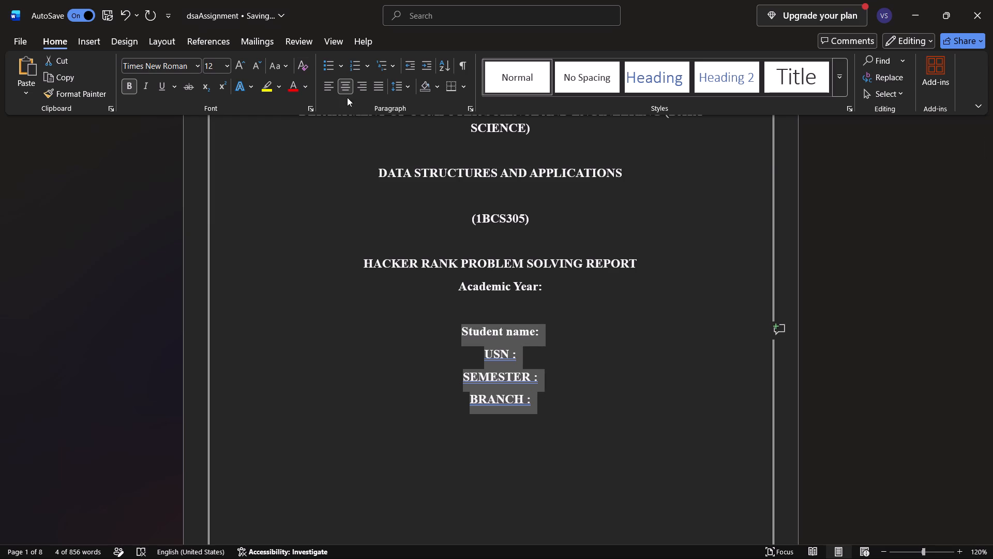
click(371, 84)
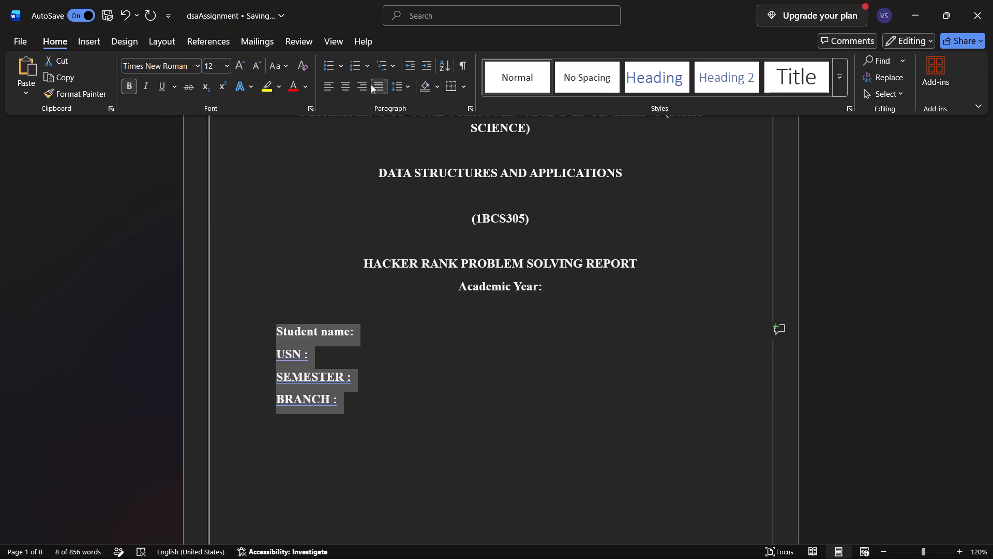
click(343, 85)
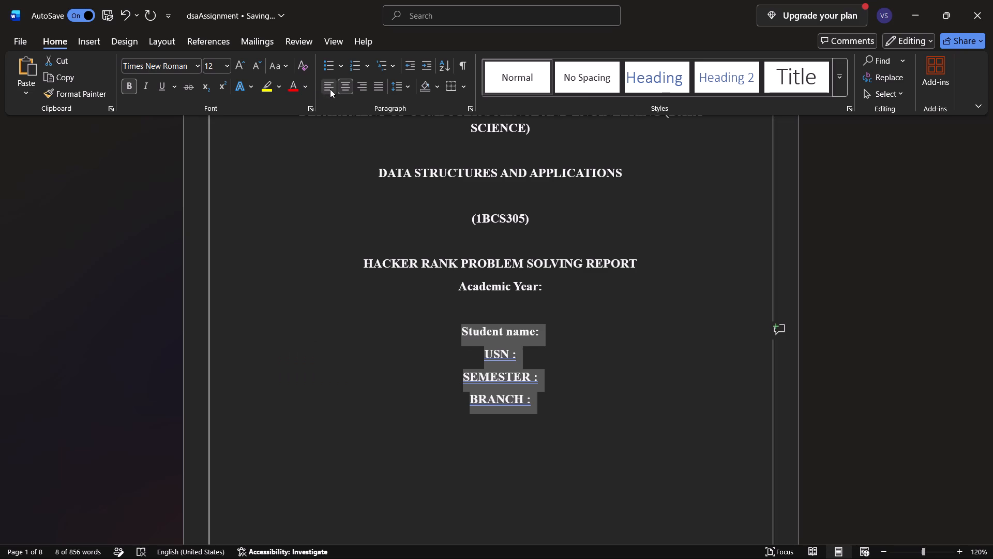
click(330, 89)
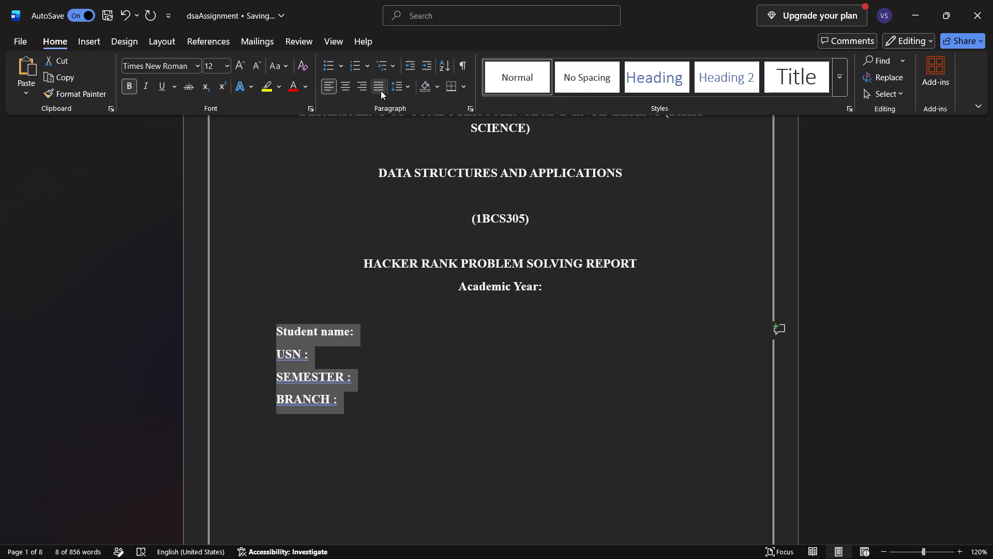
click(381, 91)
Fill in the student's name and USN on their cover page lines.
click(359, 330)
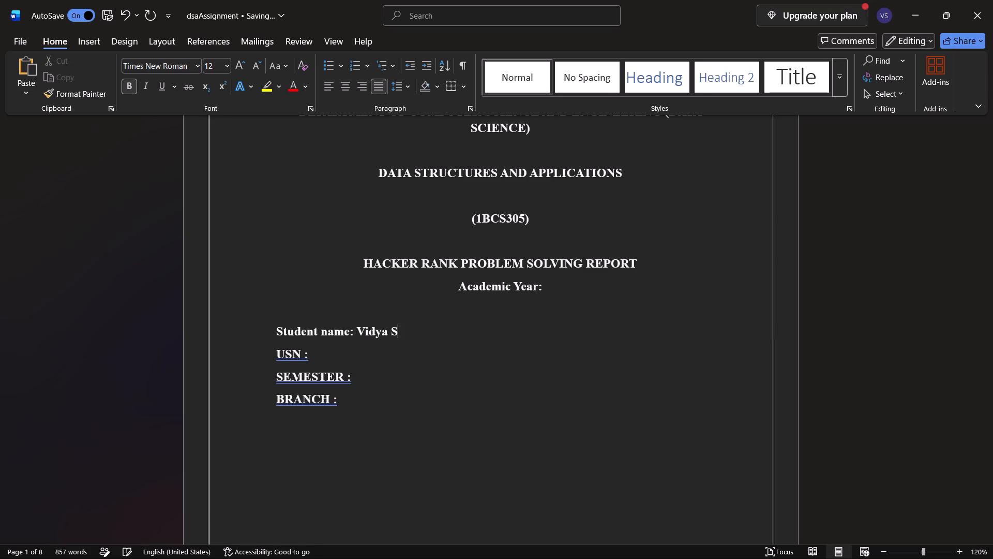
key(Down)
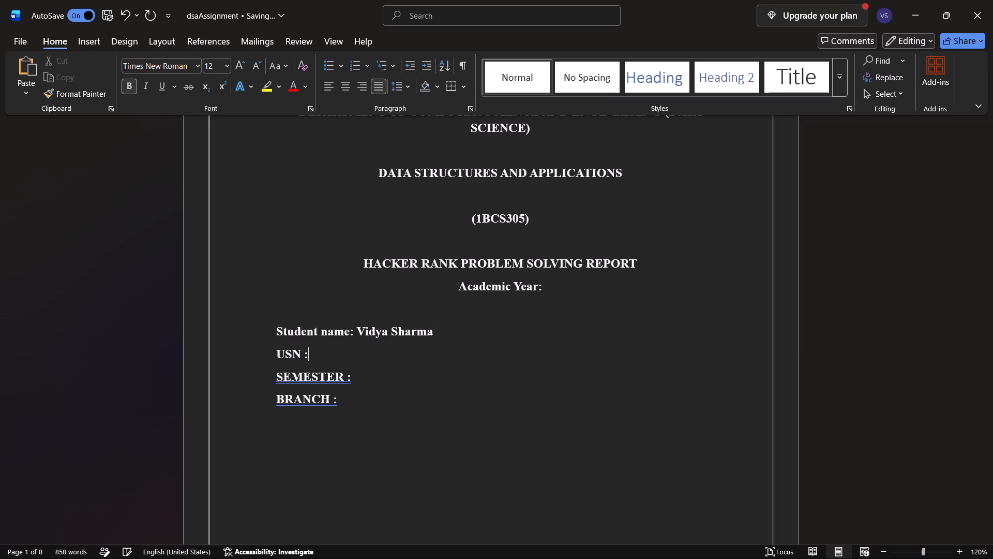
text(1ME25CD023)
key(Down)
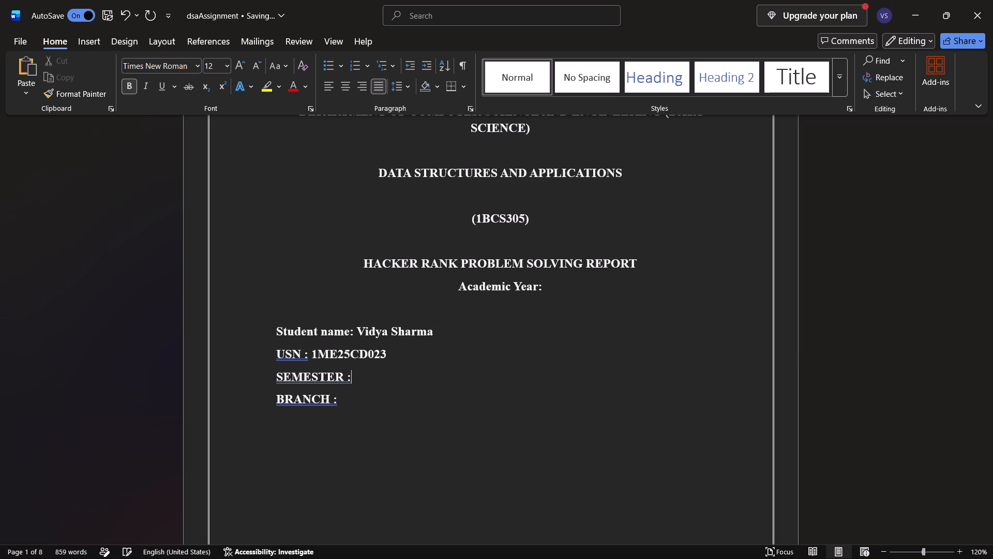
Enter III as the semester and Data Science as the branch on the cover page.
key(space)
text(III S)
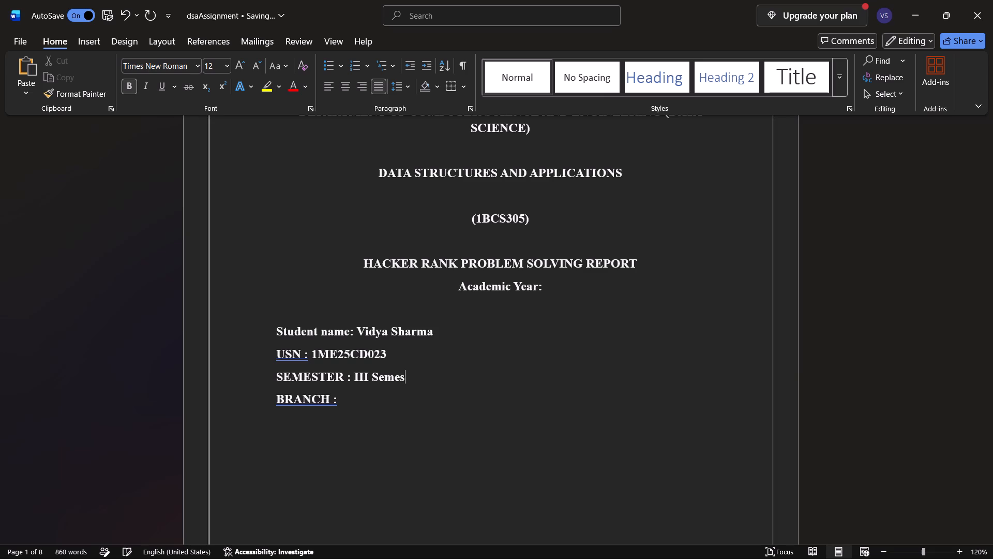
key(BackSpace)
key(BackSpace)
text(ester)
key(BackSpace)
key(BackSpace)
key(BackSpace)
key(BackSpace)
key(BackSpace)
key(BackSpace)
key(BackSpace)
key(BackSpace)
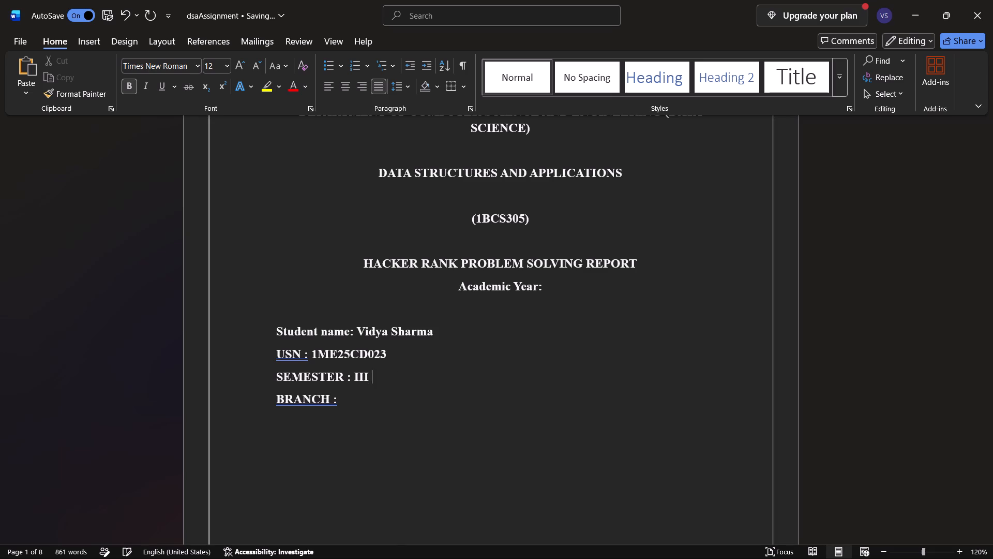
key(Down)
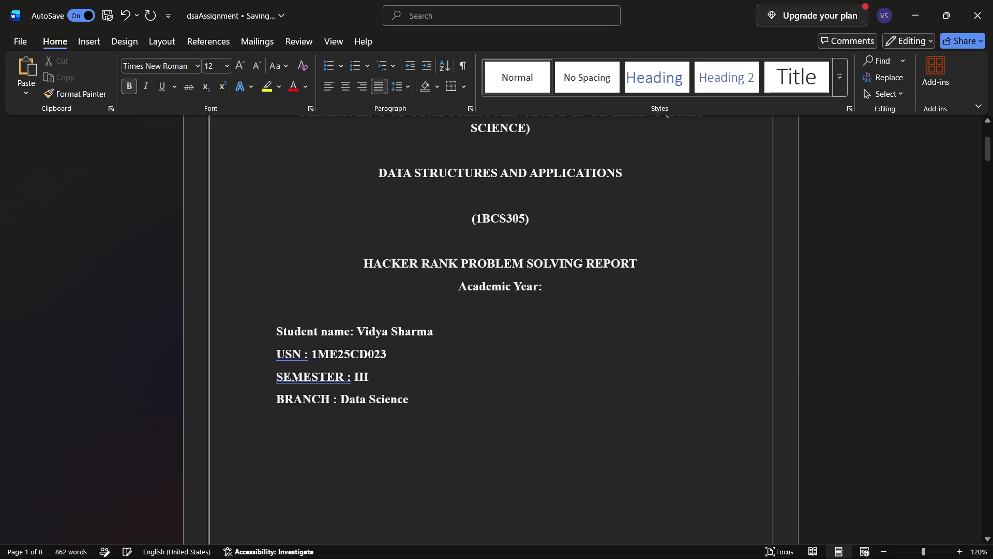
Enter 2026 after Academic Year on the cover page.
drag(414, 407, 274, 334)
click(601, 292)
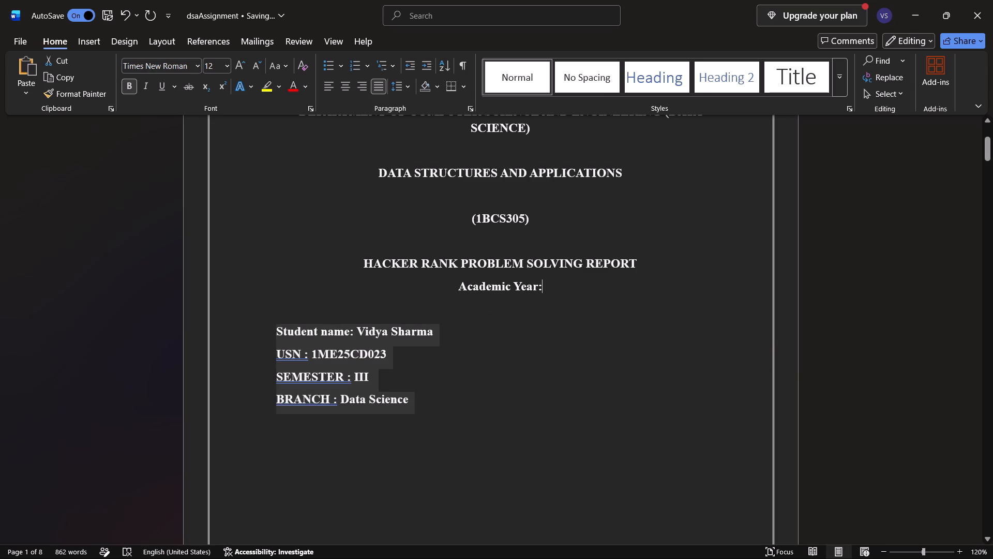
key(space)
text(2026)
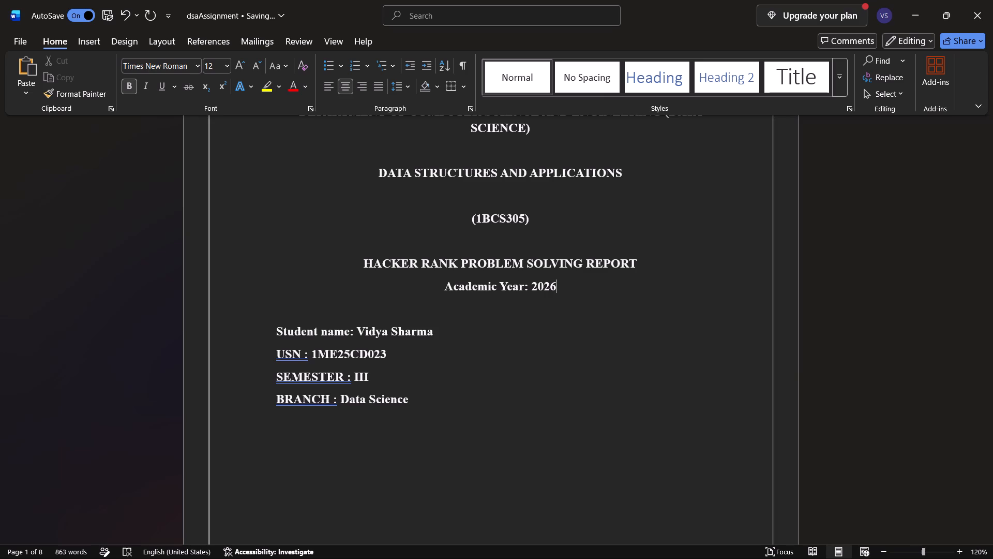
Add a blank line between the "Accredited by" line and the department line on the cover page.
scroll(650, 260, up, 1)
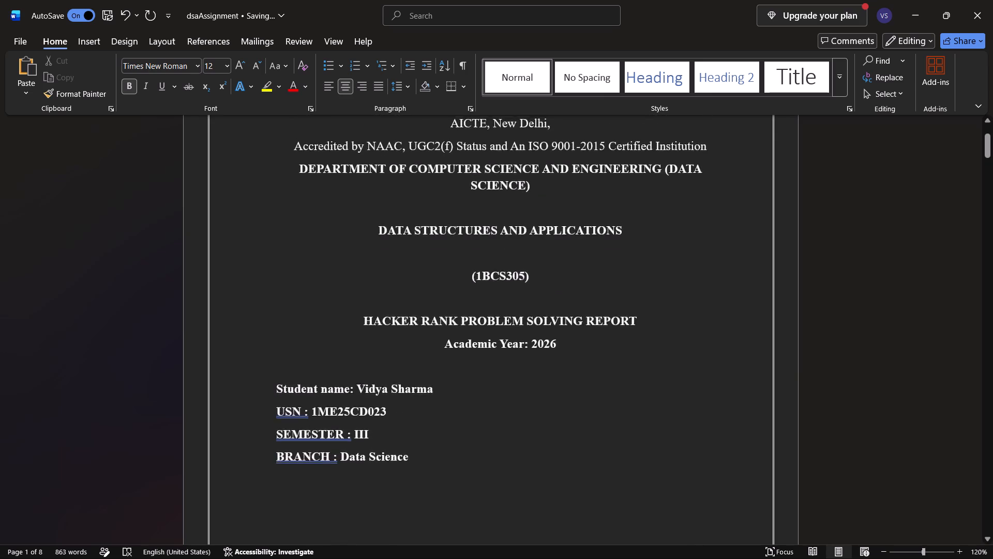
scroll(650, 260, up, 1)
click(532, 356)
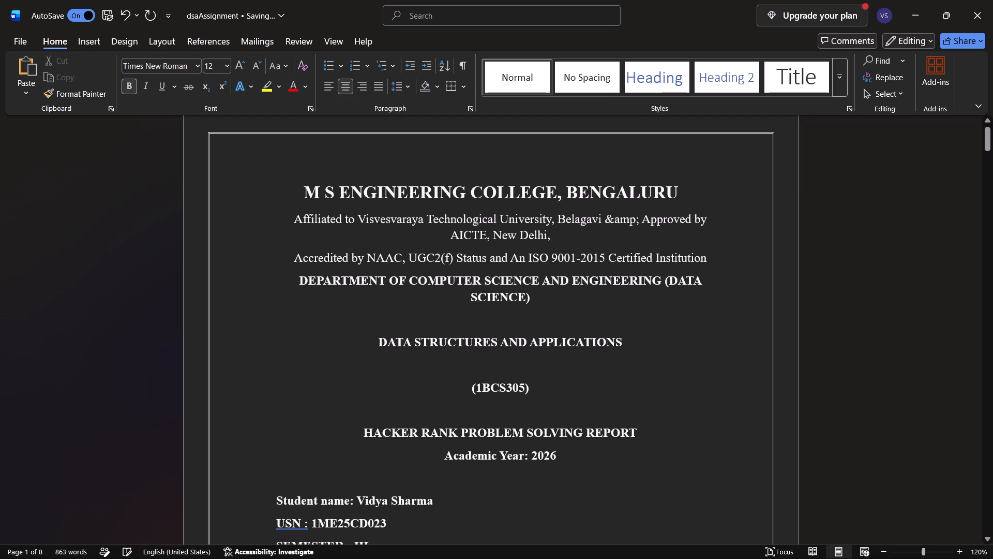
click(514, 365)
click(687, 194)
click(709, 256)
key(Return)
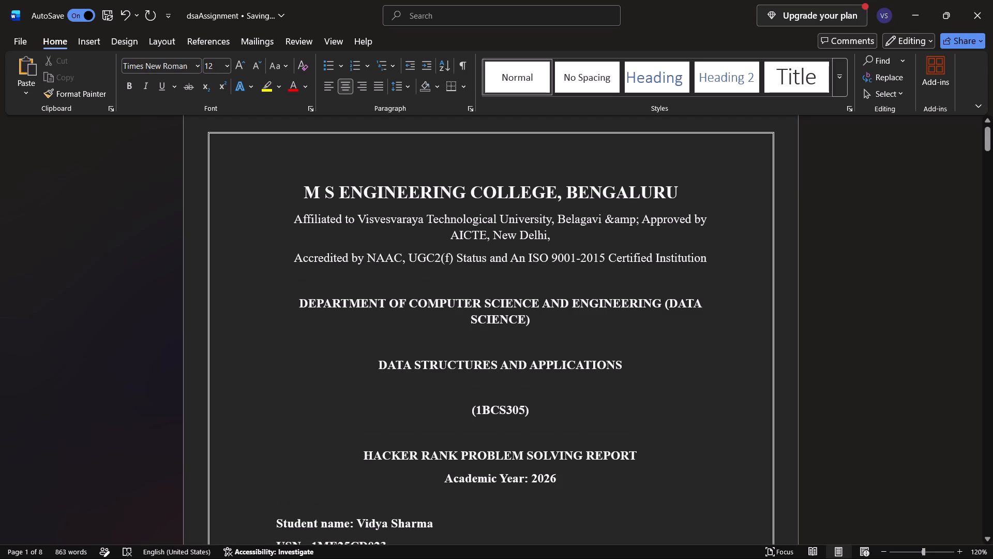
Add a blank line below the cover page details to push the Problem Statement heading onto page 2.
scroll(469, 335, down, 2)
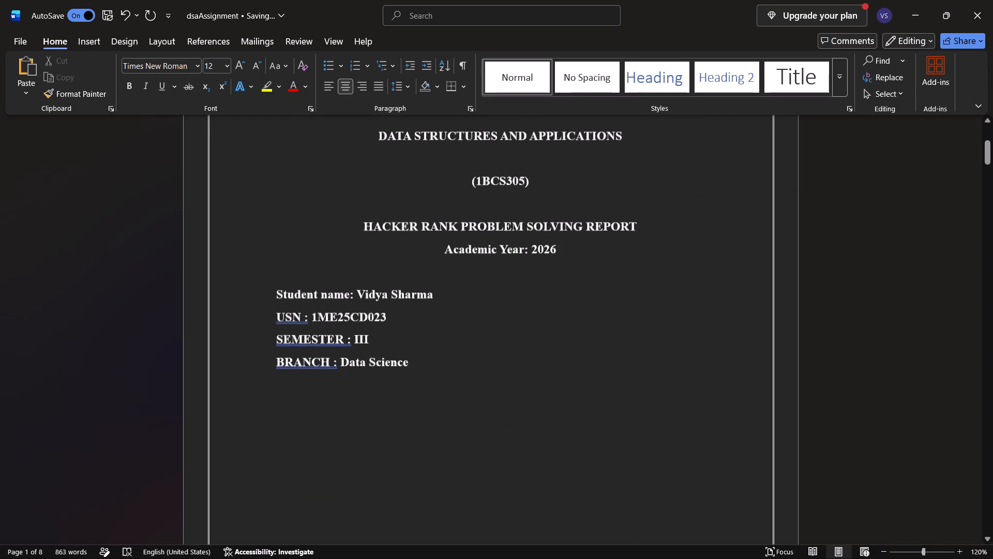
scroll(470, 320, down, 1)
scroll(506, 292, down, 2)
scroll(506, 292, up, 1)
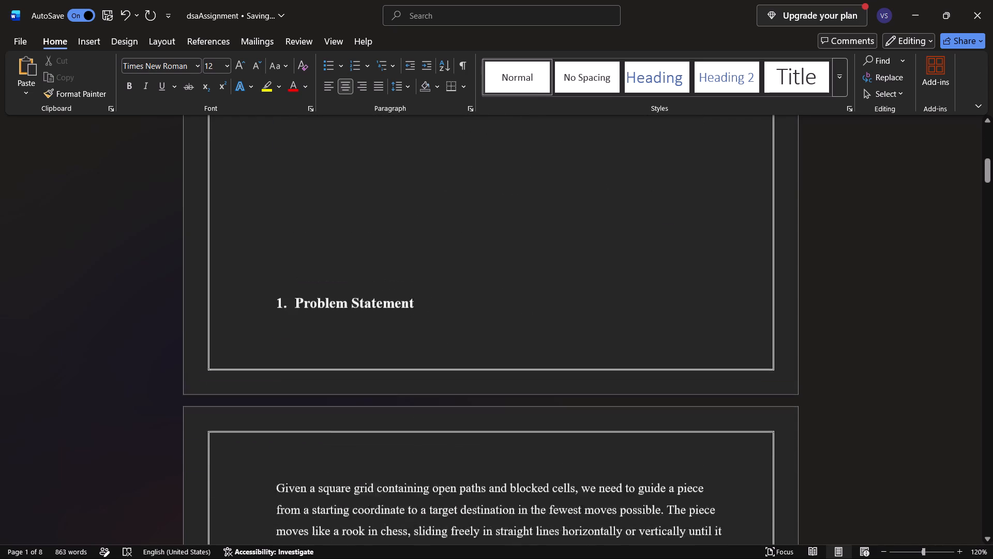
scroll(506, 292, up, 1)
click(354, 325)
key(Return)
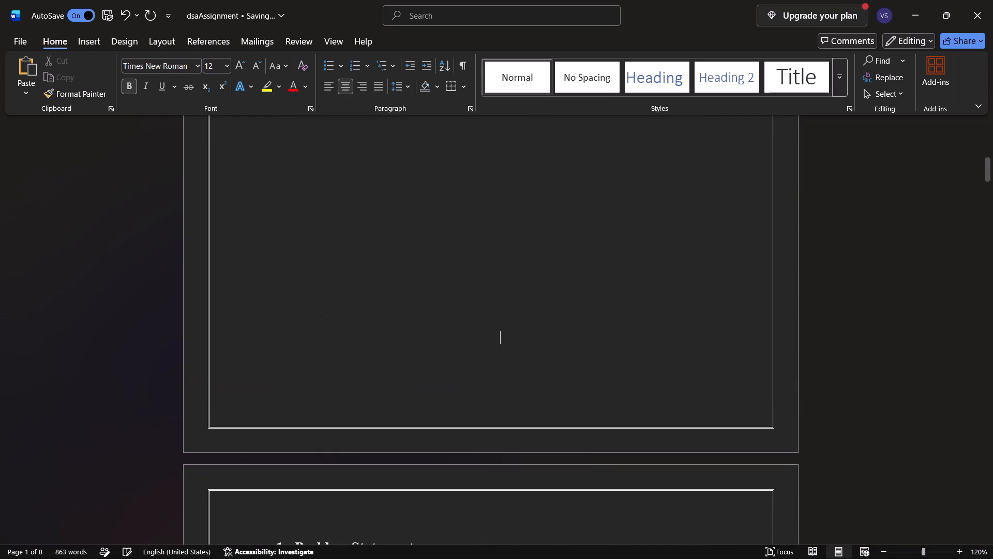
Check the layout of the pages following the cover page, through the Pseudocode section, and return to the cover.
scroll(354, 325, down, 8)
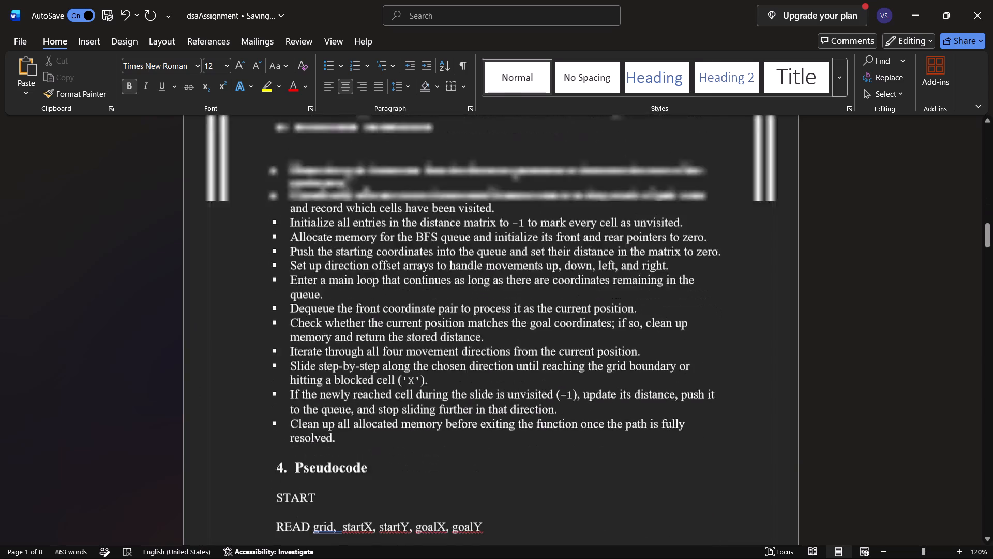
scroll(354, 325, down, 1)
scroll(354, 325, up, 3)
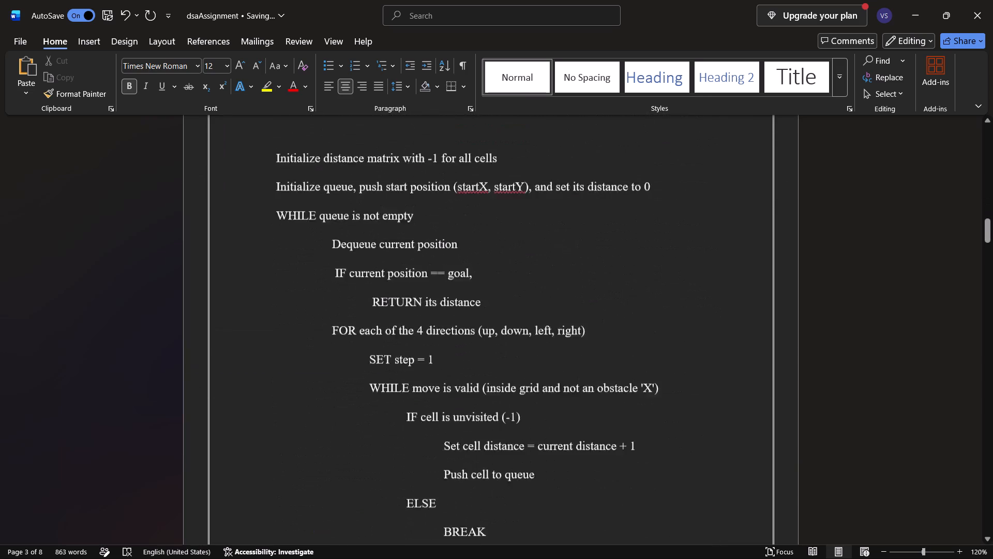
scroll(354, 325, up, 7)
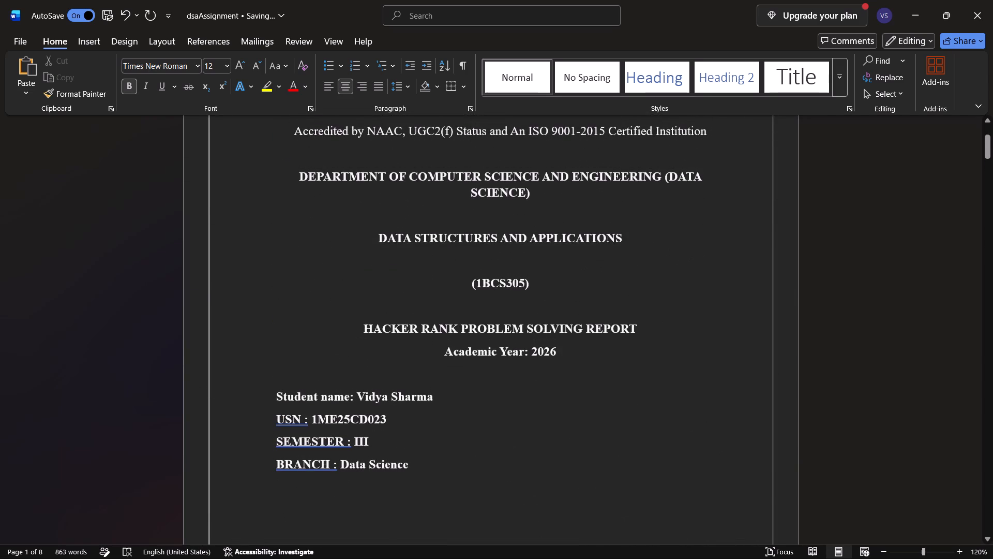
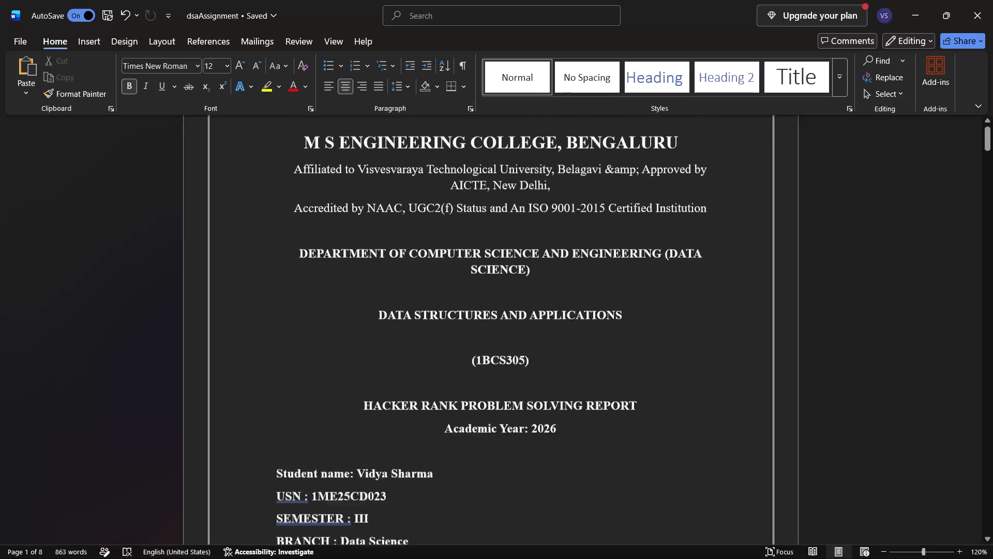
Add a blank line above the college name at the top of the cover page.
click(404, 172)
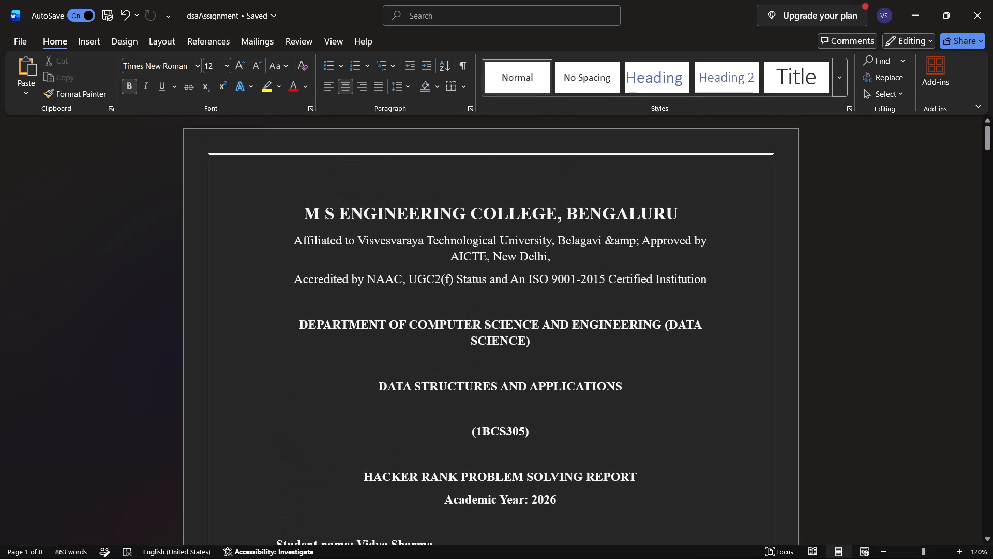
click(306, 203)
key(Return)
Add a blank line between the Academic Year line and the Student name line on the cover page.
scroll(398, 219, down, 1)
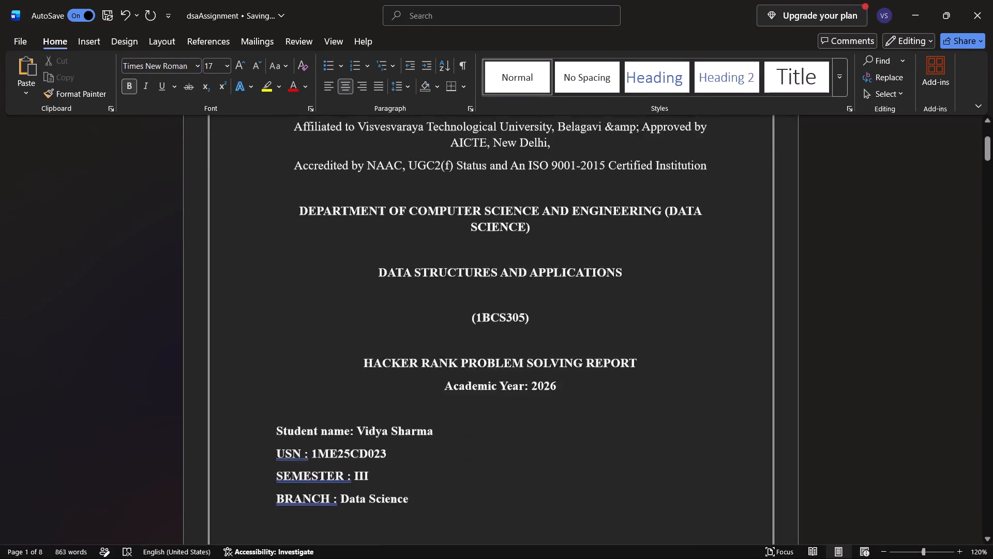
scroll(398, 219, down, 1)
click(568, 311)
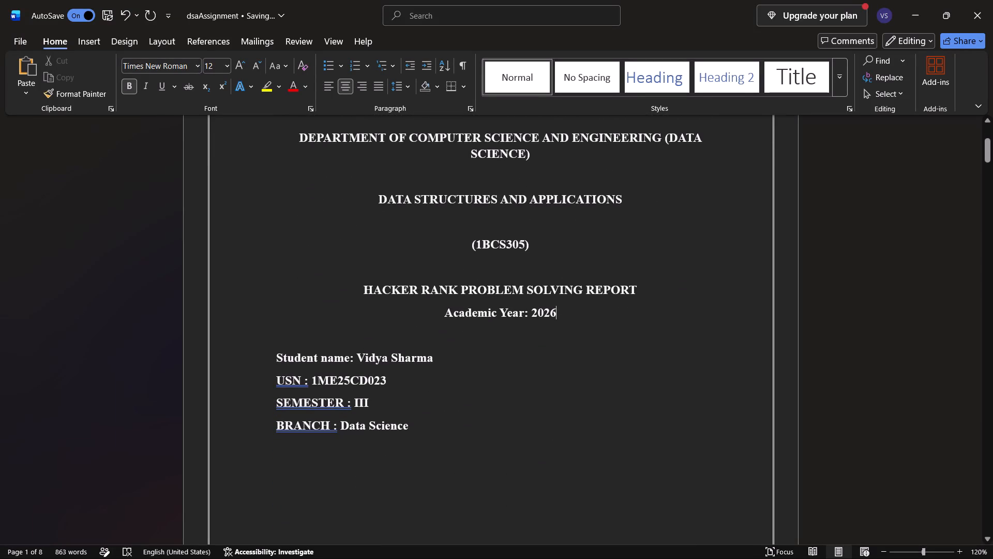
key(Return)
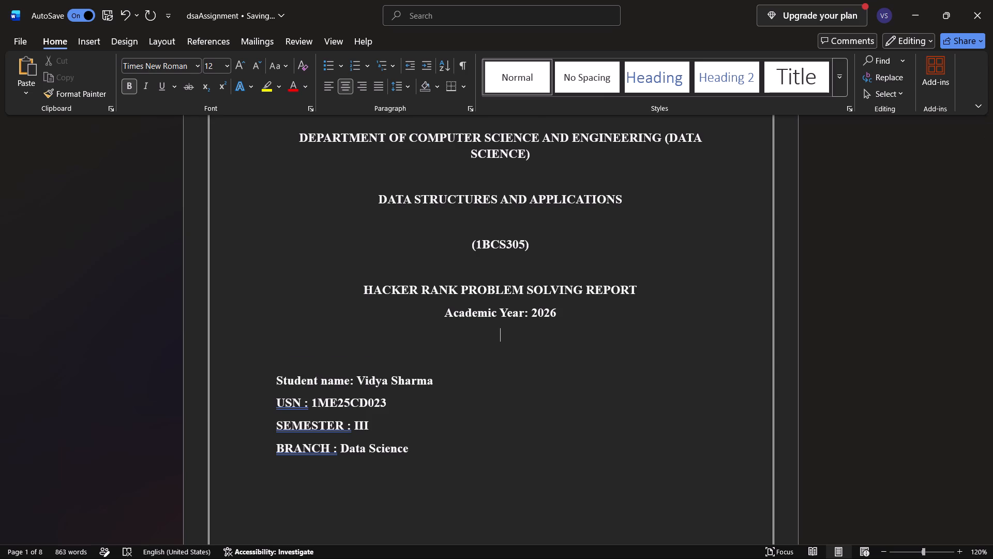
Insert four extra spaces between the Student name colon and its value.
click(357, 377)
key(space)
key(space)
key(space)
key(space)
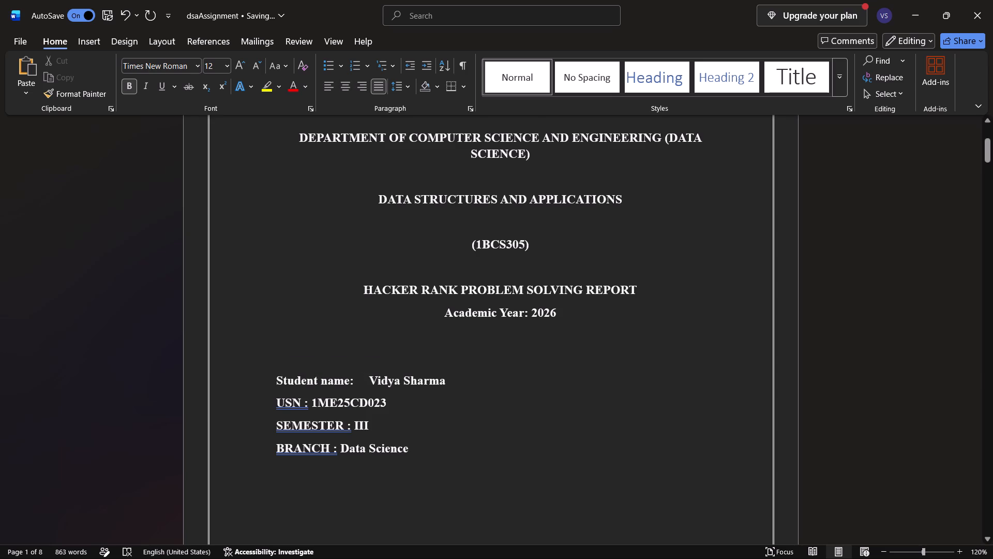
Align the colons of the Student name, USN and SEMESTER lines in one column using tab spacing after the labels.
click(351, 374)
key(Tab)
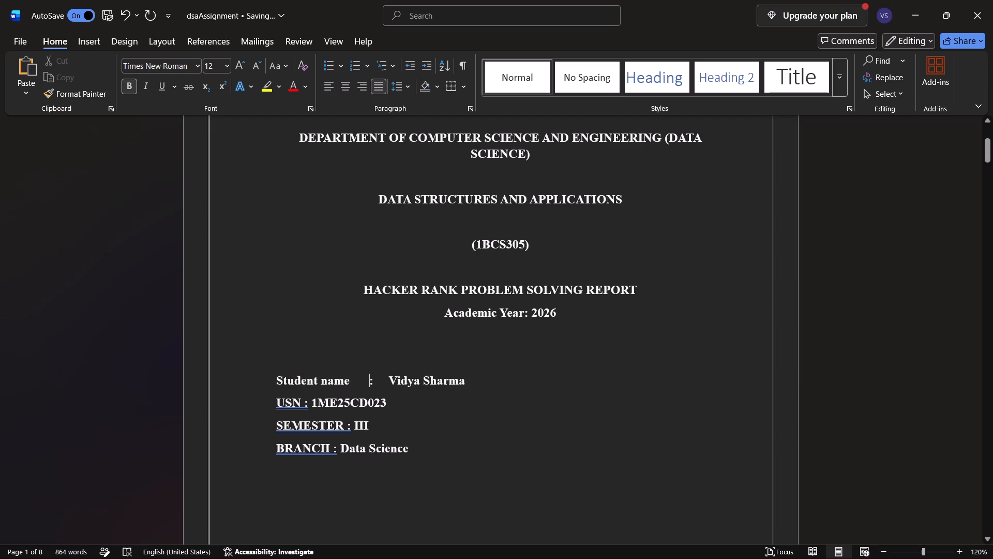
click(303, 405)
key(Tab)
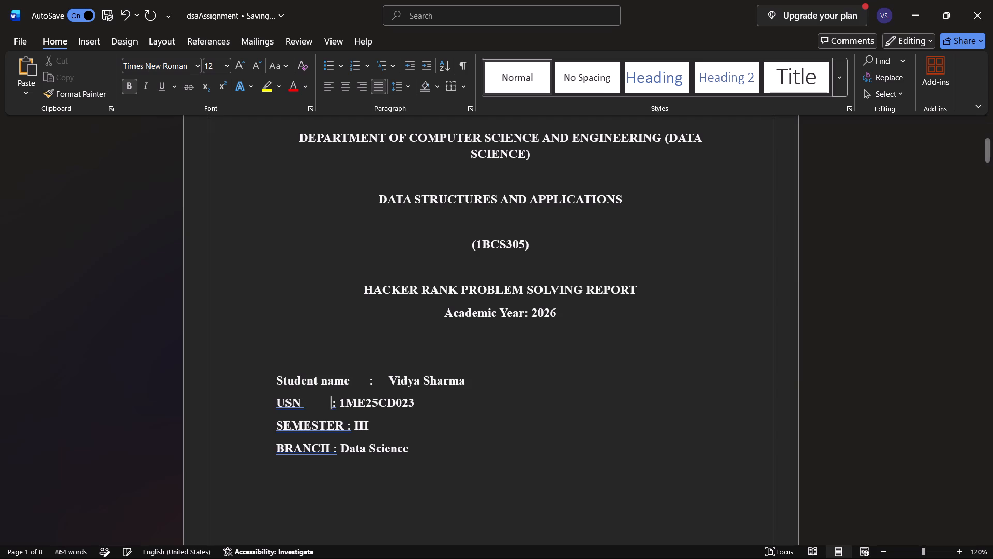
key(Tab)
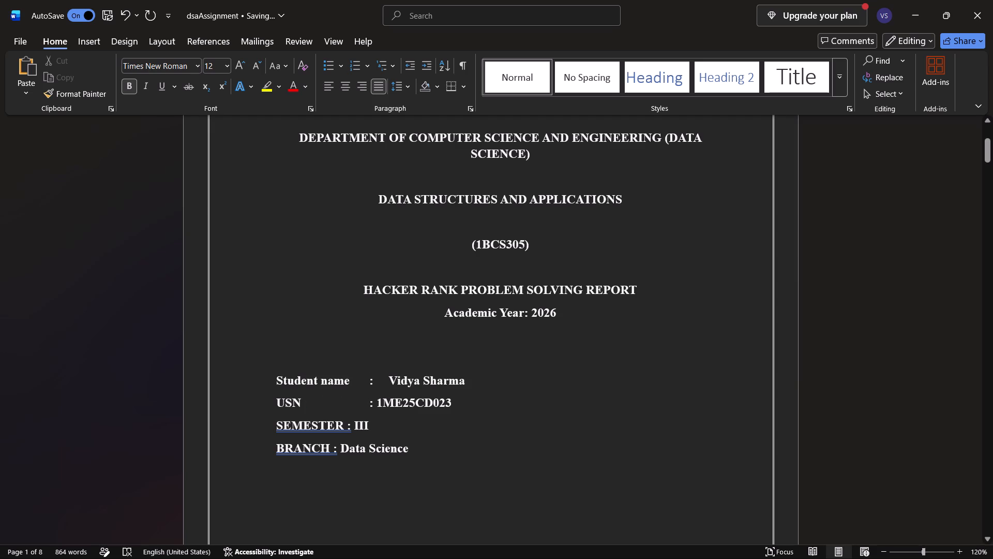
click(344, 431)
key(Tab)
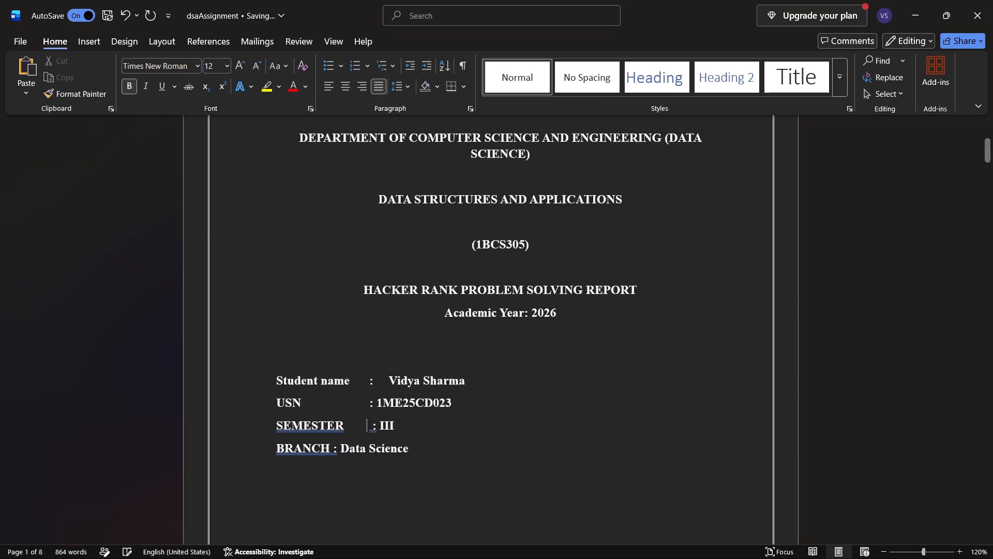
key(Right)
key(BackSpace)
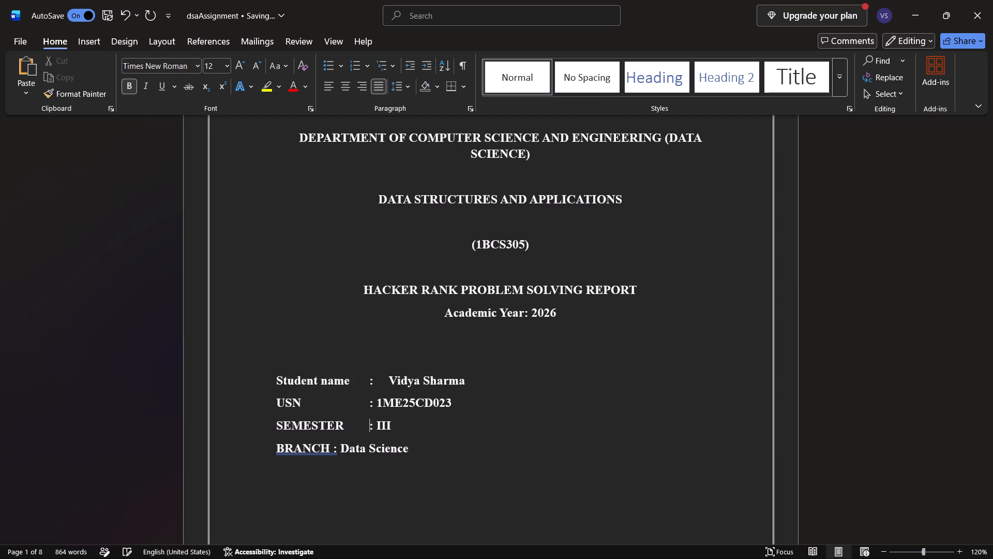
Replace the space before the BRANCH colon with tab spacing so it lines up with the colons above.
key(Down)
key(Left)
key(Left)
key(Left)
key(Left)
key(Left)
key(Left)
key(Left)
key(Left)
key(Right)
key(BackSpace)
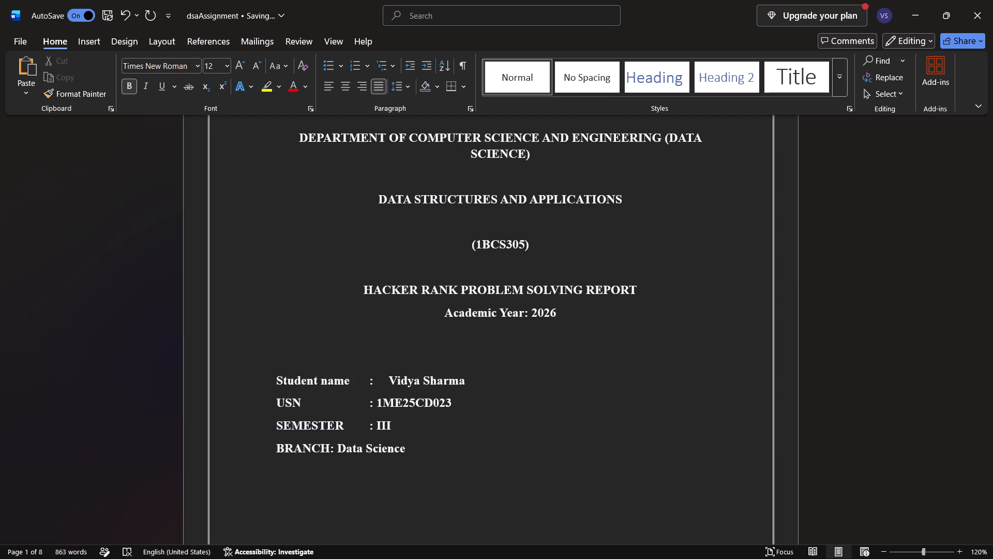
key(Tab)
key(Tab)
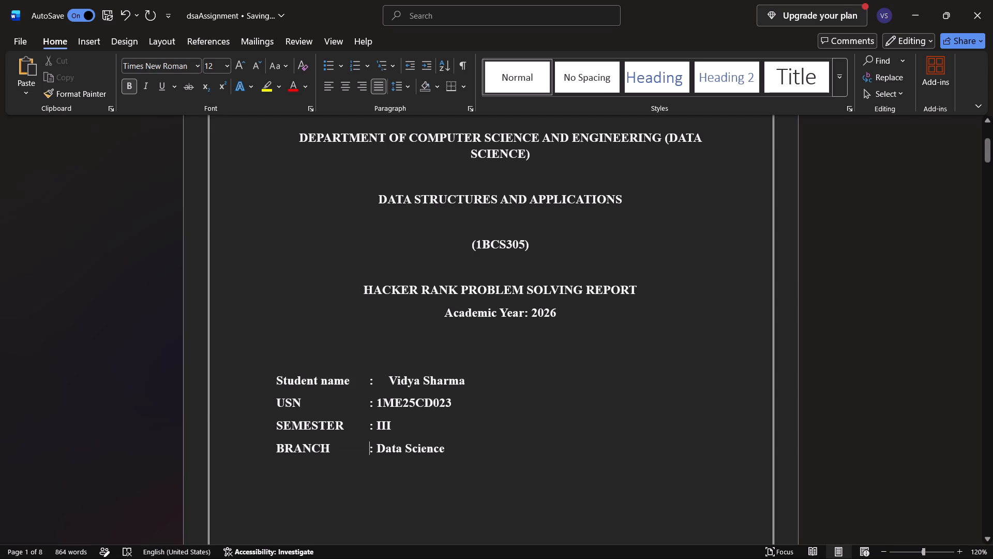
Insert a tab before the values of the BRANCH, SEMESTER and USN lines so they align in one column.
click(375, 450)
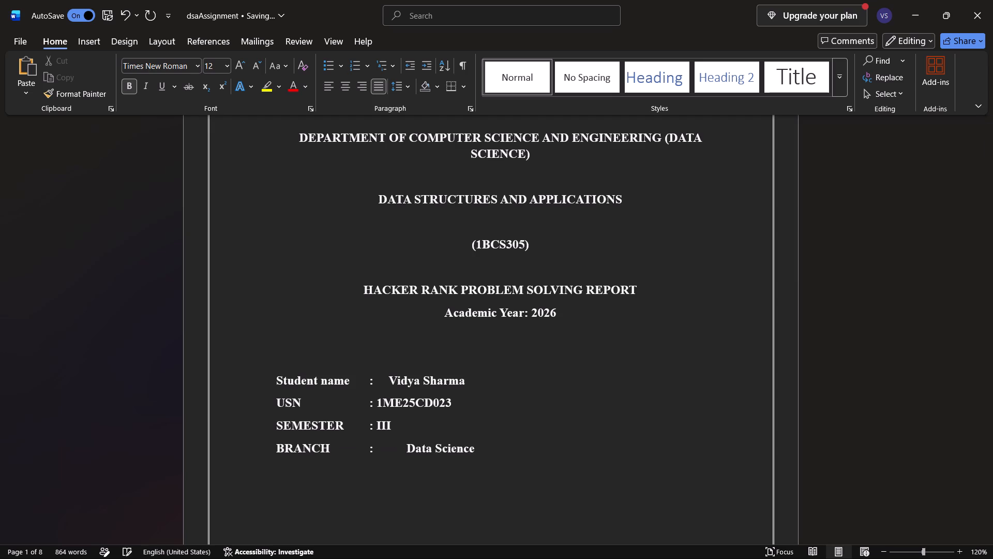
click(380, 425)
key(Left)
key(Tab)
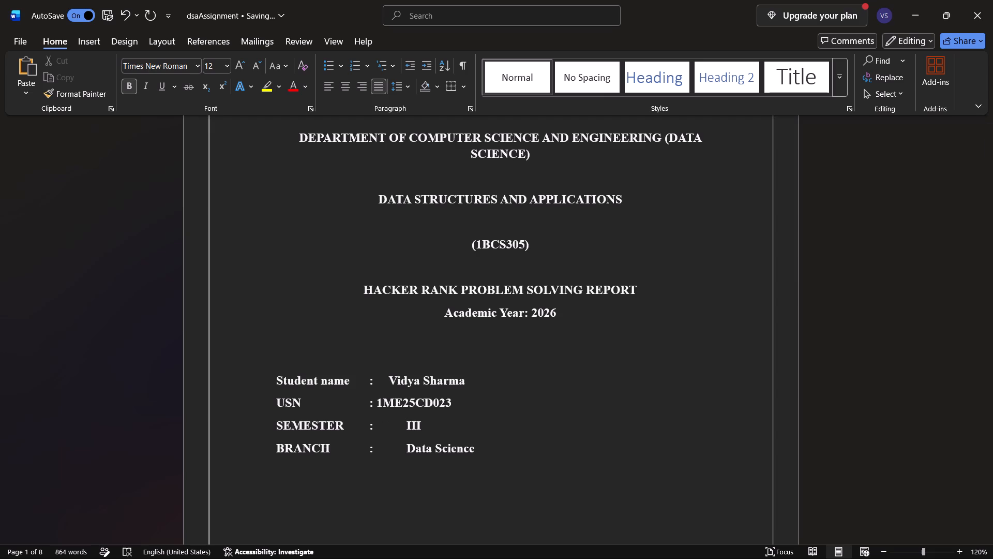
key(Up)
key(Left)
key(Left)
key(Left)
key(Left)
Insert a tab before the Student name value so it aligns with the values below it.
key(Up)
key(Up)
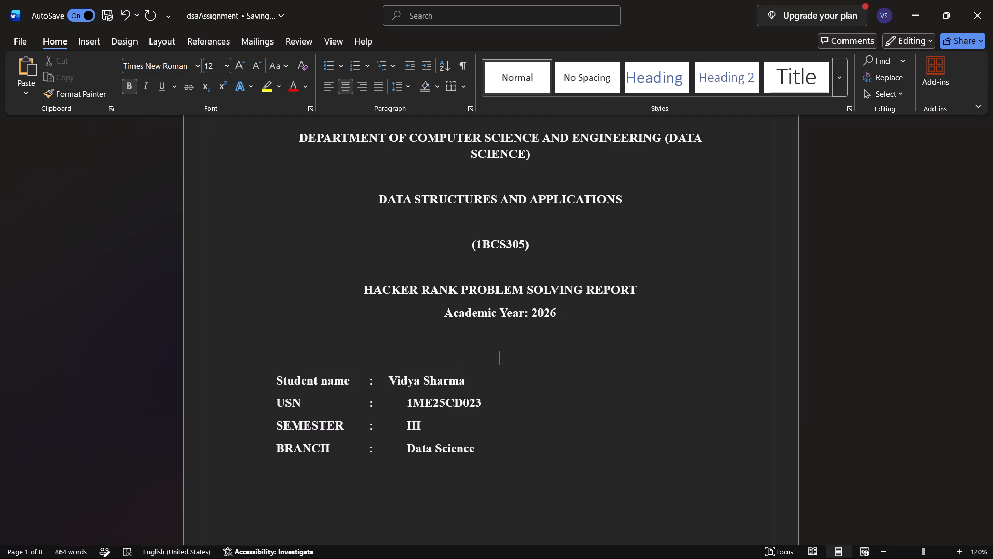
key(Left)
key(Down)
key(Down)
key(Left)
key(Left)
key(Left)
key(Left)
key(Left)
key(Left)
key(Left)
key(Left)
key(Left)
key(Left)
key(Left)
key(Left)
key(Tab)
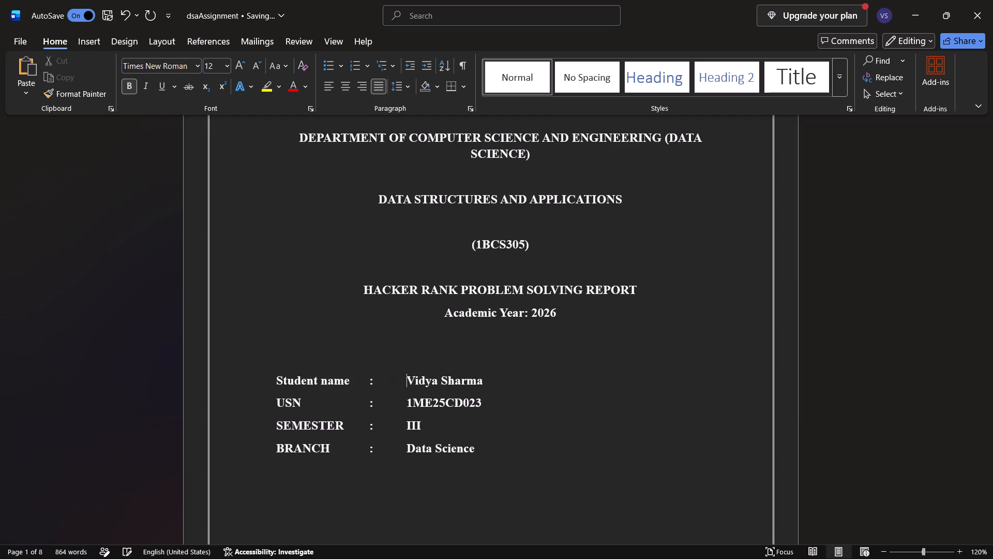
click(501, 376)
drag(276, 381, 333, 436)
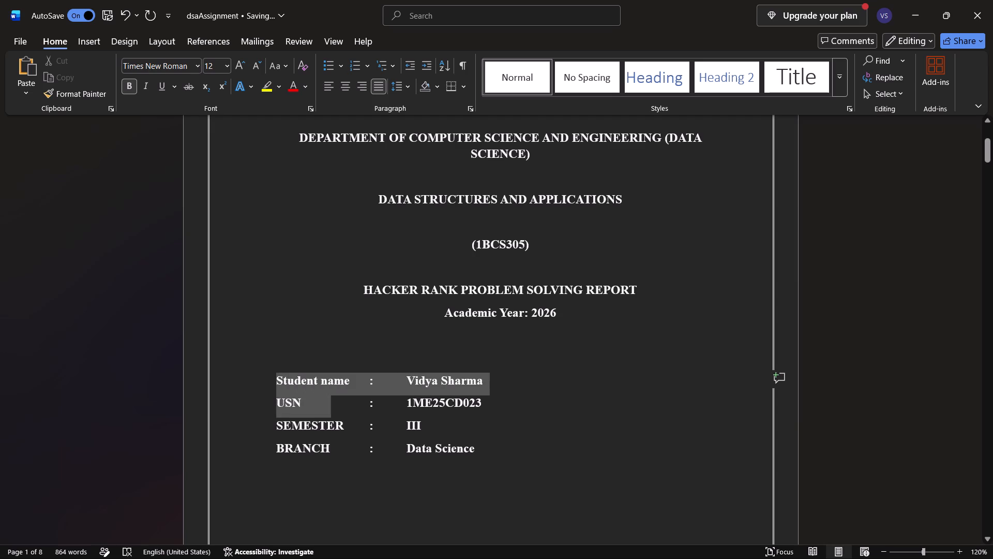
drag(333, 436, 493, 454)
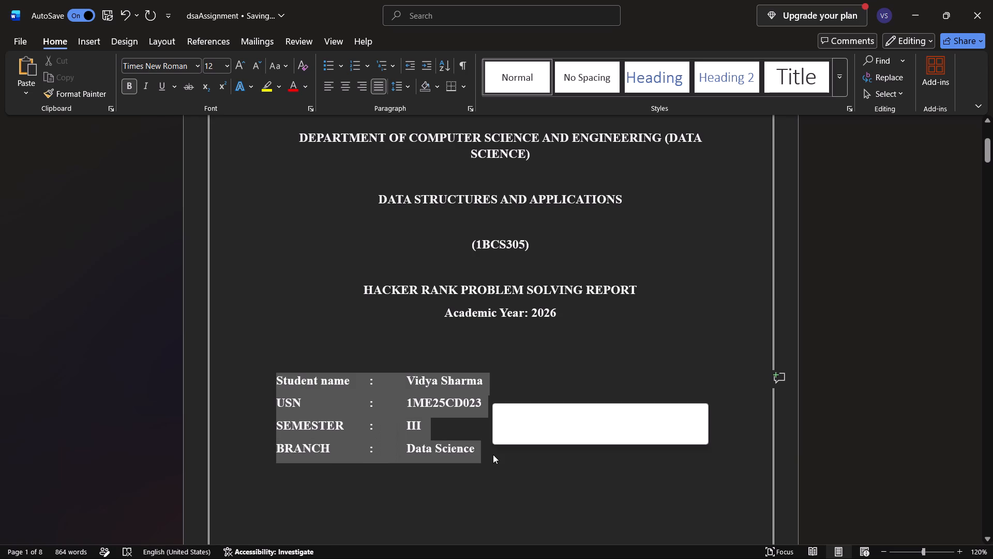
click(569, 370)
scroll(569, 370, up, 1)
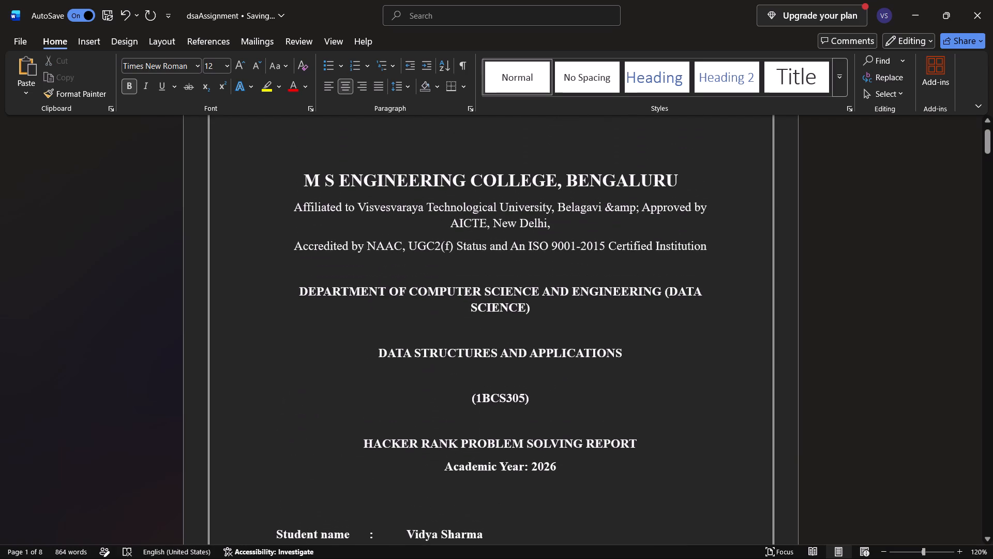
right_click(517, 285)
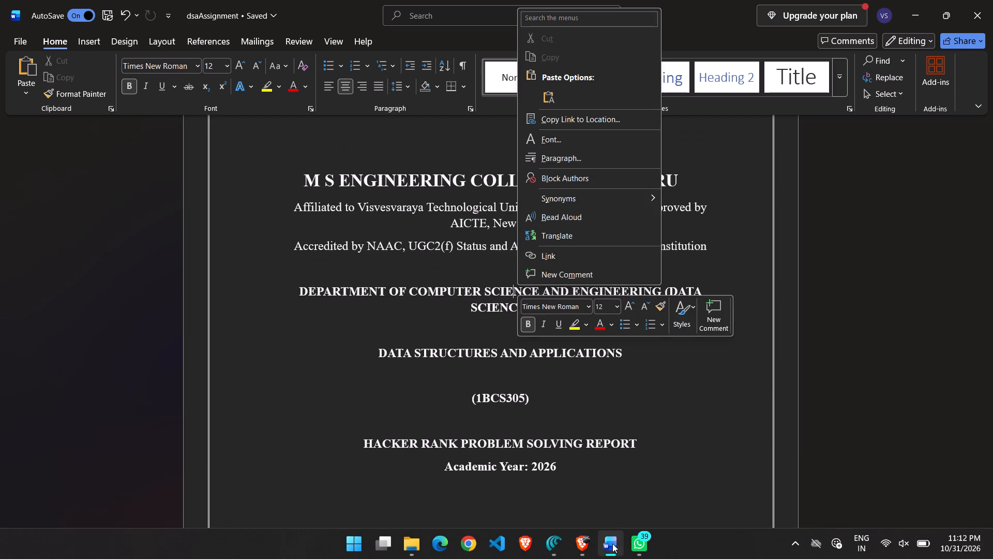
Switch to the browser window showing HackerRank's Castle on the Grid problem.
click(582, 546)
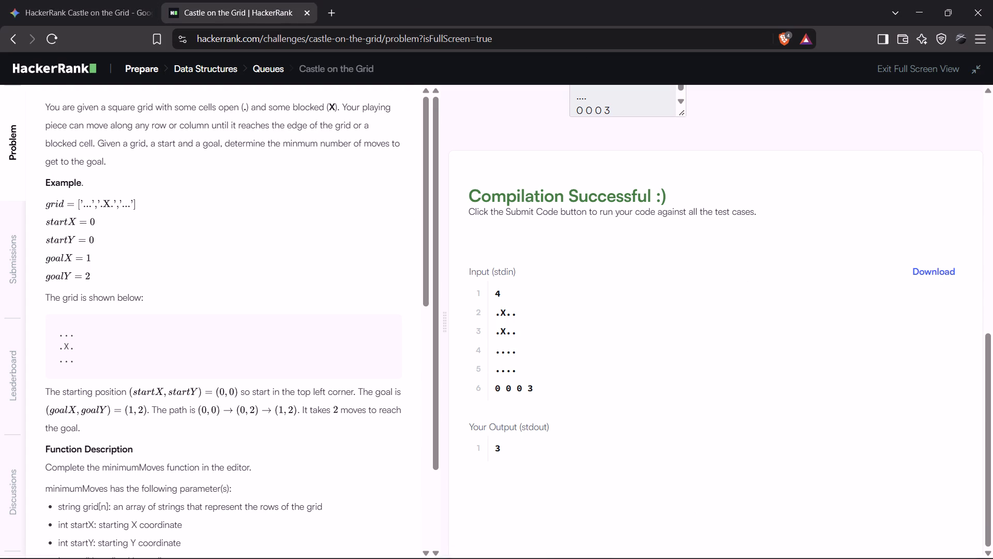
Switch to the HackerRank report template in the Comet browser and examine its cover page logo, header and text formatting.
click(545, 537)
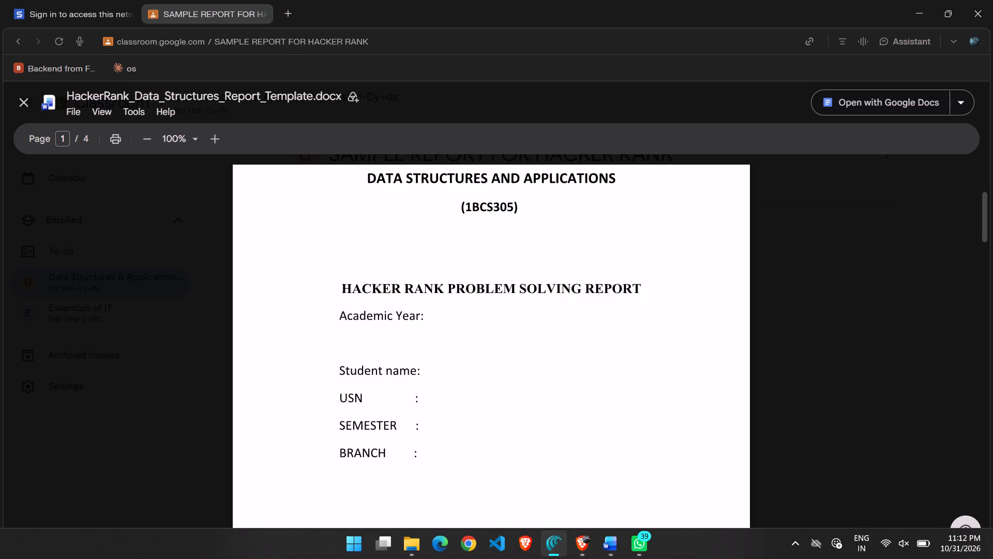
scroll(471, 323, up, 3)
click(278, 268)
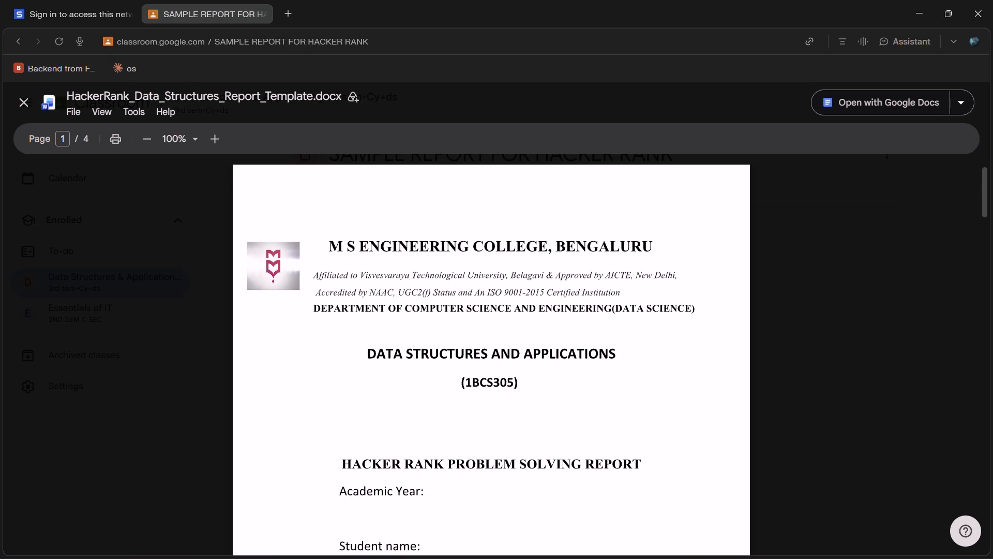
click(270, 263)
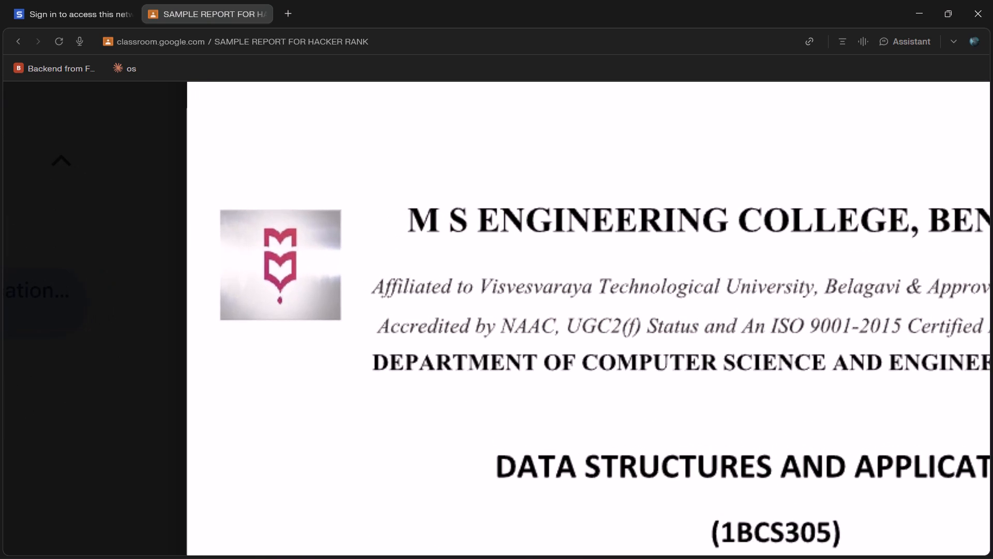
click(291, 251)
scroll(267, 248, down, 1)
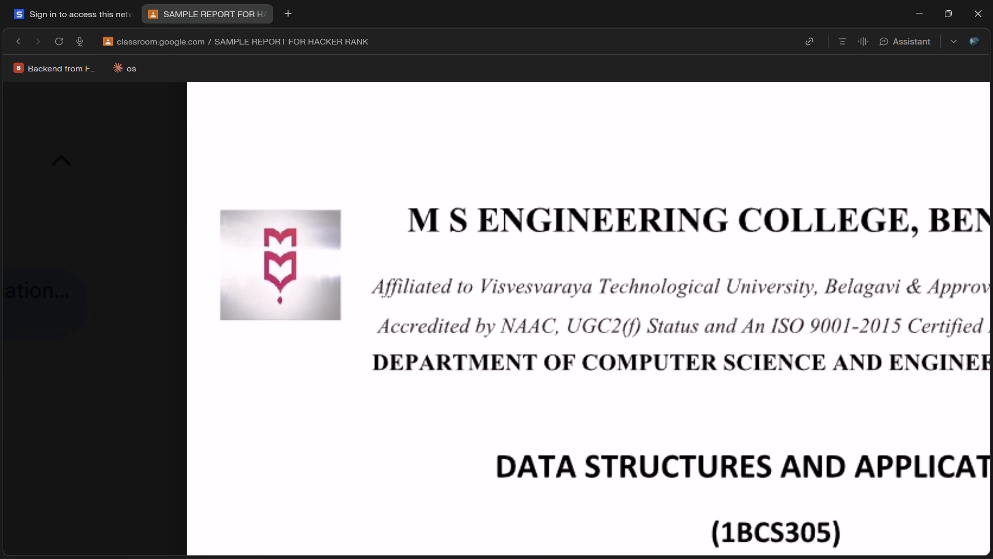
scroll(267, 248, down, 1)
scroll(416, 333, down, 1)
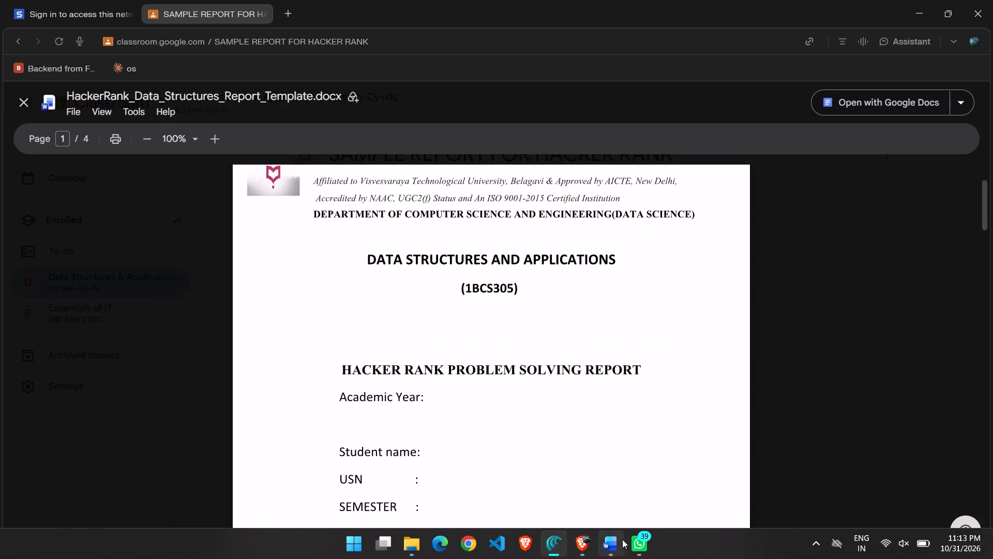
Return to the dsaAssignment Word document and remove bold from the Student name, USN, SEMESTER and BRANCH lines.
click(616, 546)
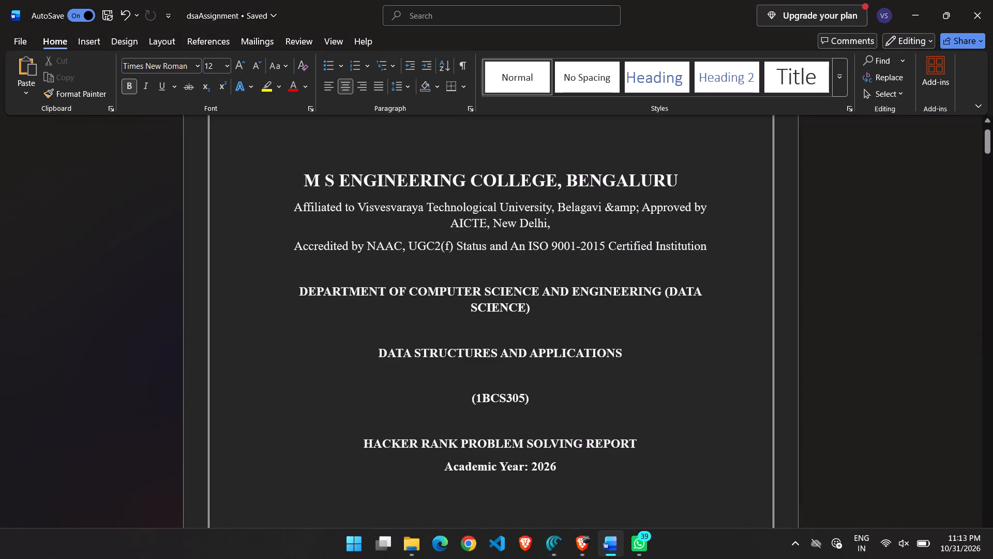
scroll(581, 428, down, 1)
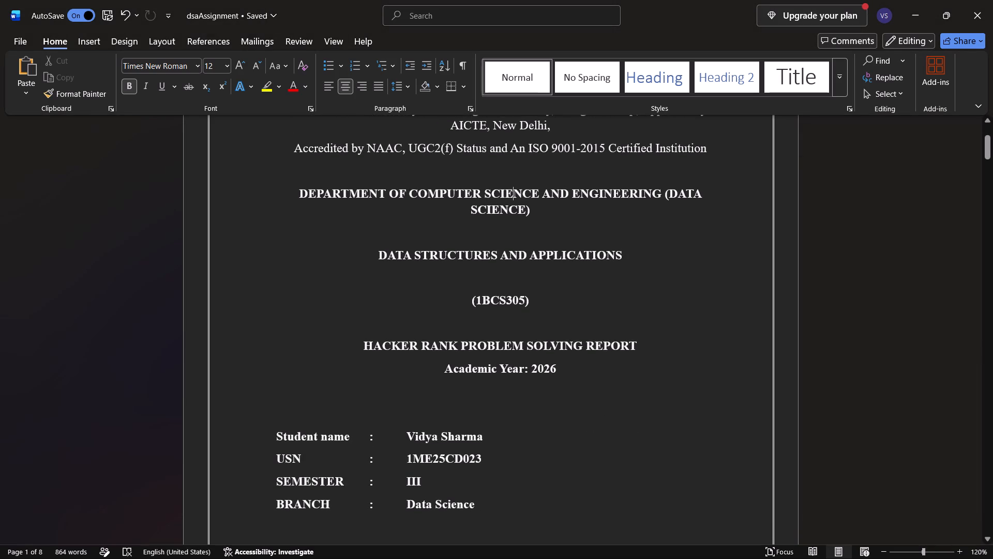
drag(279, 437, 493, 499)
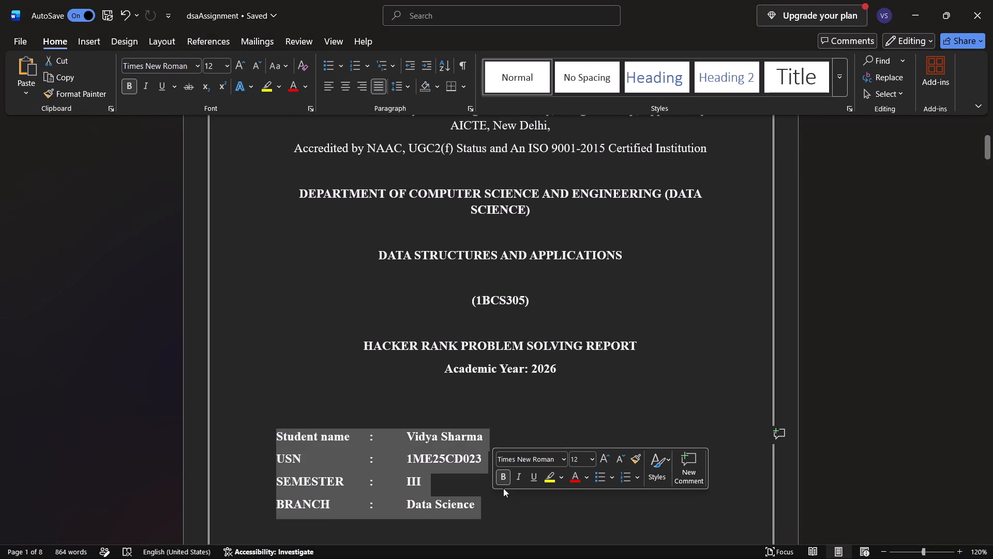
click(496, 473)
click(515, 420)
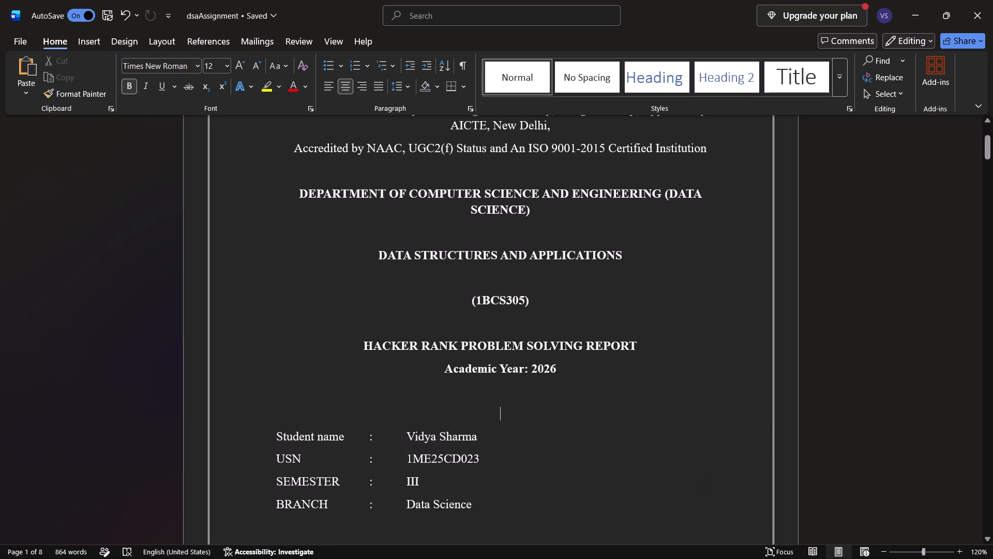
Delete the empty lines above the Problem Statement heading at the start of page 2.
scroll(515, 420, up, 1)
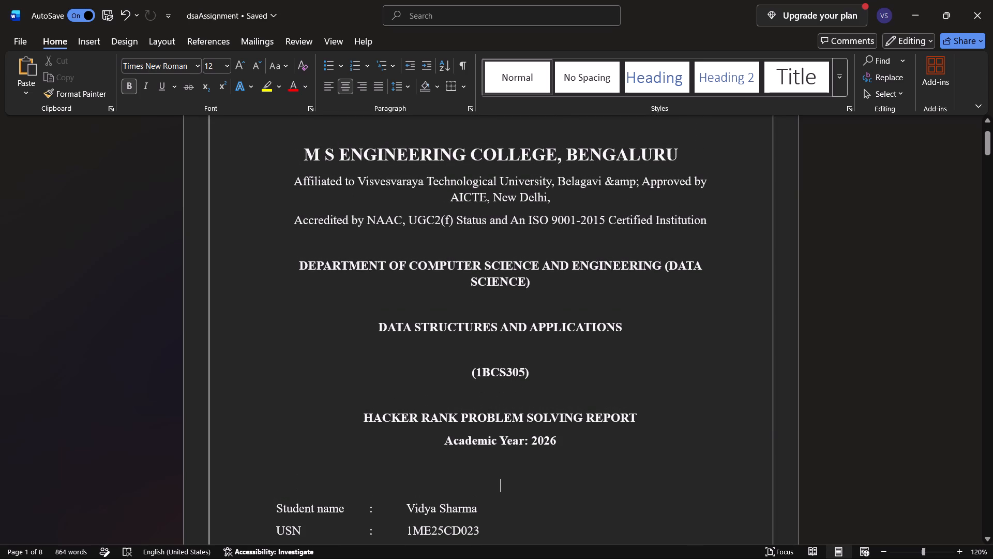
scroll(588, 220, down, 1)
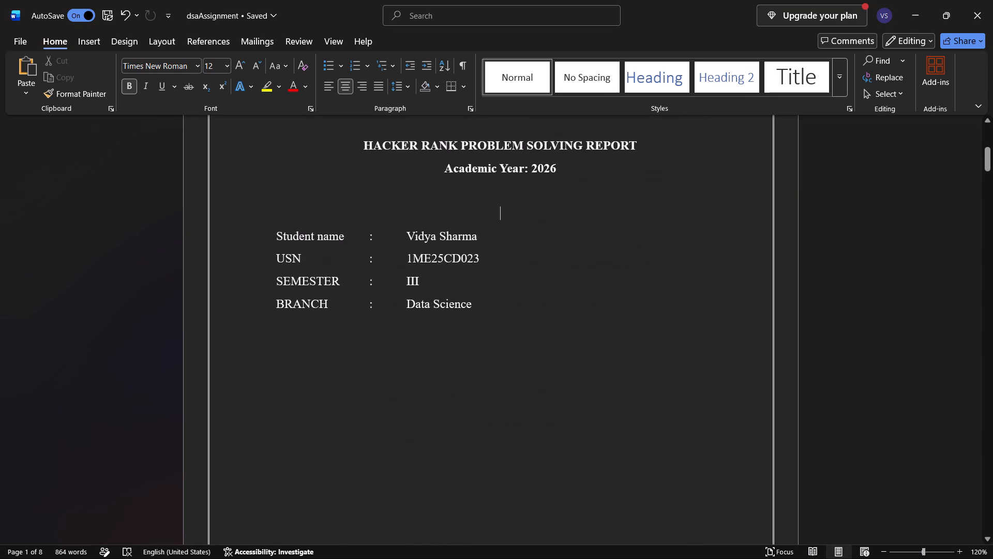
scroll(588, 220, down, 1)
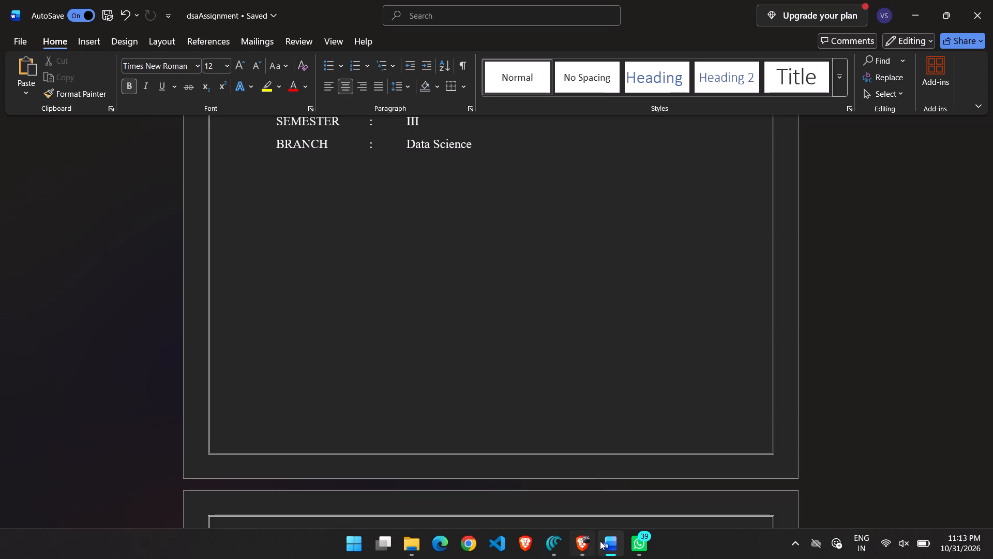
scroll(611, 387, down, 1)
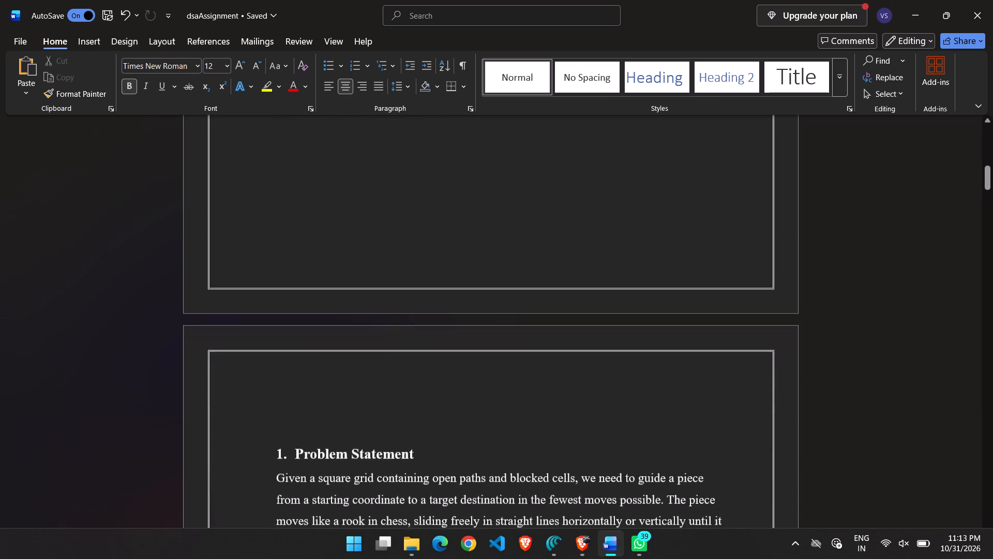
click(462, 404)
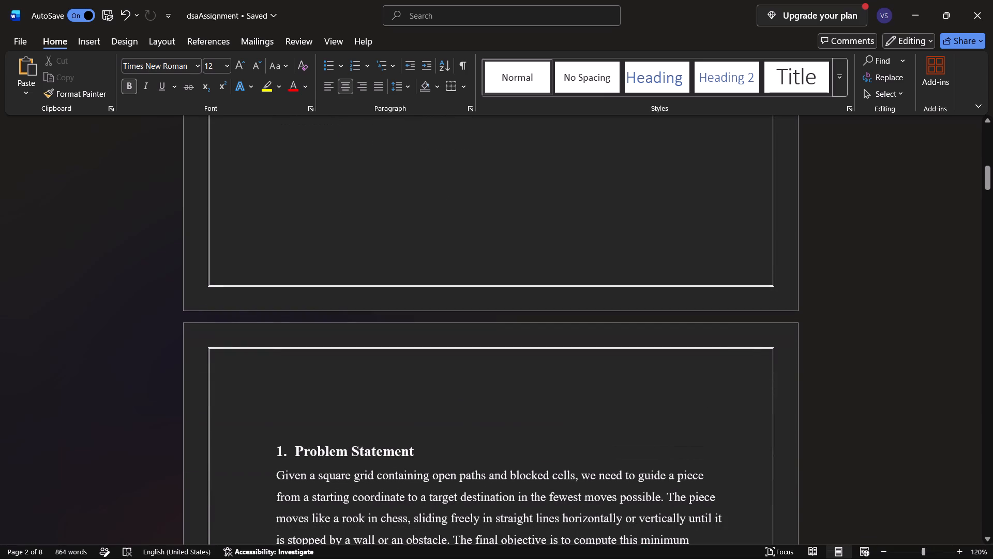
key(BackSpace)
key(BackSpace)
key(BackSpace)
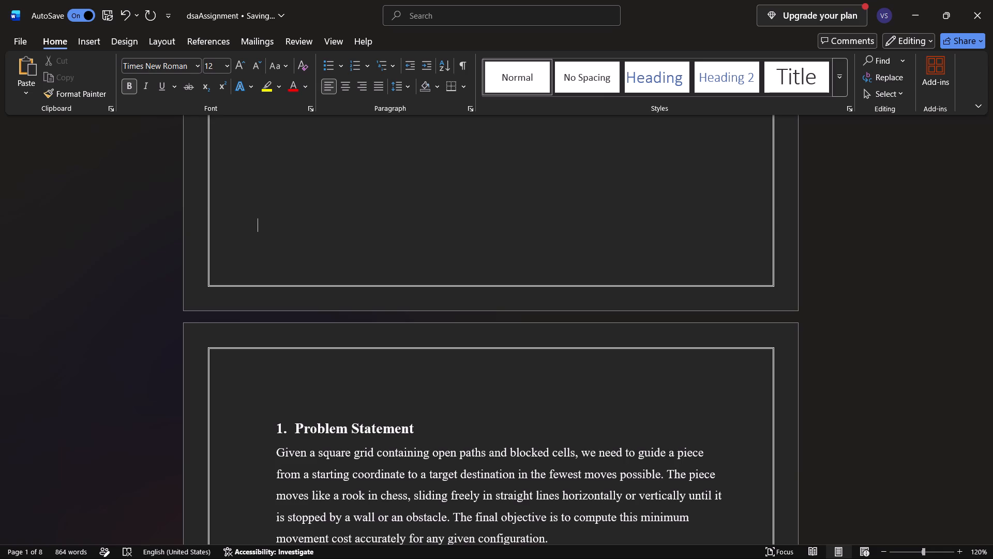
click(338, 390)
key(BackSpace)
key(BackSpace)
key(BackSpace)
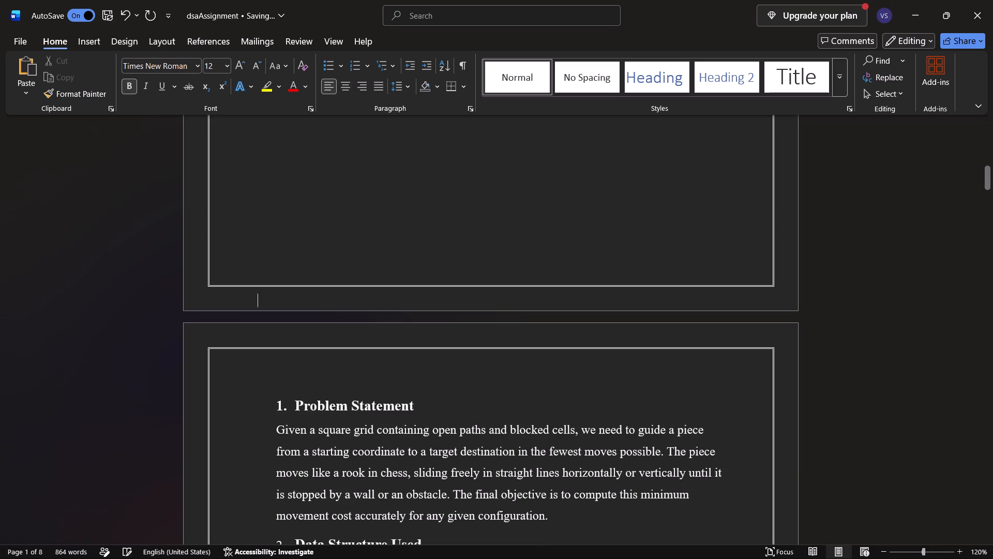
Switch to the Brave browser and search the web for "MS Engineeing college" in a new tab.
scroll(389, 322, up, 1)
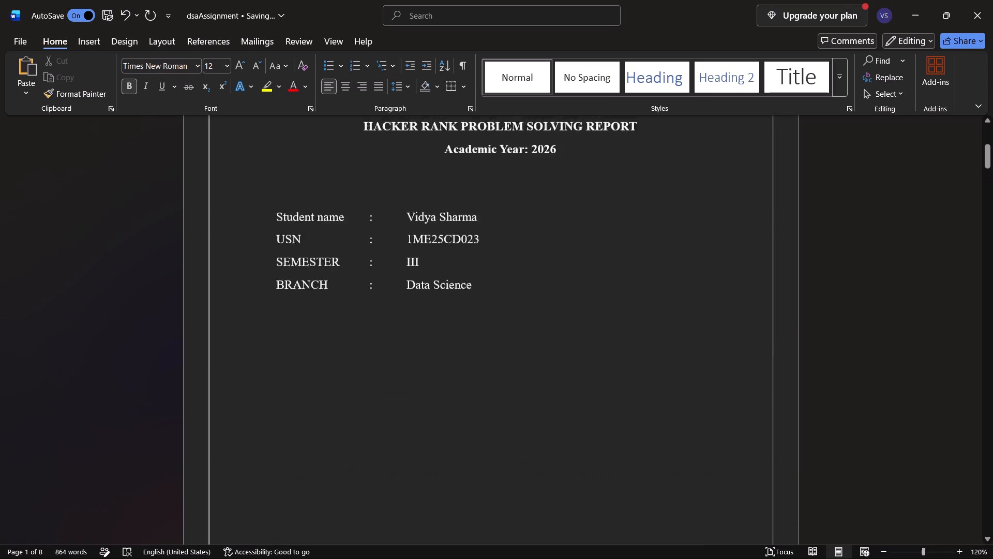
scroll(389, 322, up, 1)
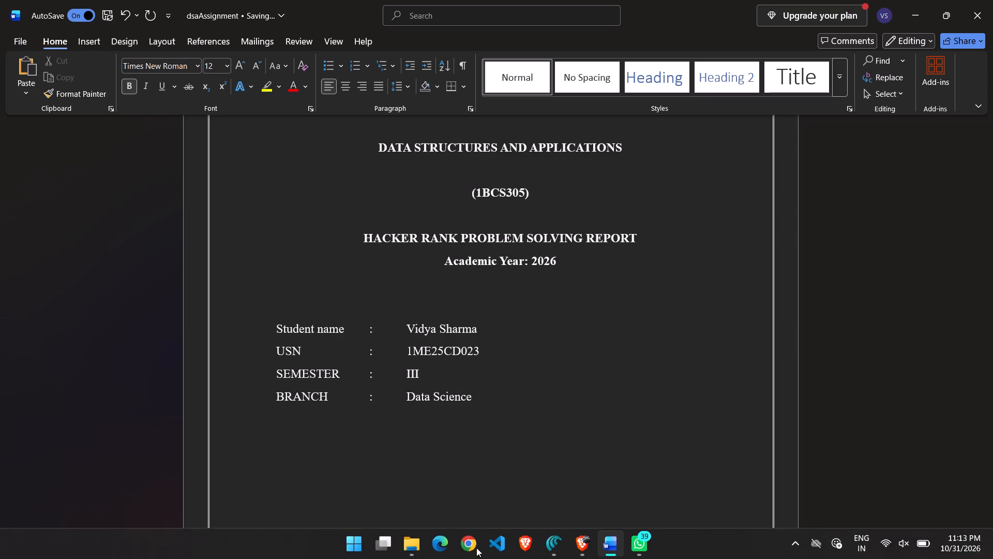
click(583, 551)
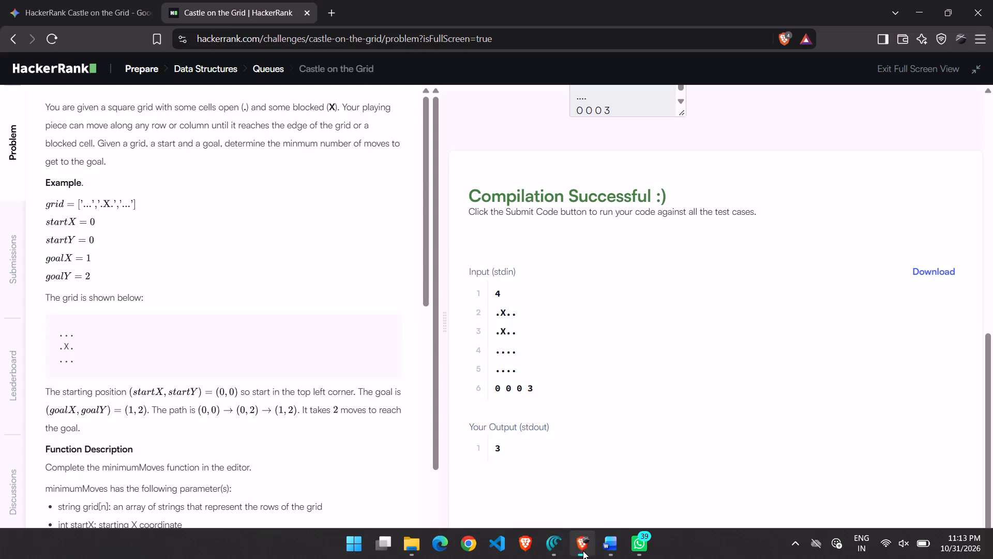
click(337, 5)
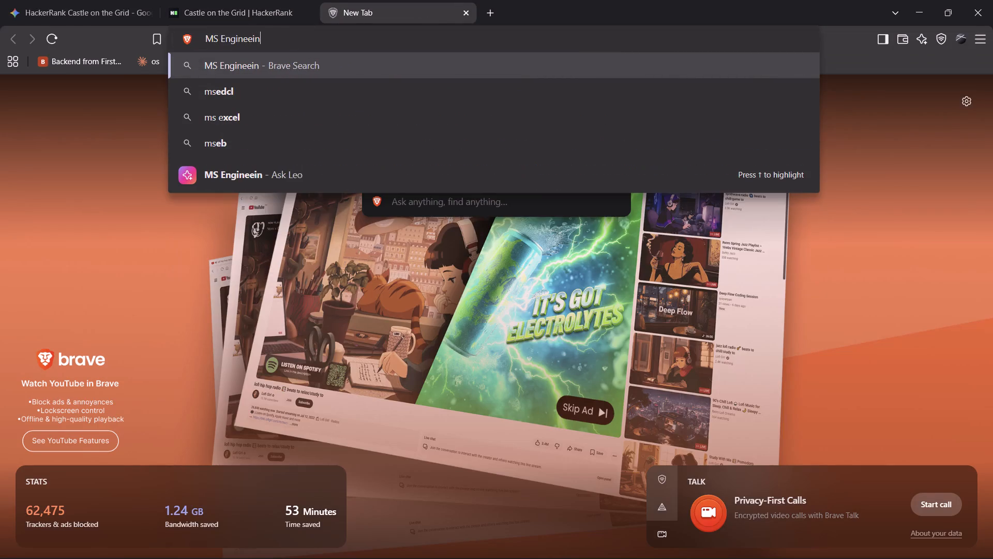
text(college)
key(space)
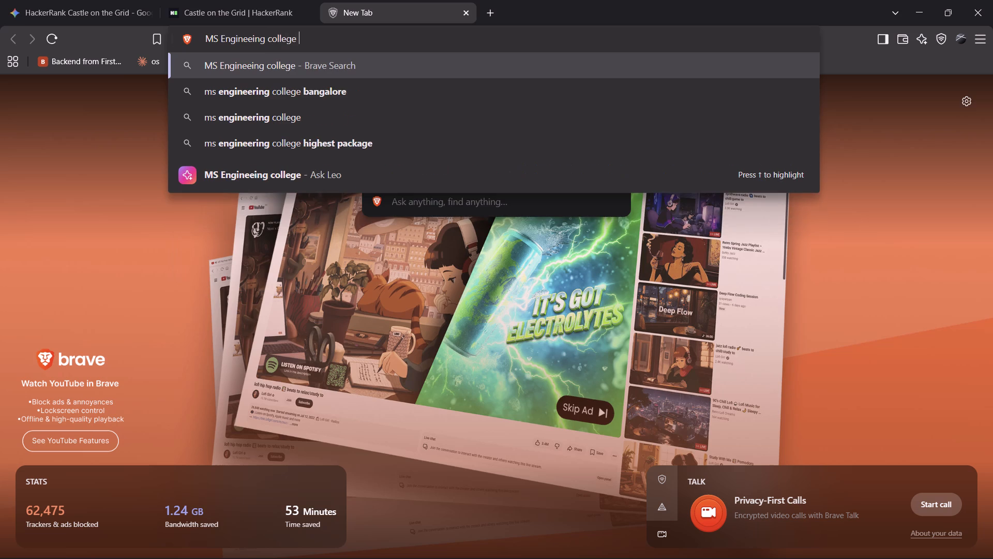
key(Return)
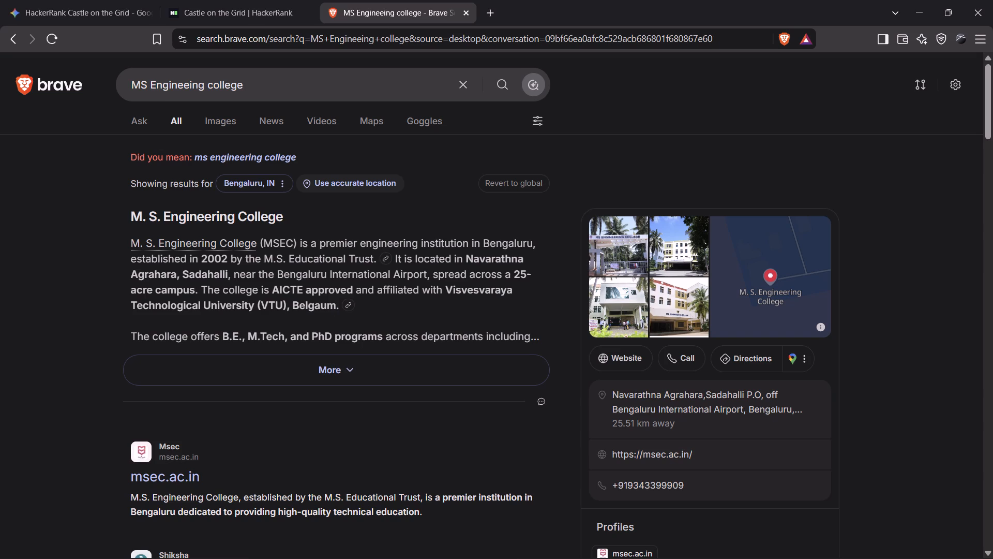
Open the college's msec.ac.in website from the search results and go back to the results.
scroll(289, 326, down, 2)
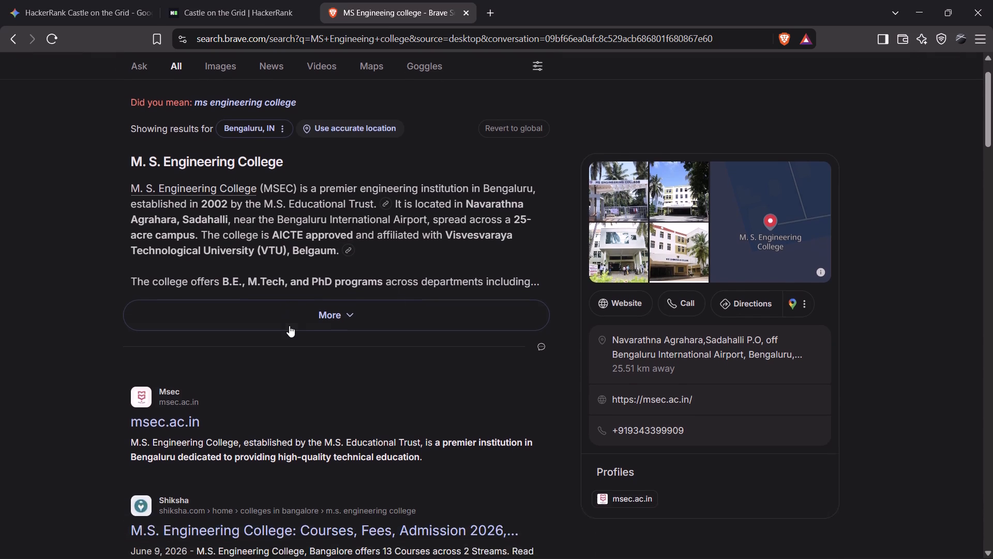
scroll(289, 326, down, 1)
click(139, 273)
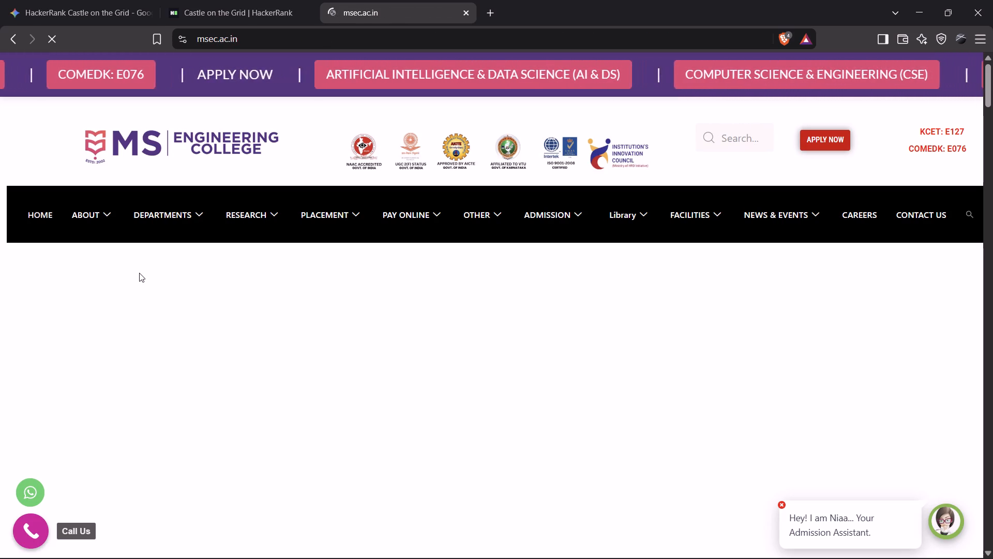
click(18, 43)
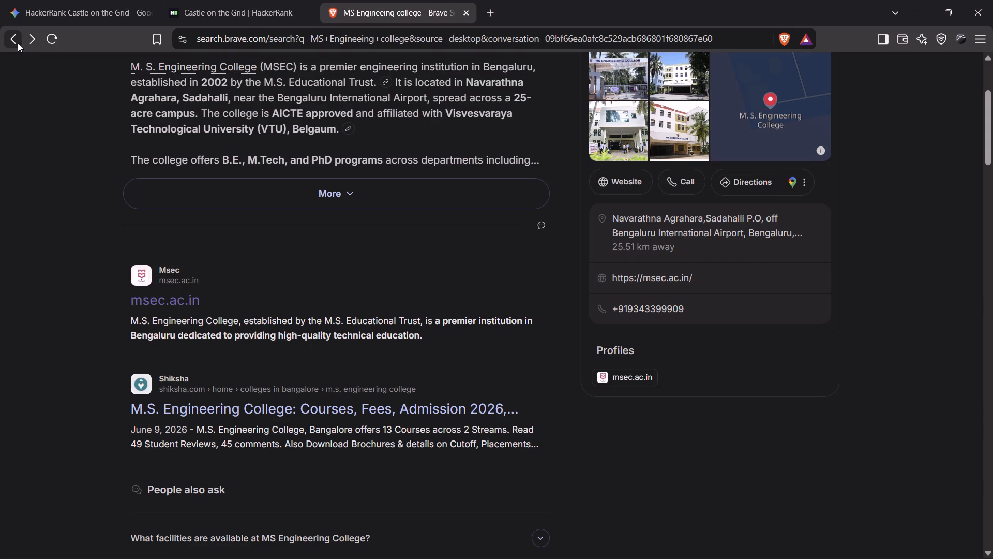
Open Shiksha's M.S. Engineering College page from the search results, look through its updates and highlights, and dismiss the registration dialog.
click(184, 415)
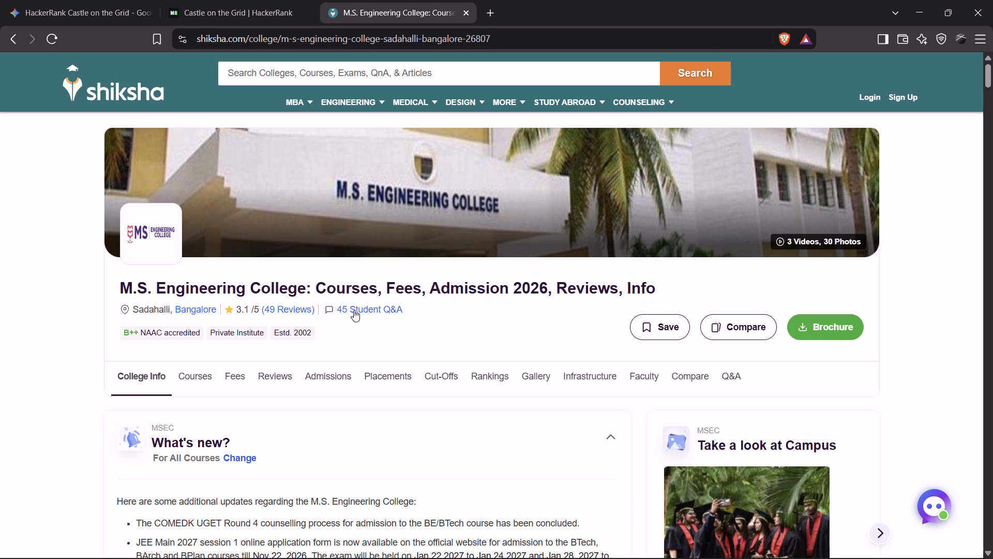
scroll(303, 325, down, 2)
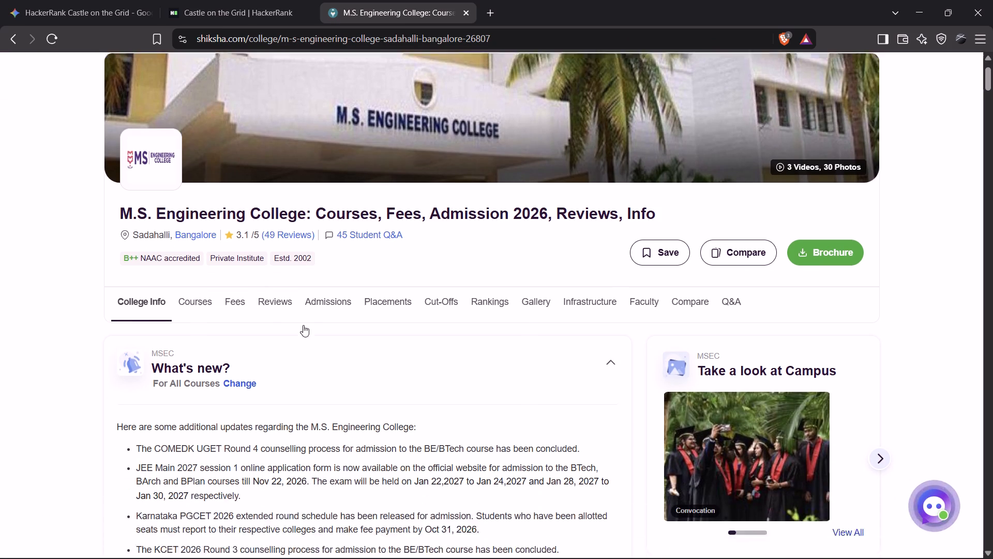
scroll(303, 325, down, 3)
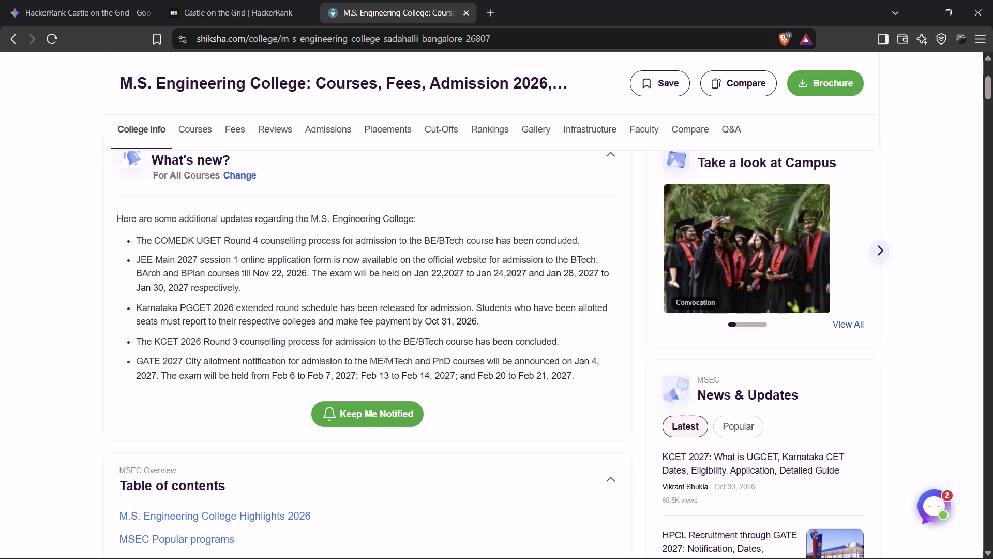
scroll(303, 325, down, 2)
scroll(303, 325, up, 1)
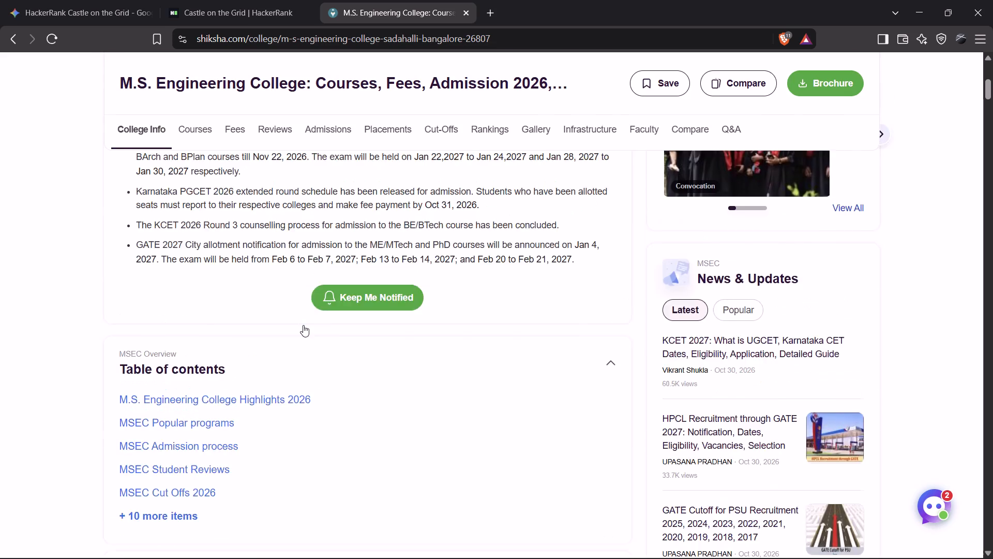
scroll(303, 325, up, 2)
scroll(303, 325, down, 7)
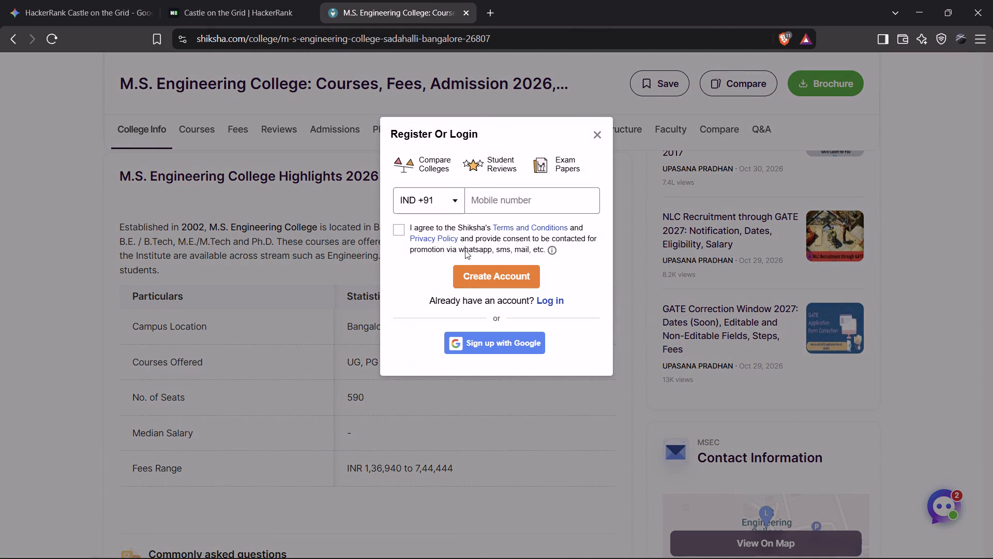
click(596, 135)
Expand the commonly asked question about M.S. Engineering College's infrastructure facilities to read its answer.
scroll(456, 286, down, 3)
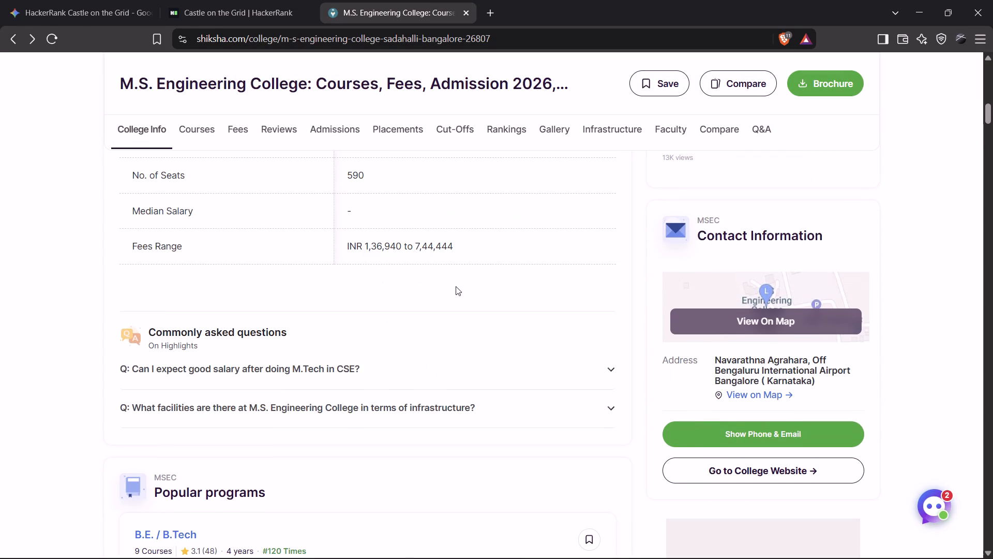
scroll(456, 286, down, 1)
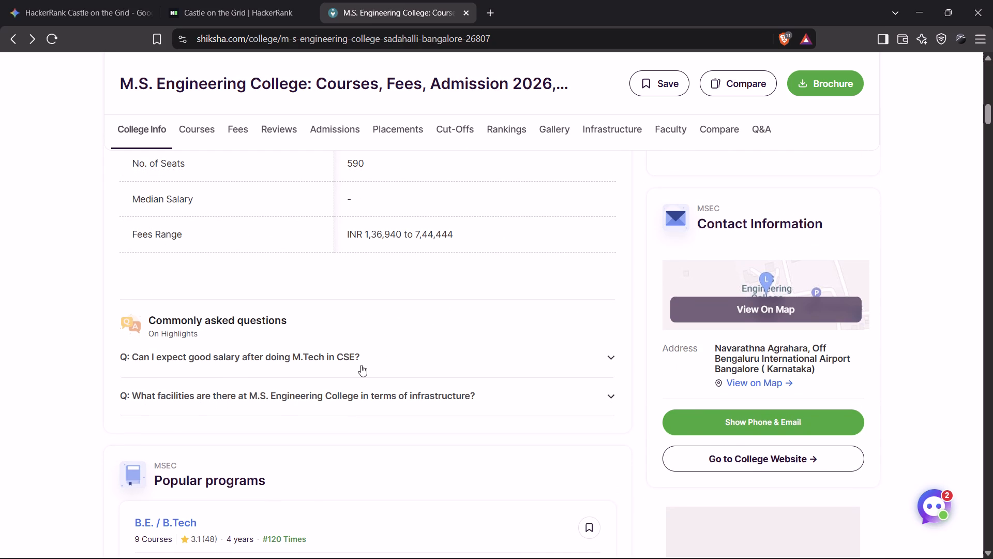
scroll(361, 365, down, 1)
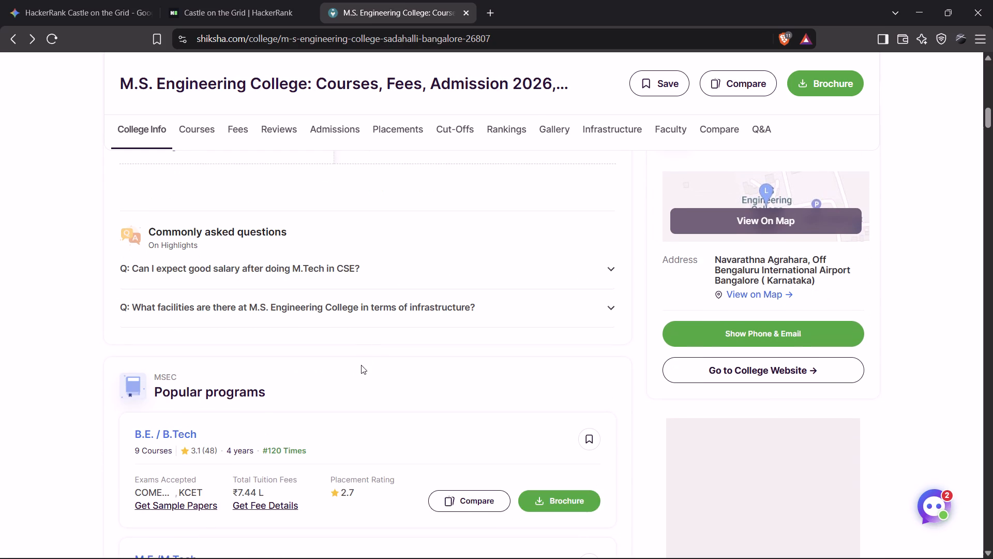
click(384, 310)
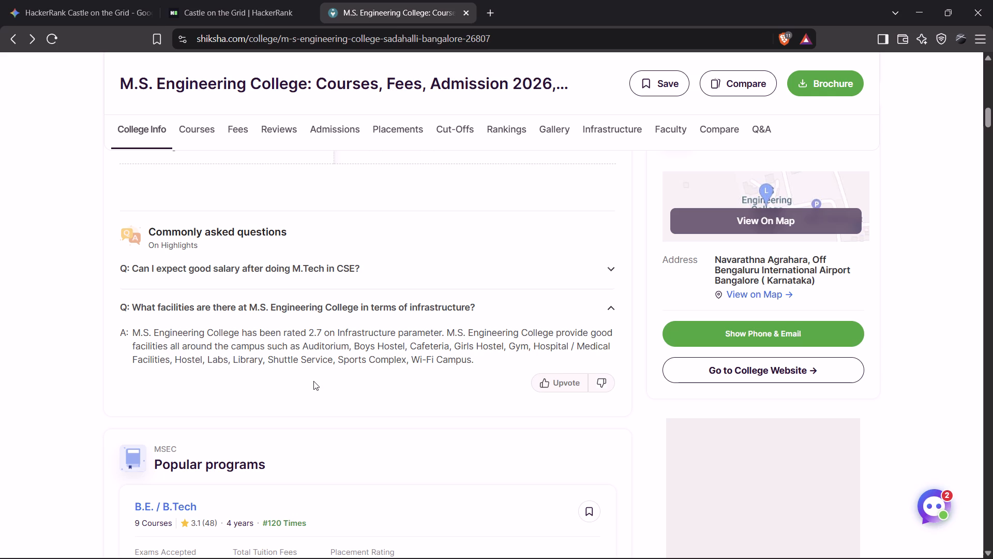
Look through the Popular programs section on the college page, then return to the top of the page.
scroll(313, 381, down, 3)
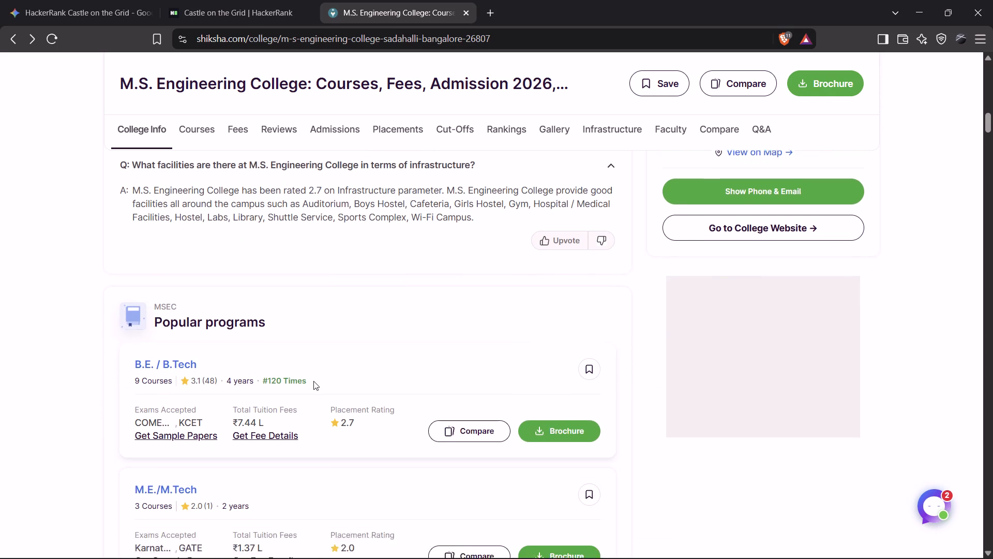
scroll(313, 381, down, 3)
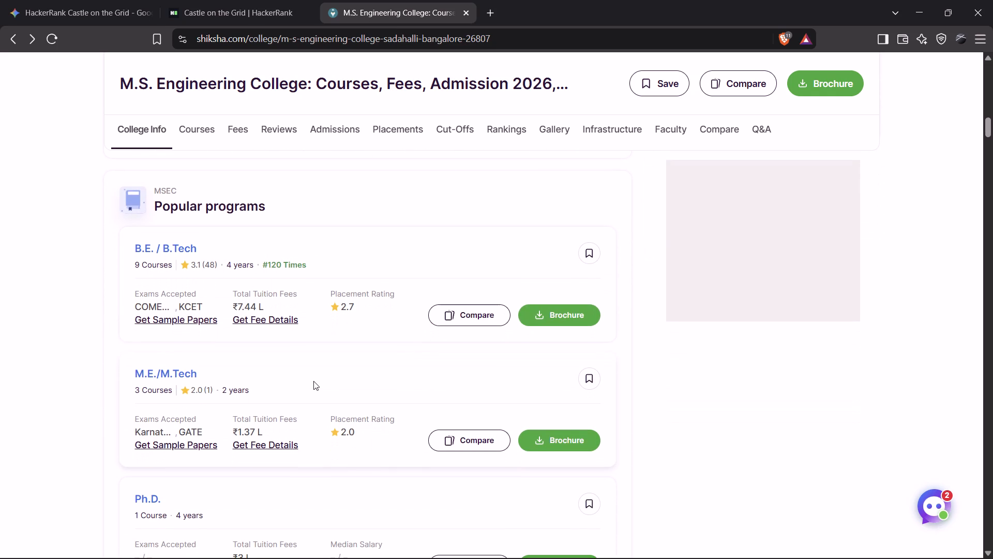
scroll(313, 381, up, 7)
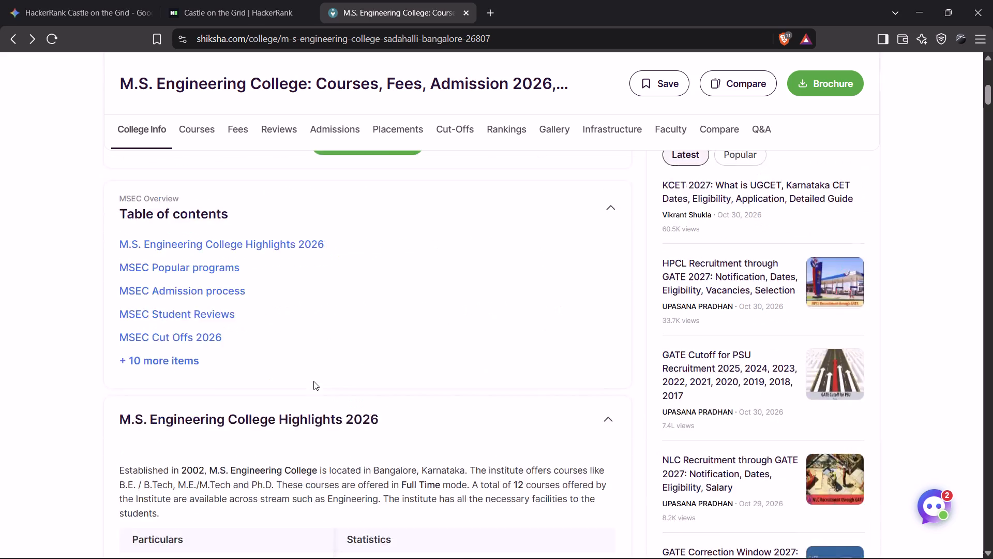
scroll(313, 381, up, 6)
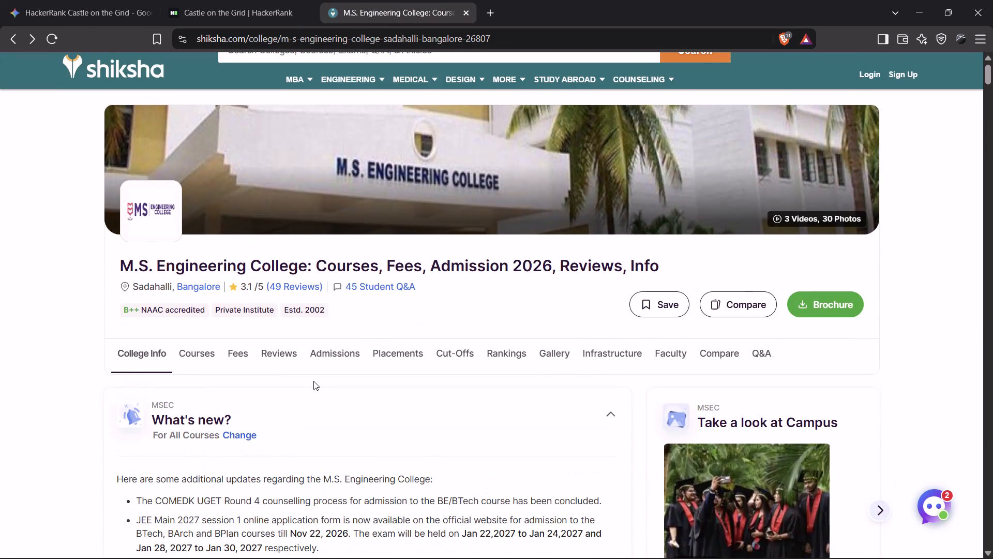
Open the college's Fees page on Shiksha and view its fee structure by course.
right_click(313, 381)
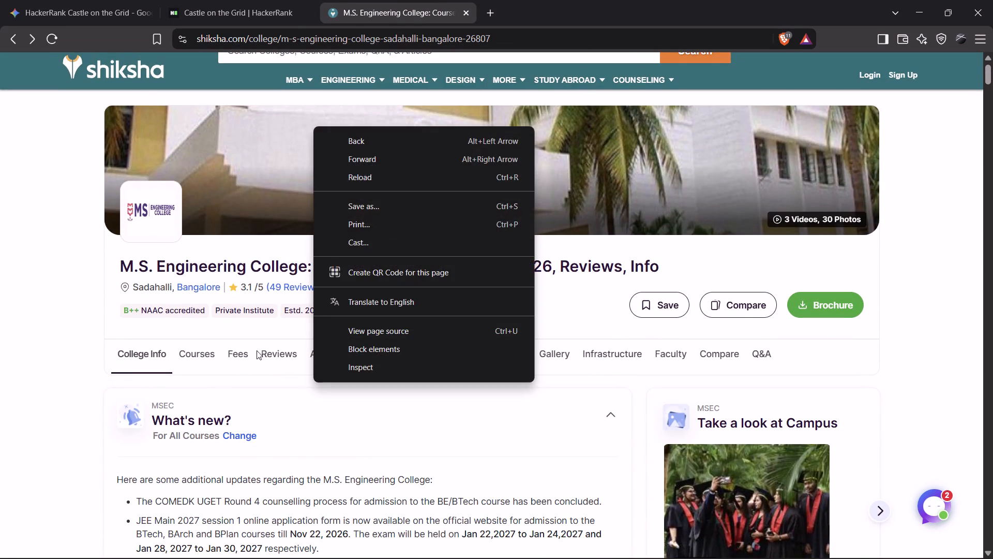
click(240, 359)
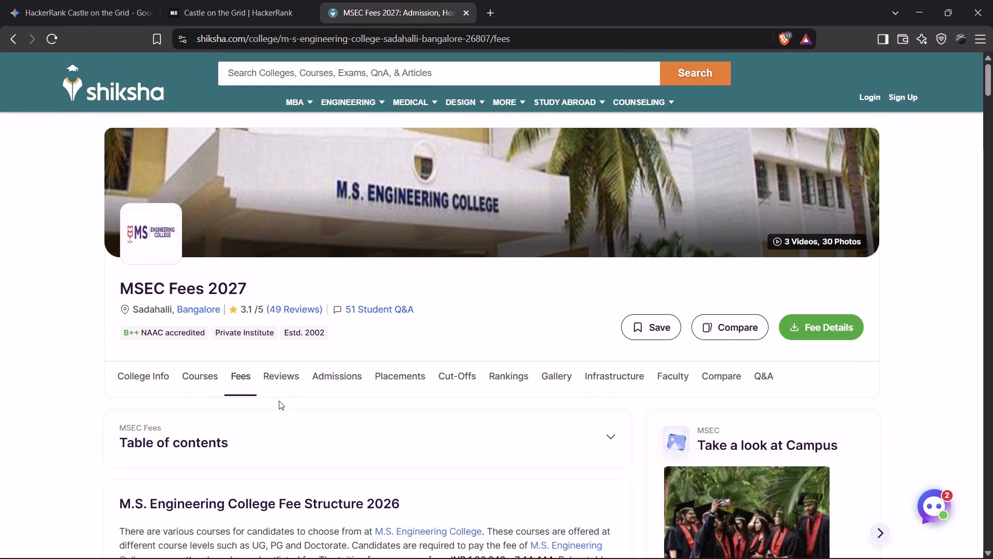
scroll(279, 401, down, 4)
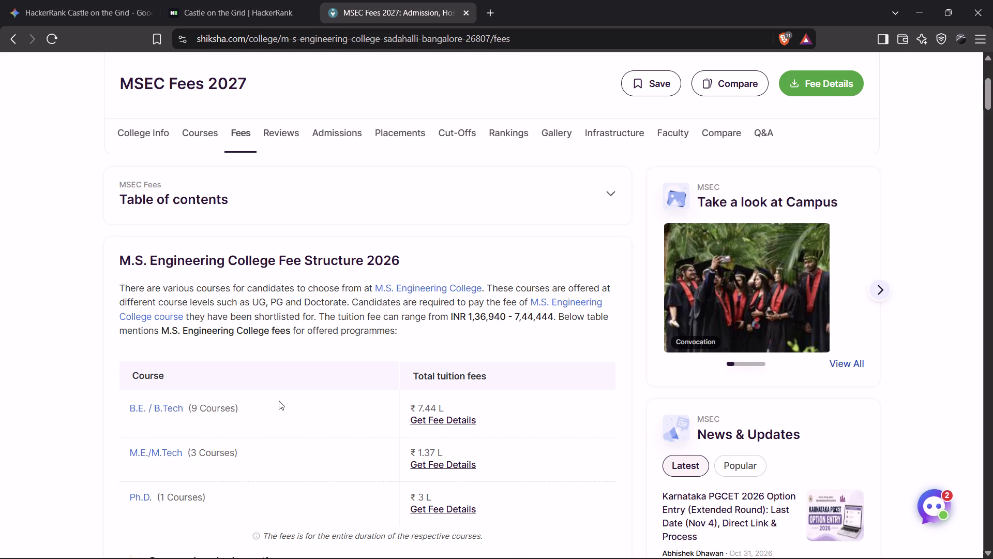
Leave the Shiksha Fees page and go back to the web search results for the college.
scroll(280, 258, up, 2)
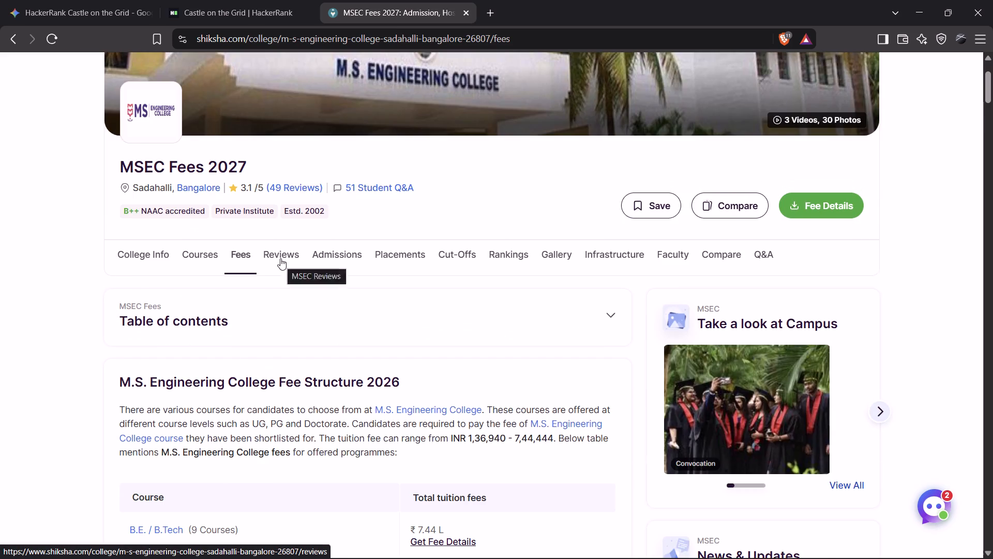
scroll(280, 258, up, 1)
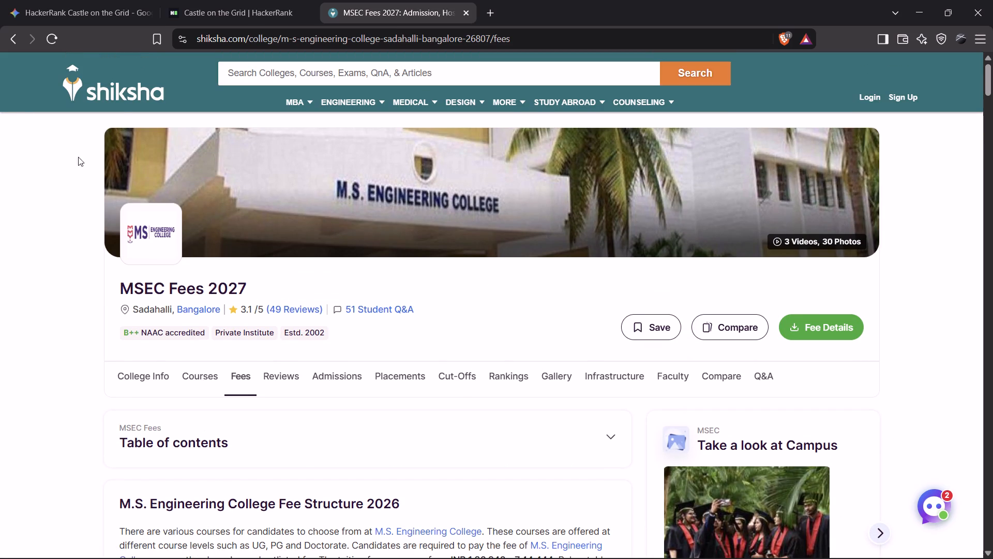
click(13, 31)
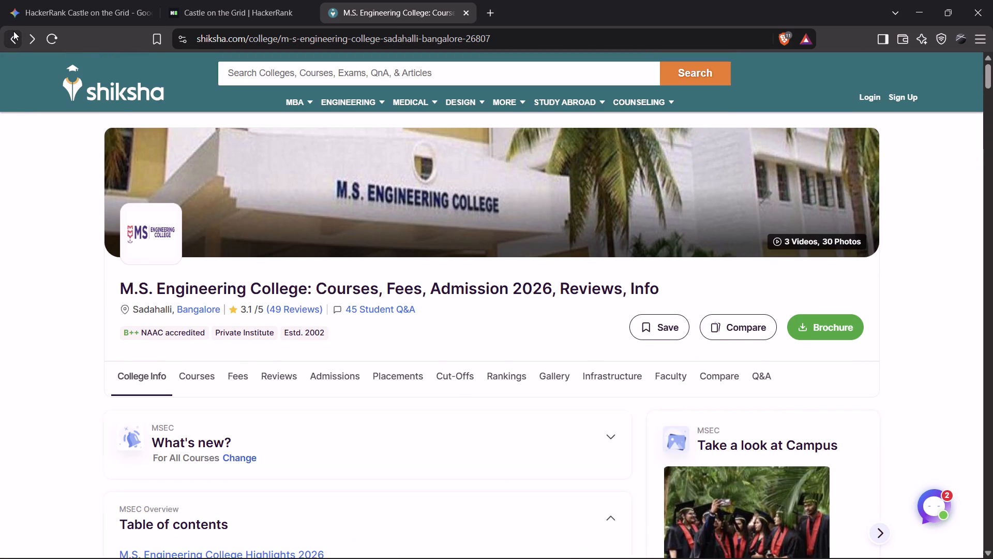
click(7, 40)
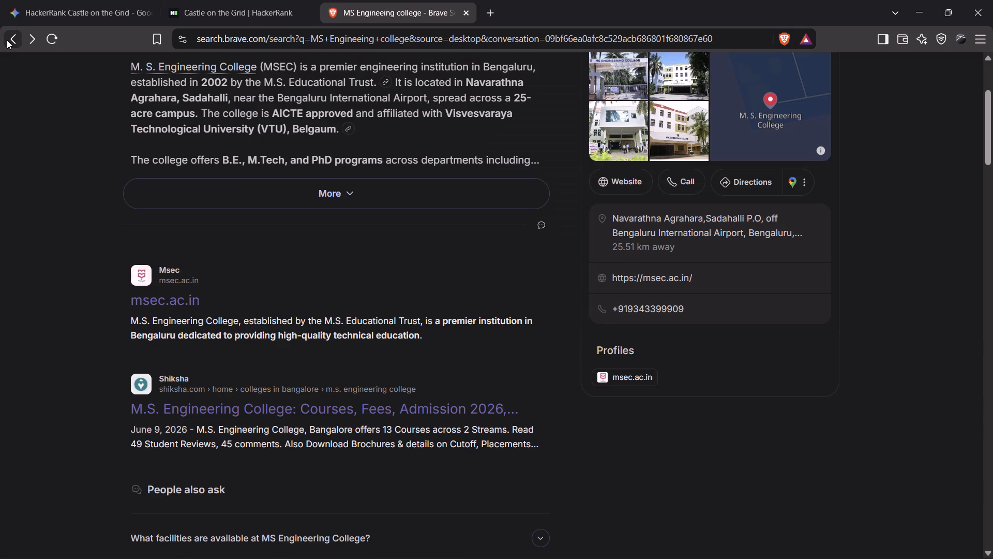
Show the image results for the "MS Engineeing college" search and look through the college's pictures and logos.
scroll(192, 126, up, 3)
click(210, 122)
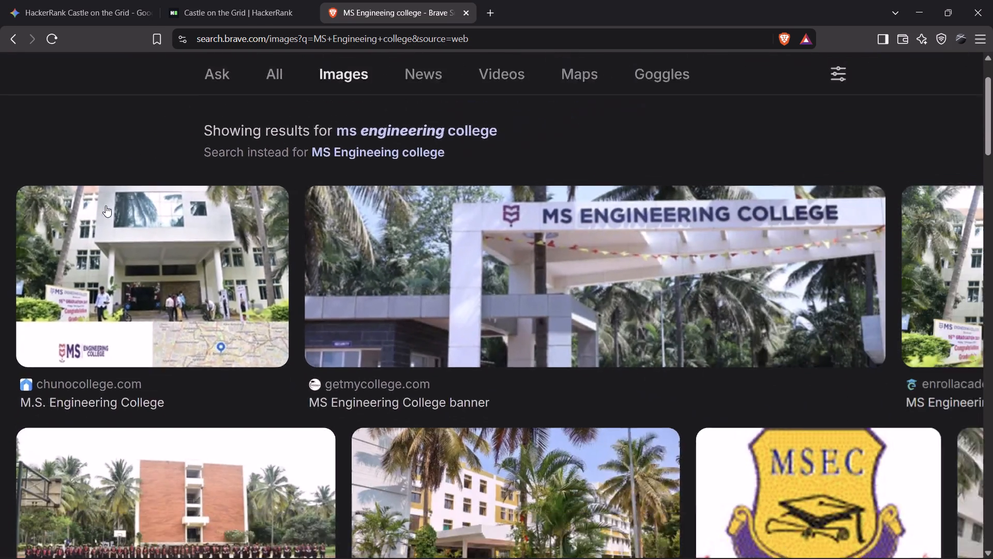
scroll(325, 331, down, 4)
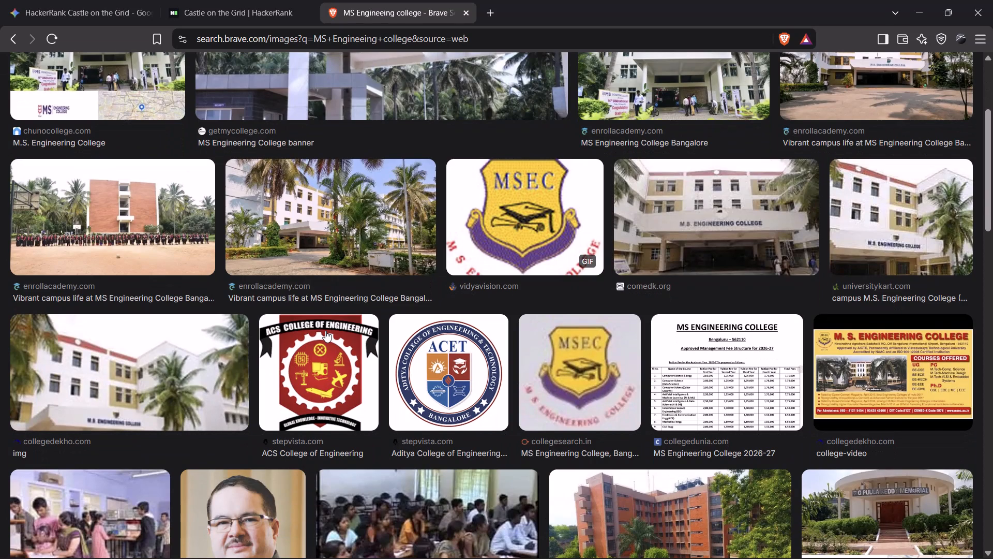
scroll(325, 331, up, 1)
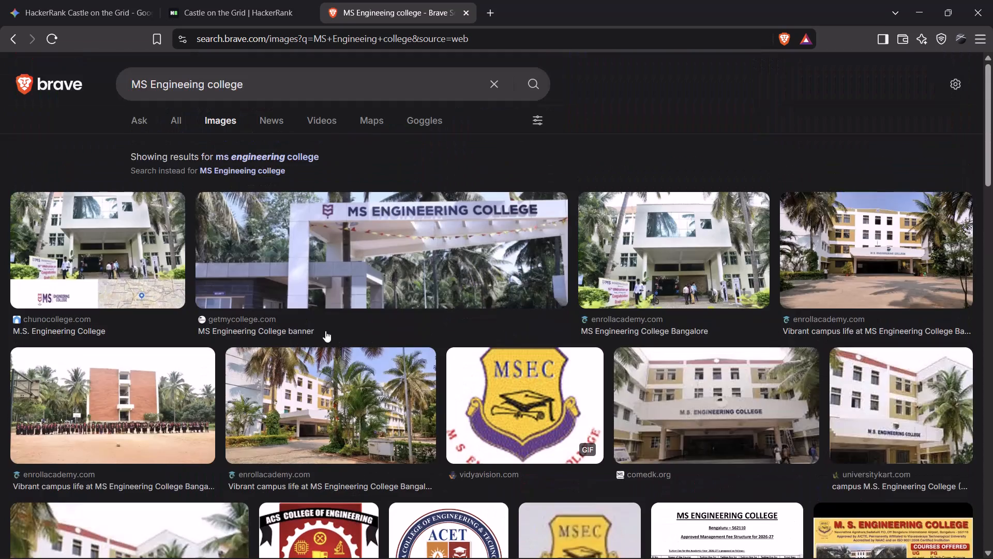
scroll(325, 331, down, 11)
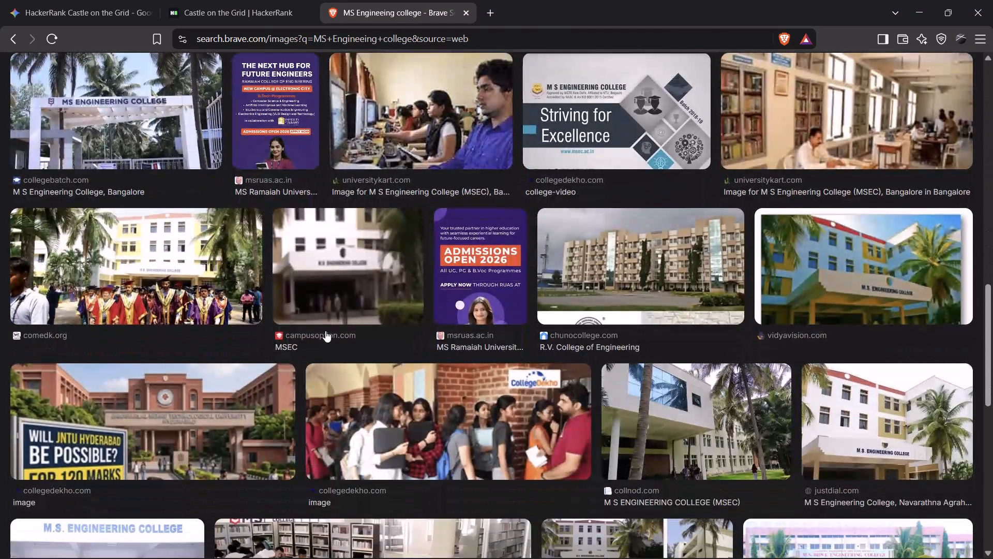
scroll(325, 331, down, 8)
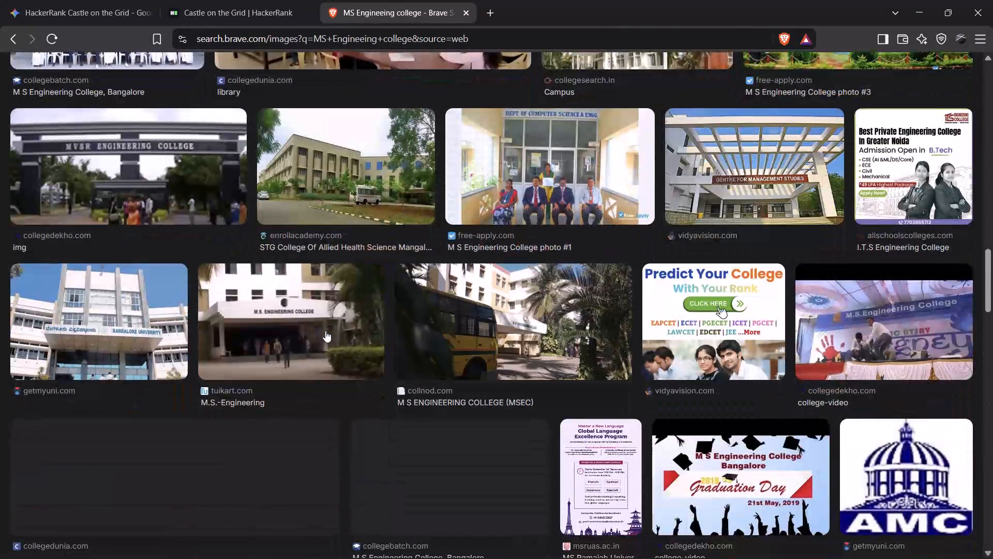
scroll(325, 331, down, 1)
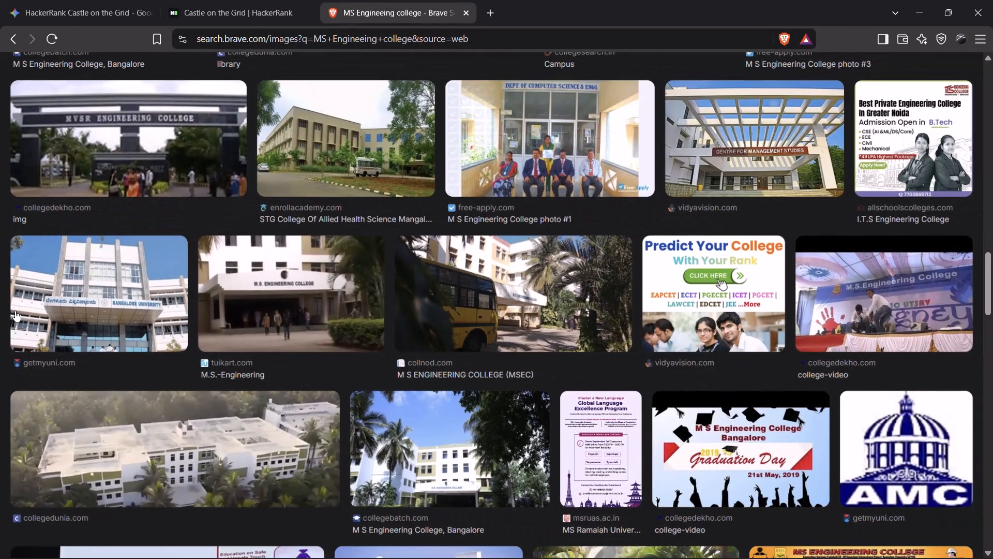
scroll(15, 311, down, 3)
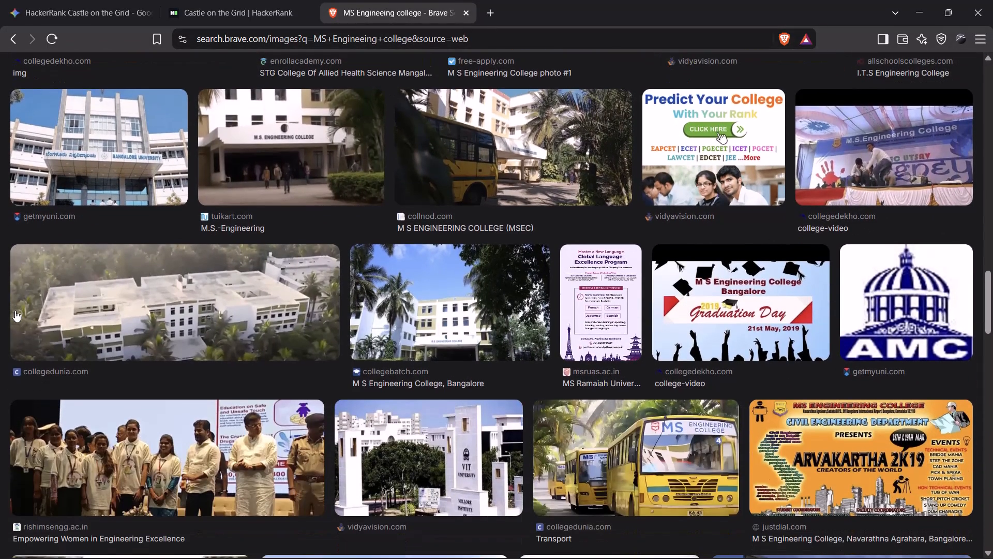
scroll(15, 311, down, 4)
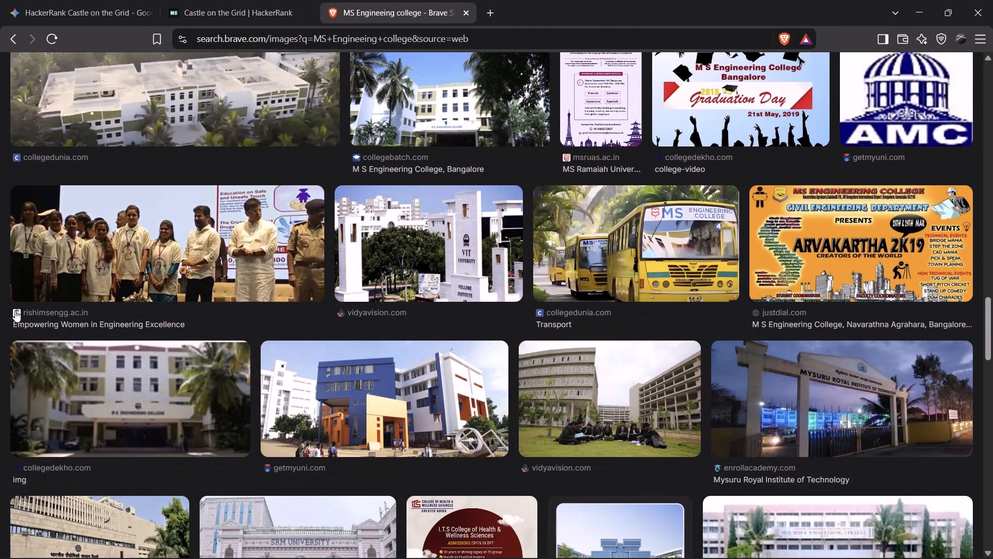
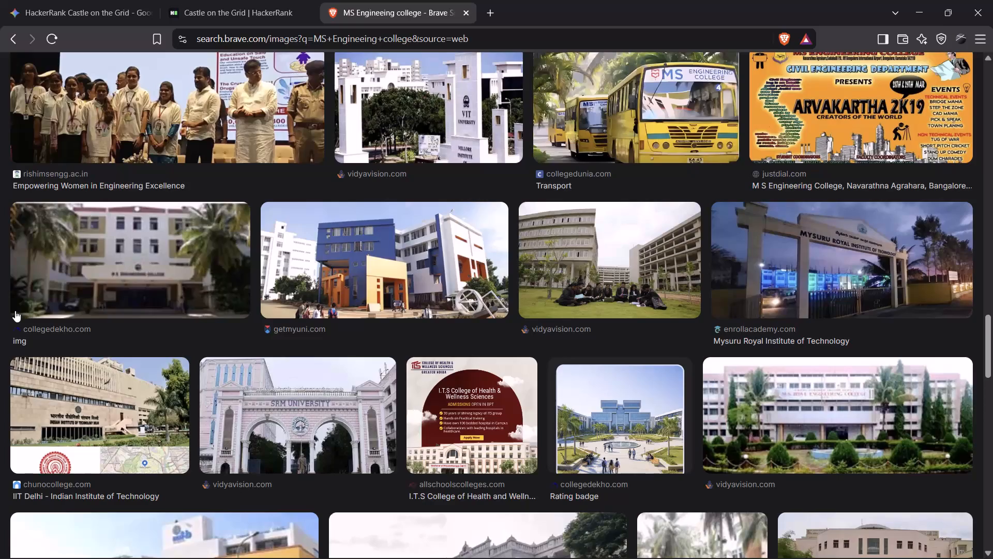
Look further through the image results for "MS Engineeing college" for usable college logos and pictures.
scroll(15, 311, down, 5)
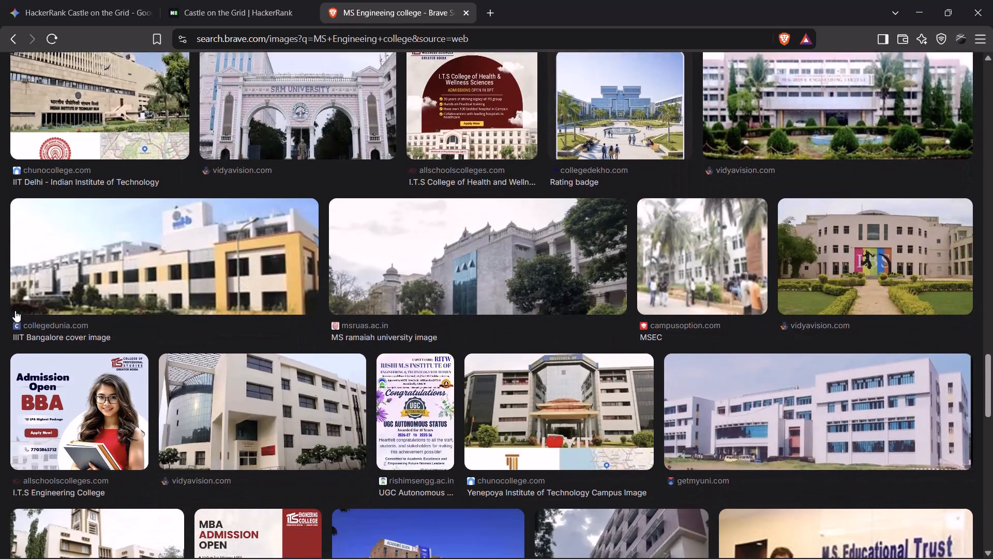
scroll(15, 311, down, 2)
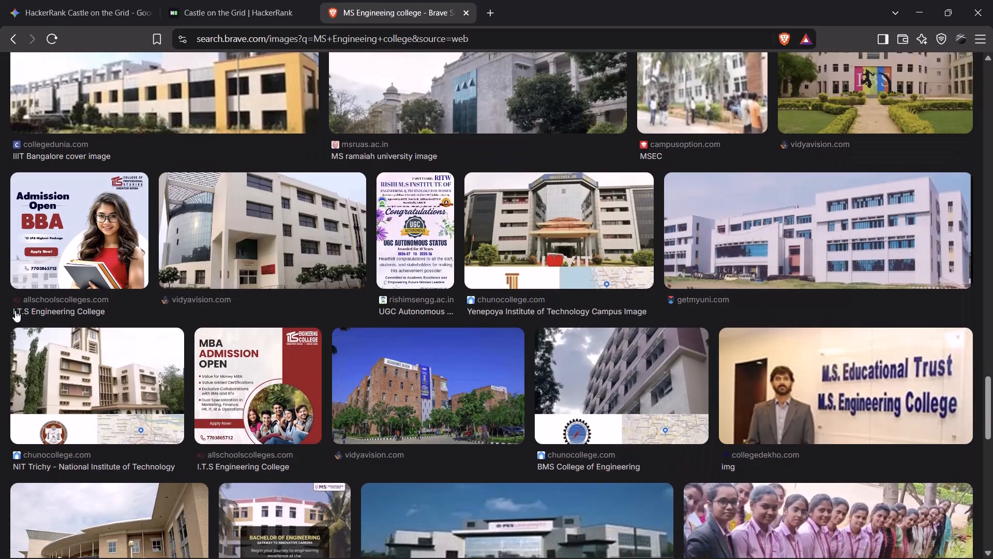
scroll(15, 311, down, 2)
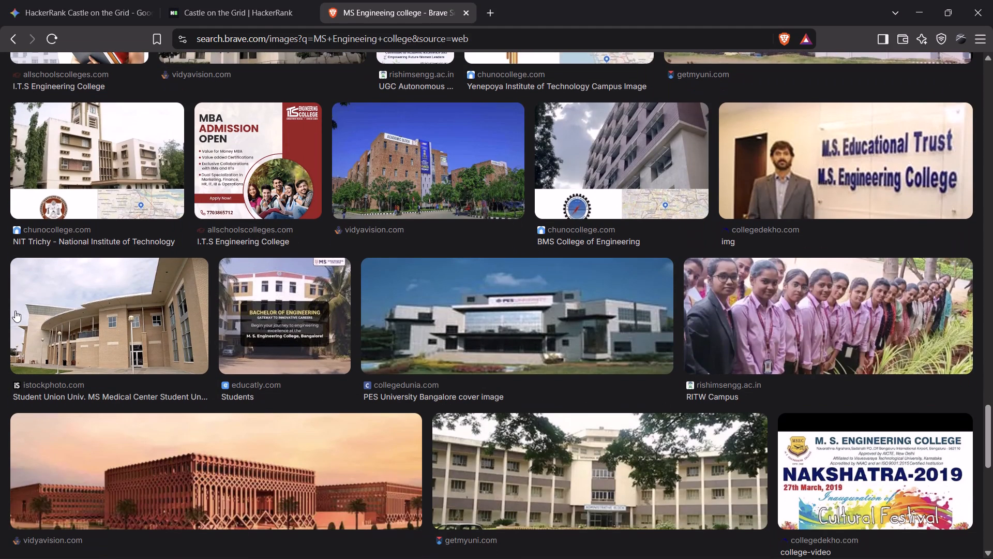
scroll(15, 311, down, 2)
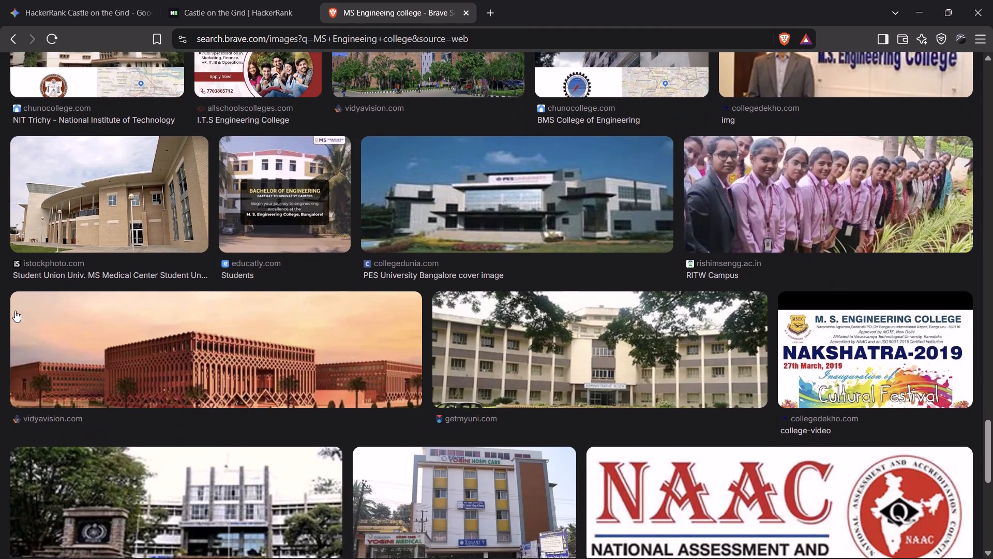
scroll(15, 311, down, 1)
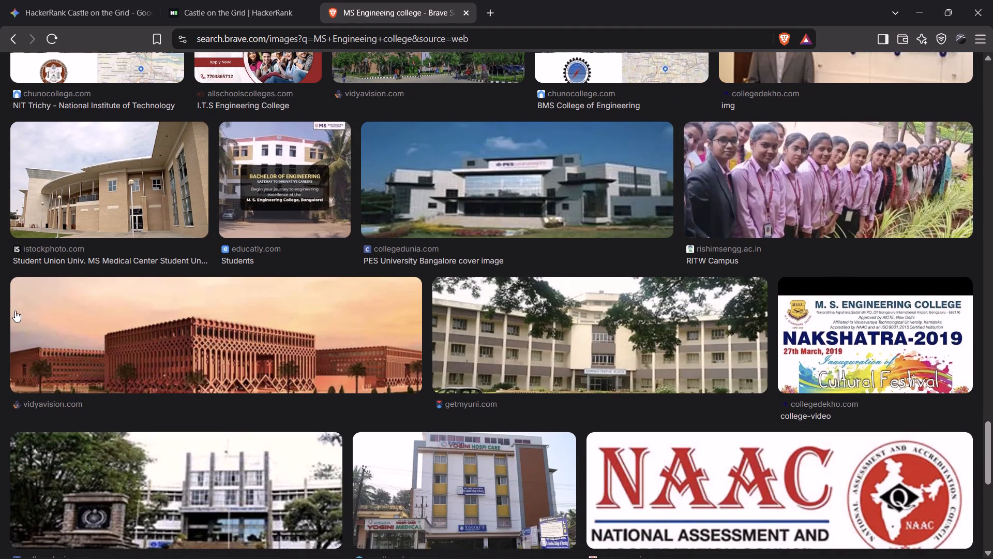
scroll(15, 311, down, 2)
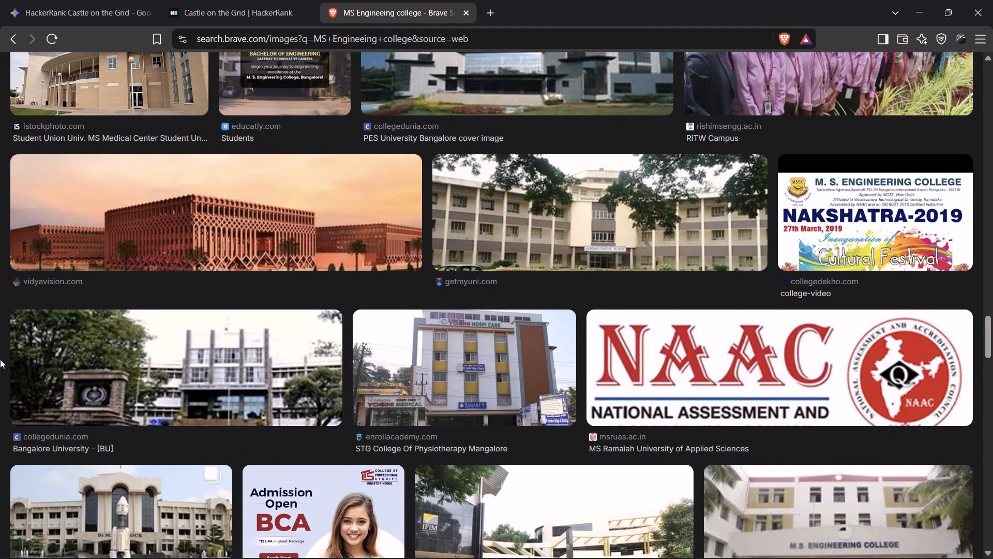
scroll(0, 362, down, 2)
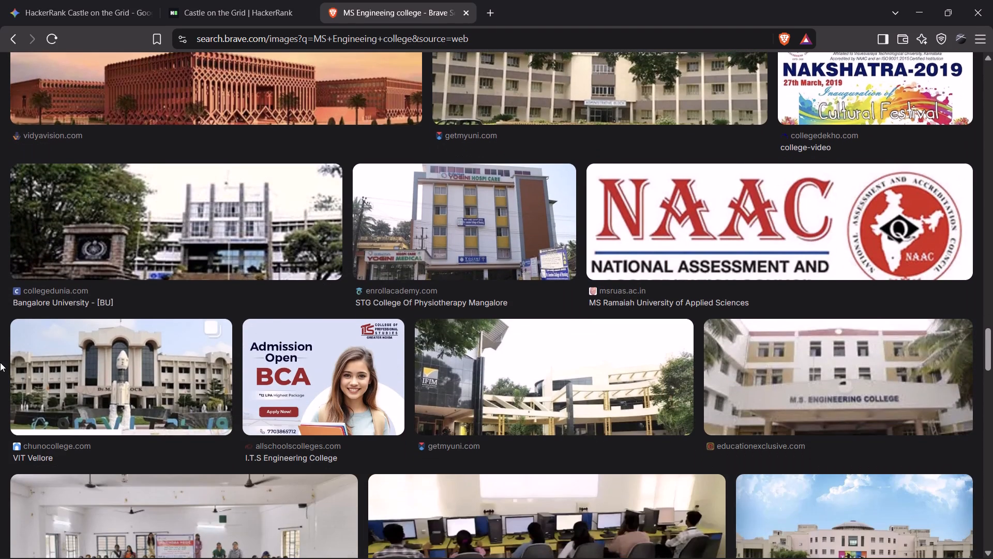
scroll(0, 362, right, 1)
scroll(0, 362, up, 5)
Return to the web results for the college and open its official website, msec.ac.in.
click(11, 51)
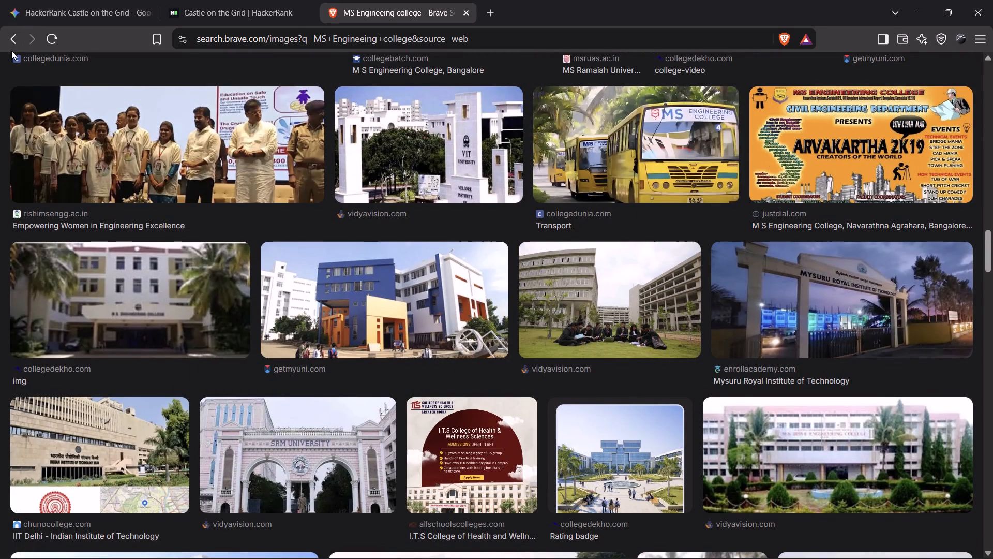
click(11, 46)
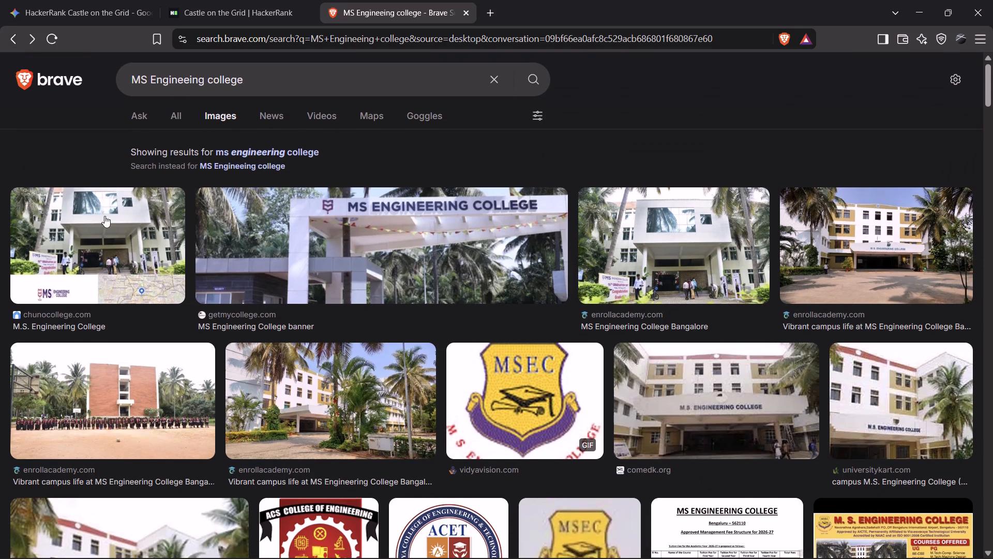
scroll(160, 331, down, 2)
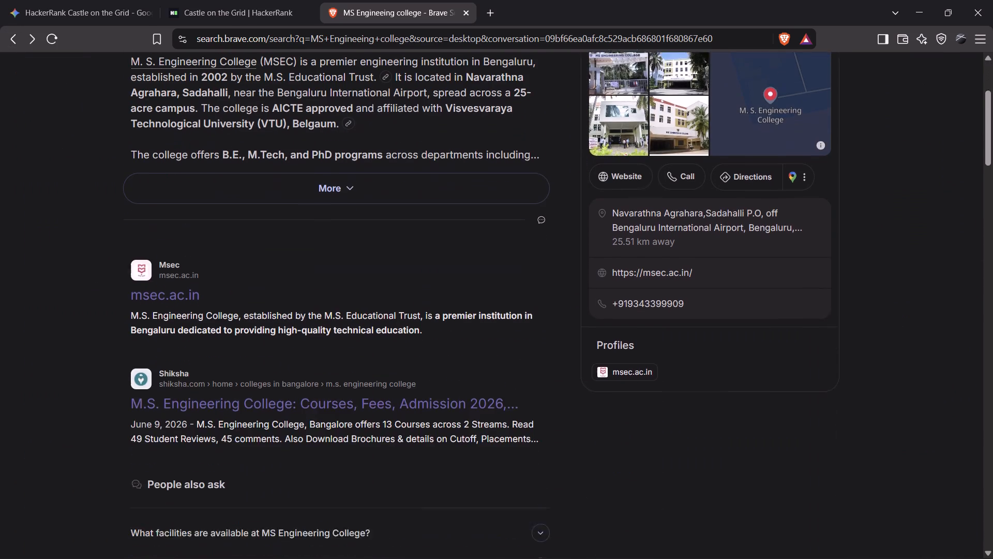
scroll(160, 331, down, 5)
scroll(160, 331, up, 2)
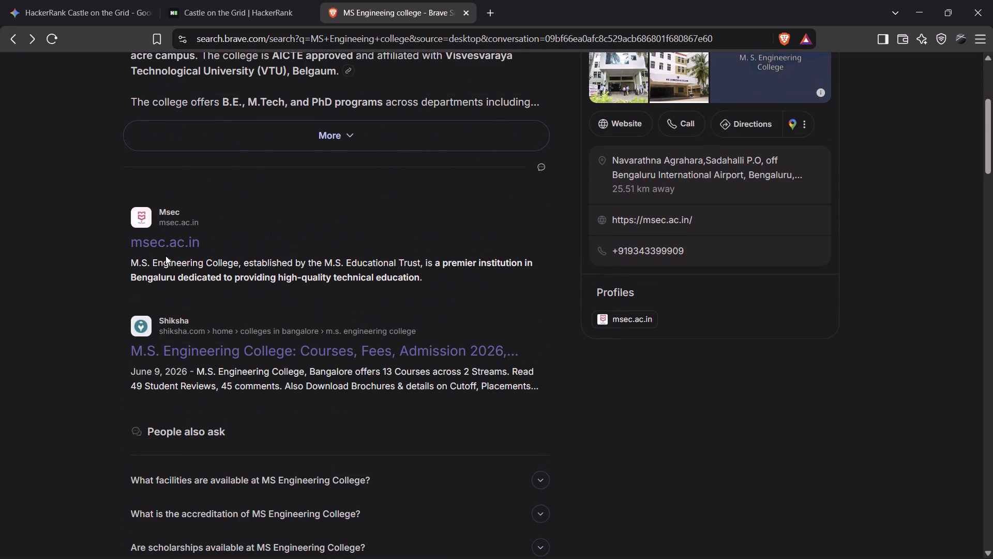
click(170, 243)
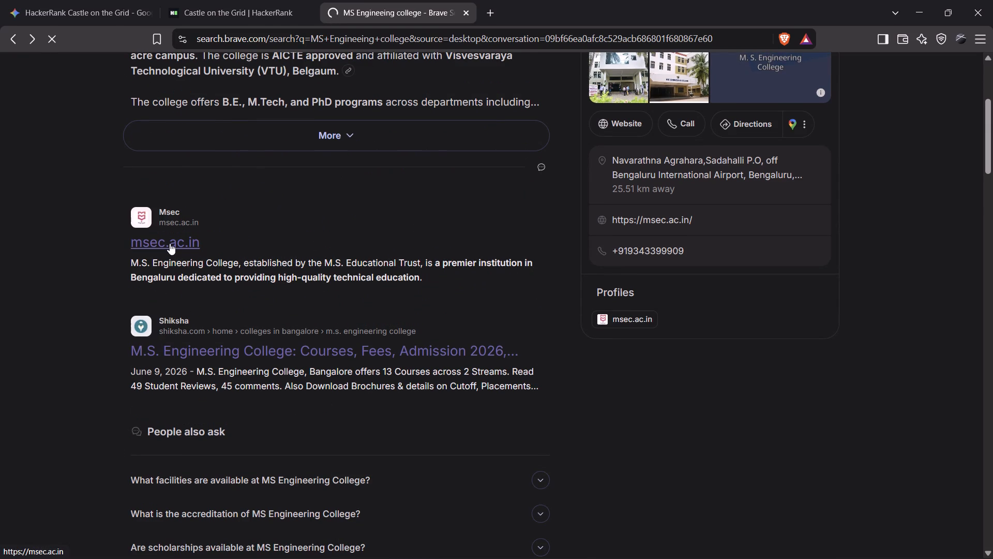
Capture a rectangular screenshot of the emblem with "ESTD: 2002" from the college website's header logo.
scroll(170, 243, up, 2)
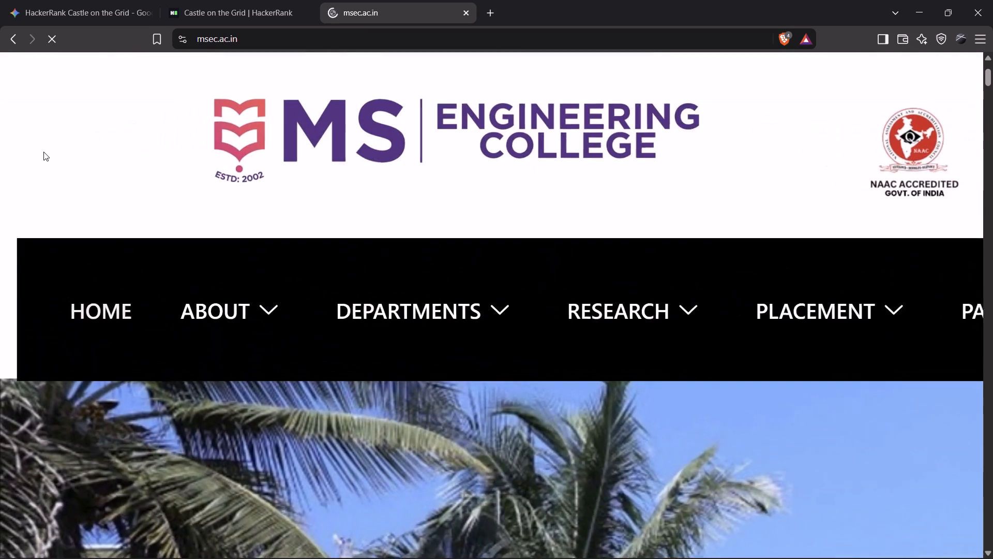
scroll(43, 152, up, 2)
scroll(208, 237, down, 1)
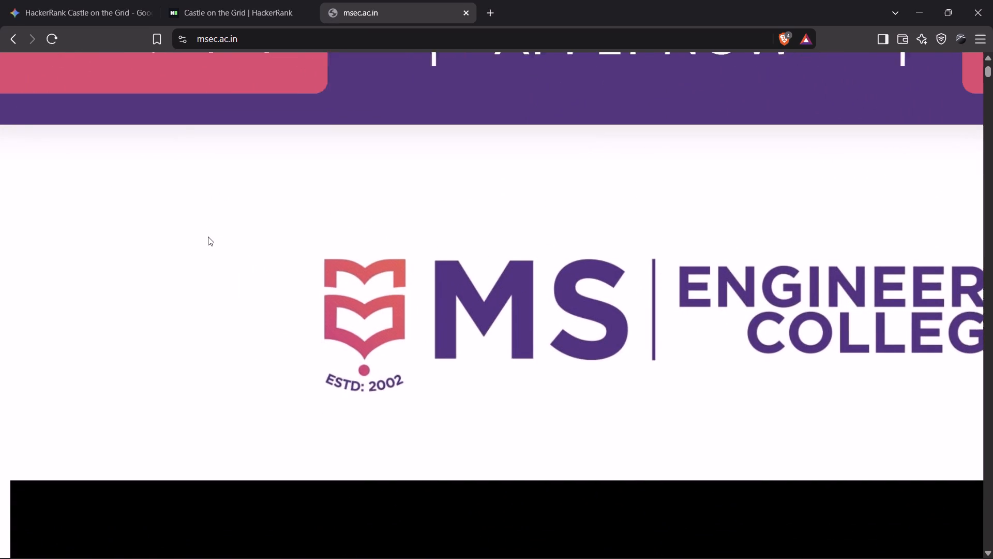
scroll(208, 237, left, 2)
scroll(208, 237, down, 1)
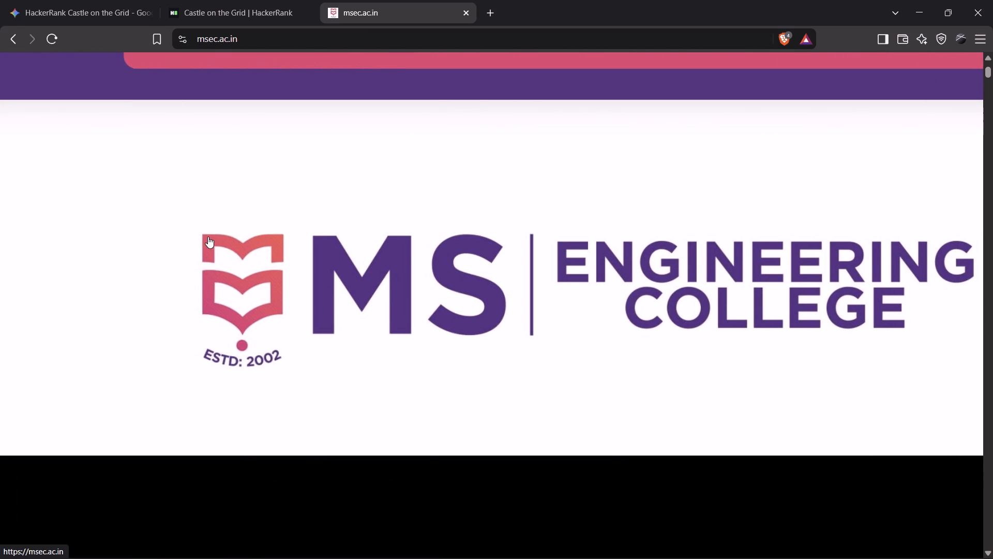
key(Print)
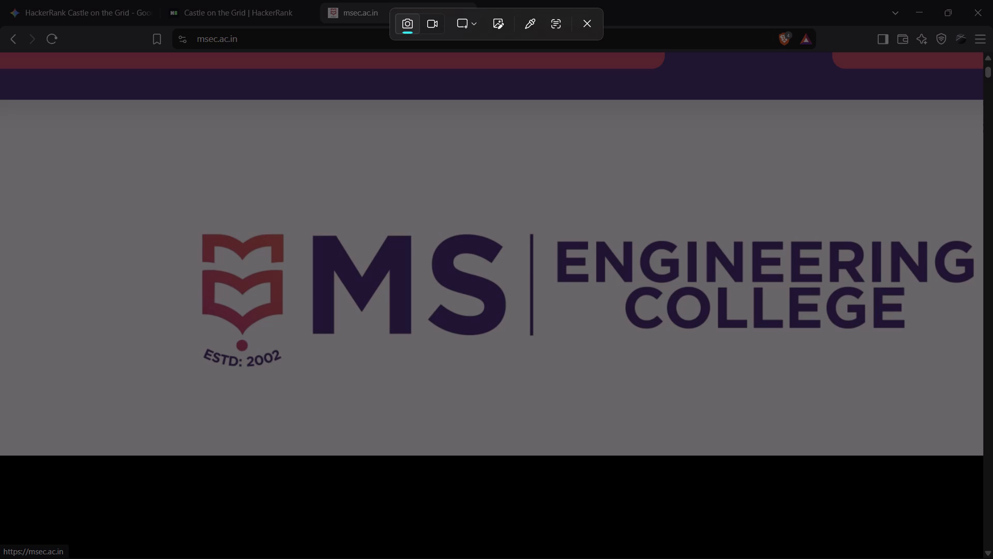
drag(172, 215, 312, 416)
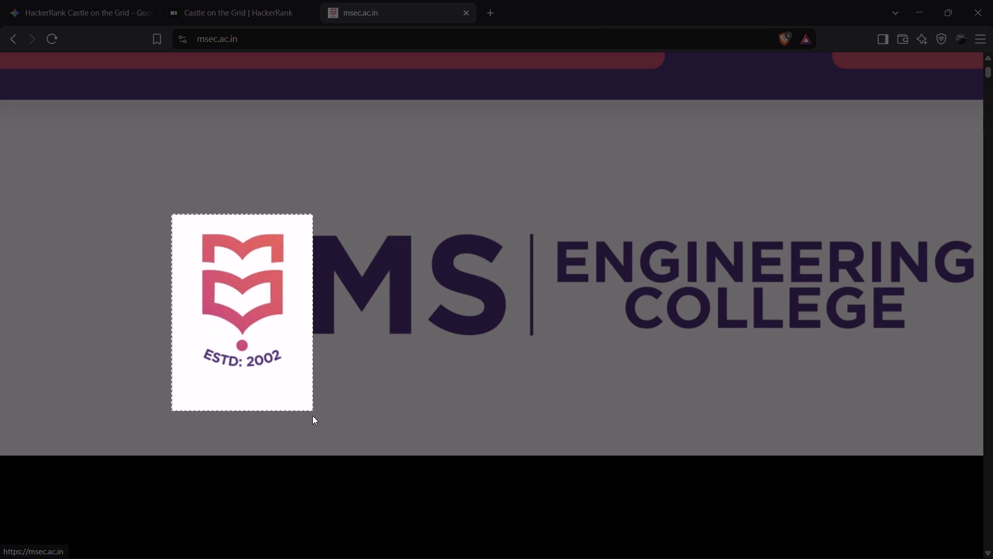
drag(312, 416, 311, 388)
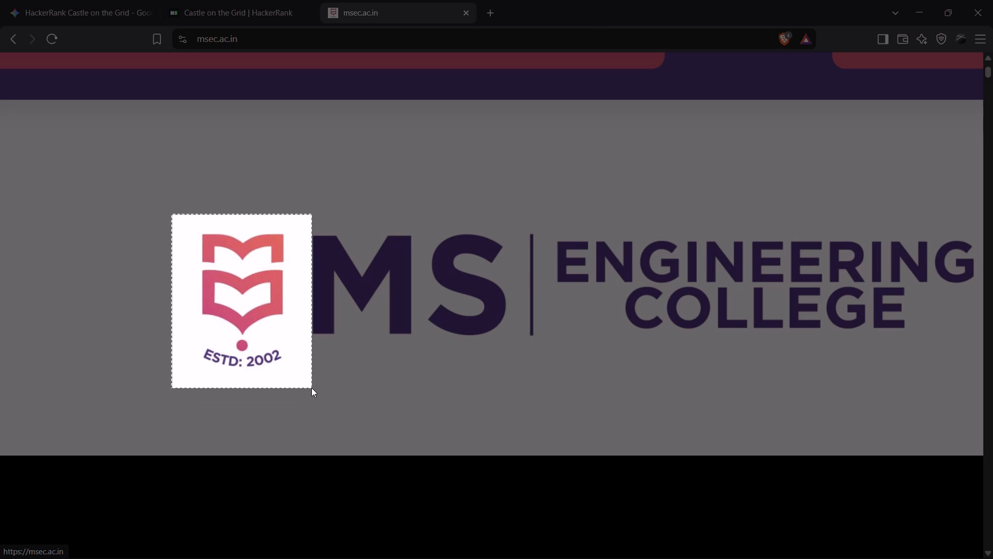
drag(311, 388, 311, 383)
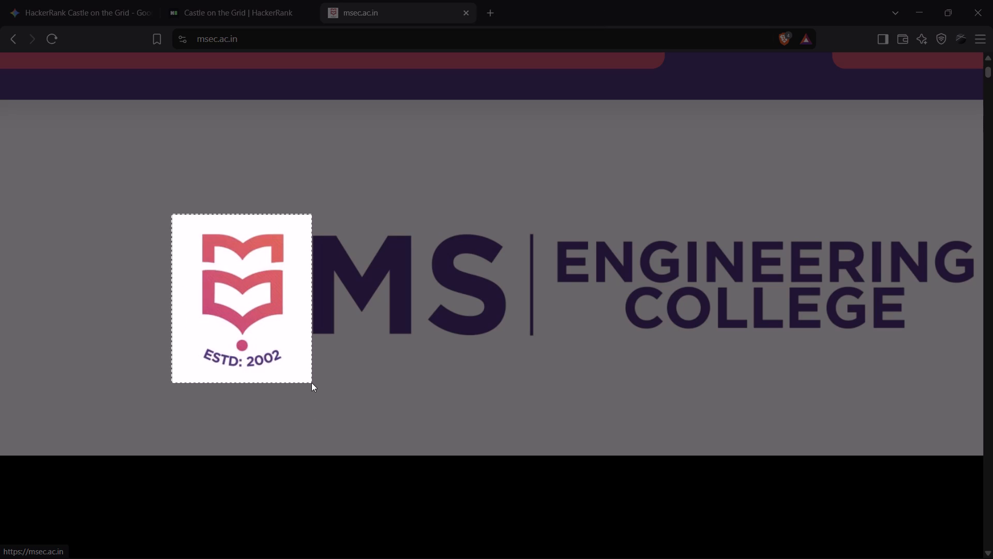
drag(311, 383, 311, 383)
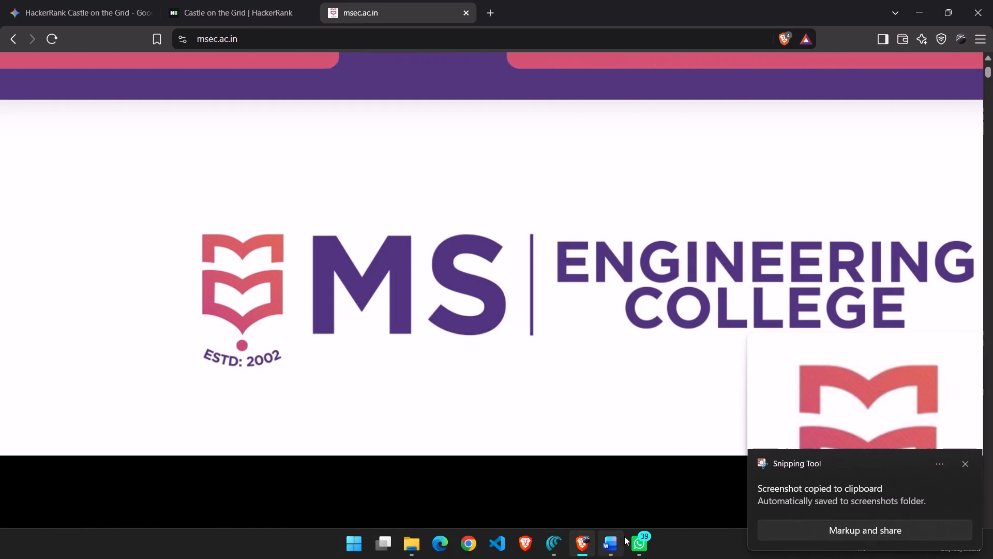
Switch to the dsaAssignment document in Word and paste the captured emblem on a new line below the "Accredited by NAAC" line of the cover page.
click(612, 540)
scroll(543, 251, up, 2)
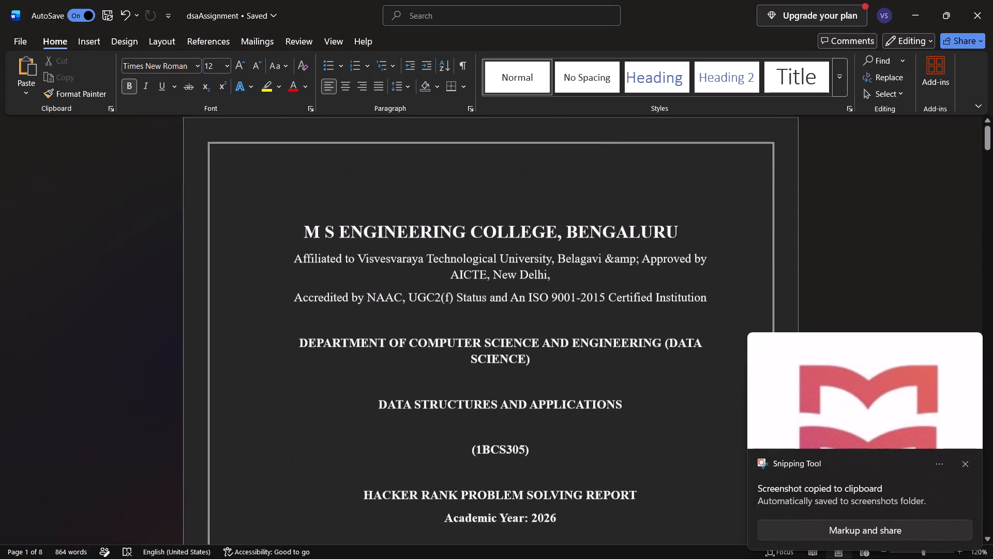
scroll(543, 251, up, 1)
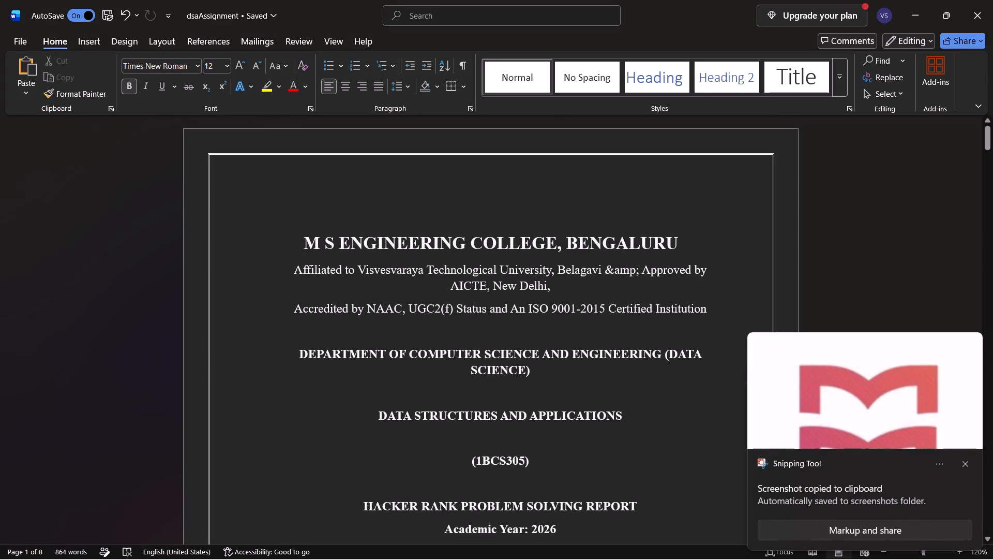
click(686, 242)
click(712, 311)
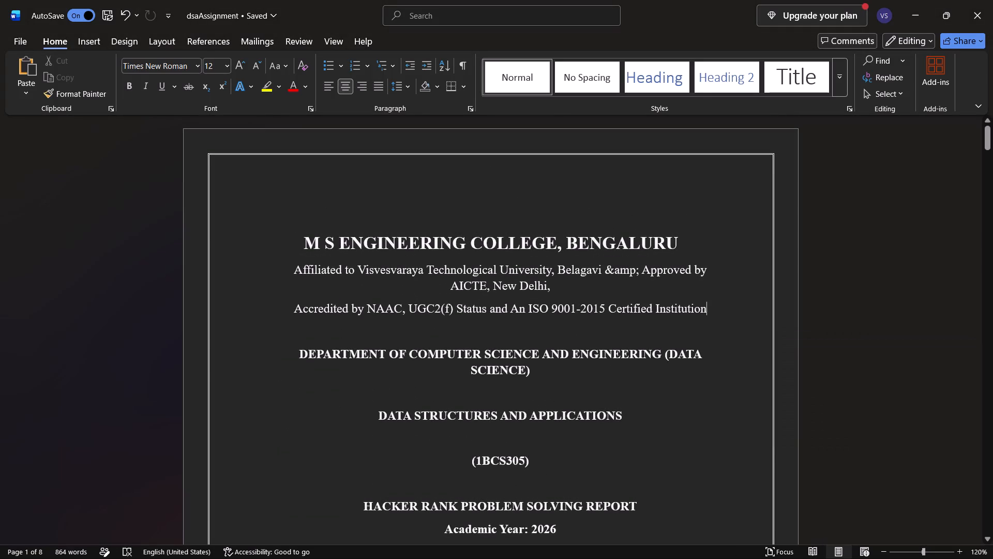
key(Return)
key(ctrl+v)
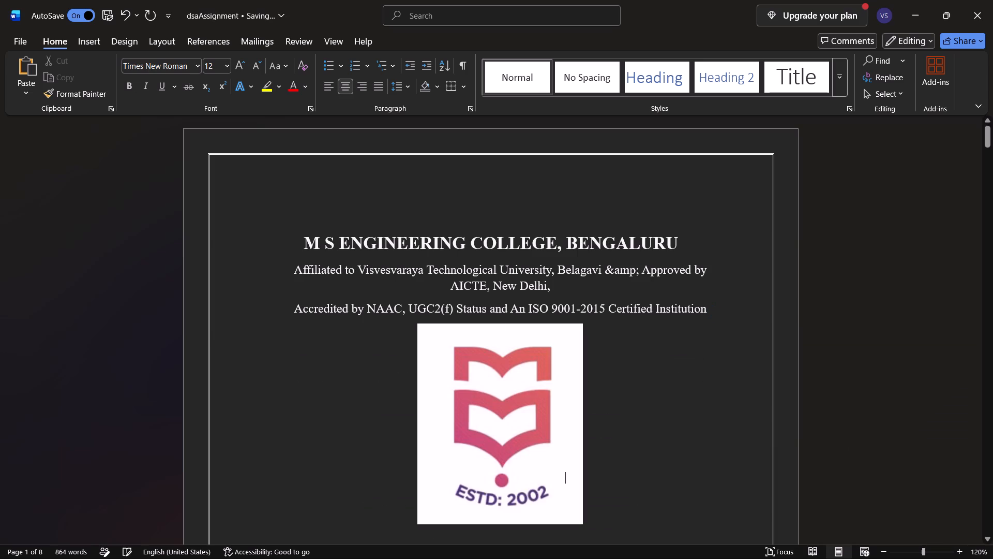
Shrink the pasted emblem proportionally to about 1.71" high by 1.42" wide.
click(539, 369)
scroll(539, 369, down, 2)
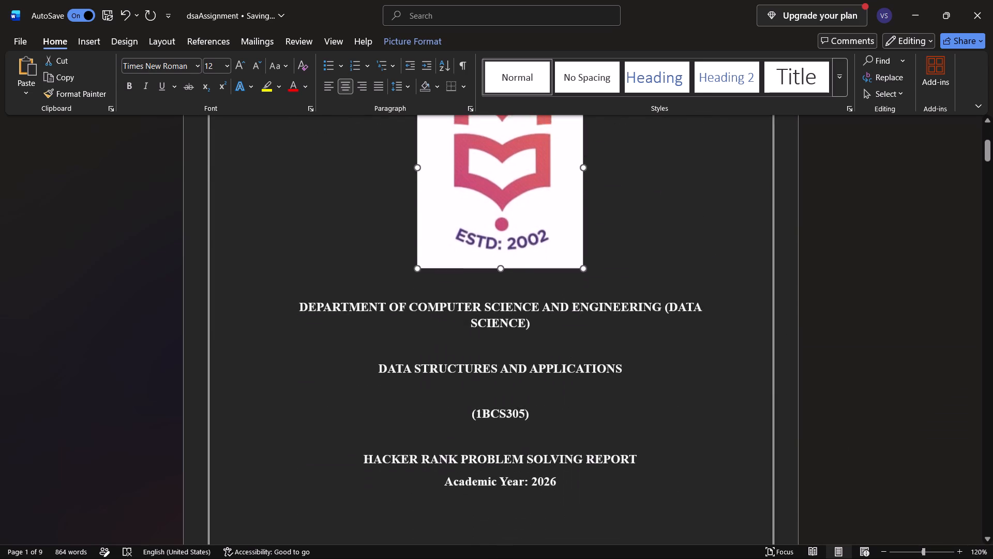
scroll(545, 267, up, 1)
drag(581, 388, 523, 300)
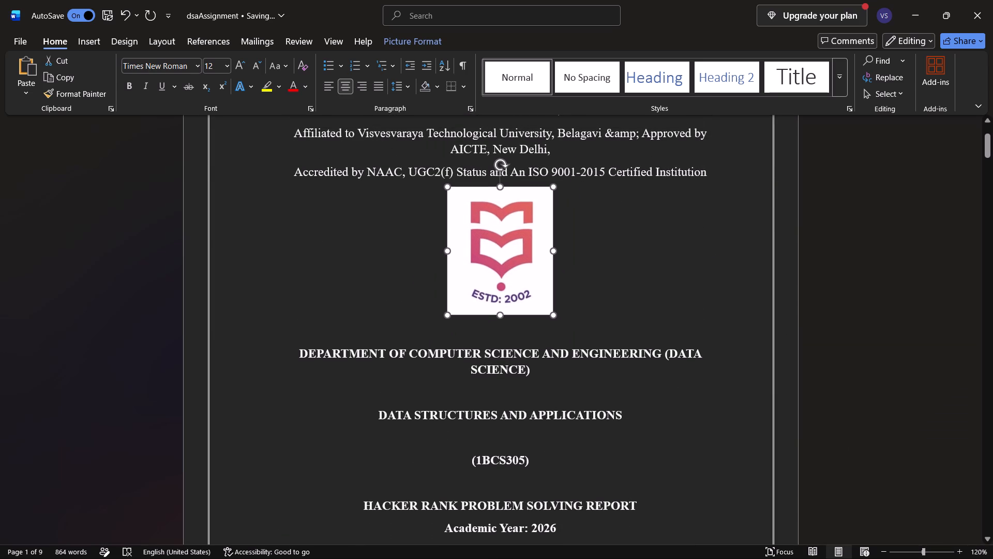
Insert a blank line between the "Accredited by NAAC" line and the emblem.
click(710, 166)
key(Return)
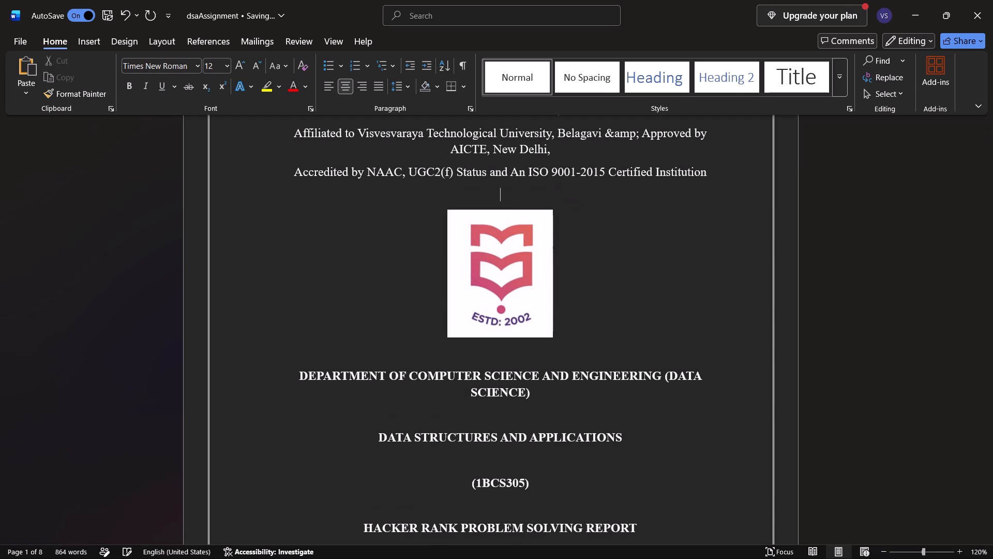
Crop the white margins around the emblem on the cover page to about 1.44" high by 1.1" wide.
click(511, 292)
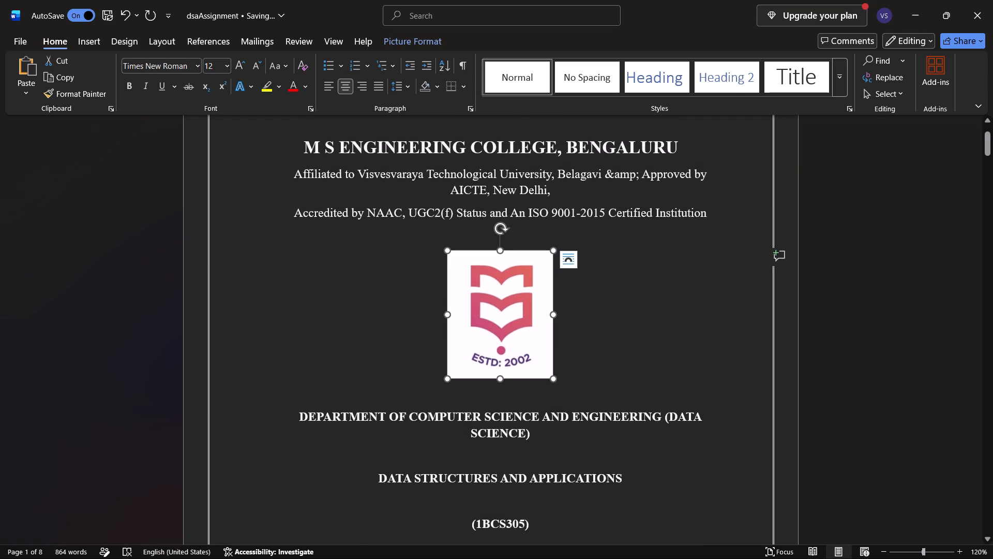
click(401, 38)
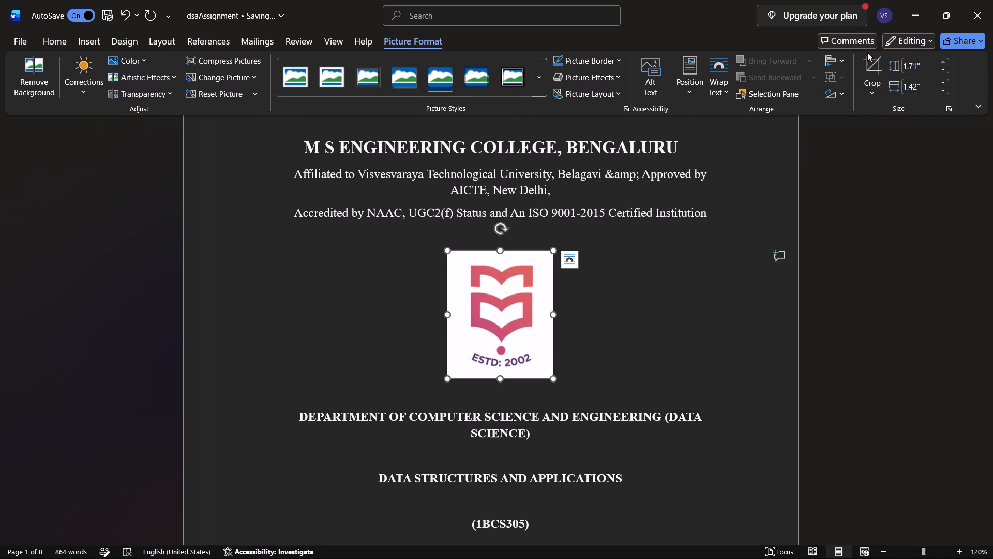
click(876, 71)
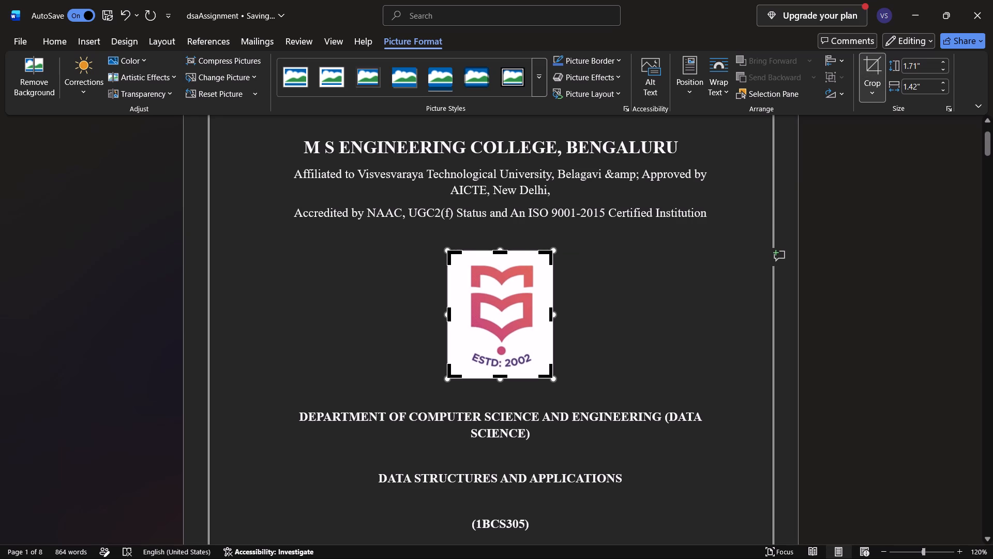
drag(550, 375, 545, 370)
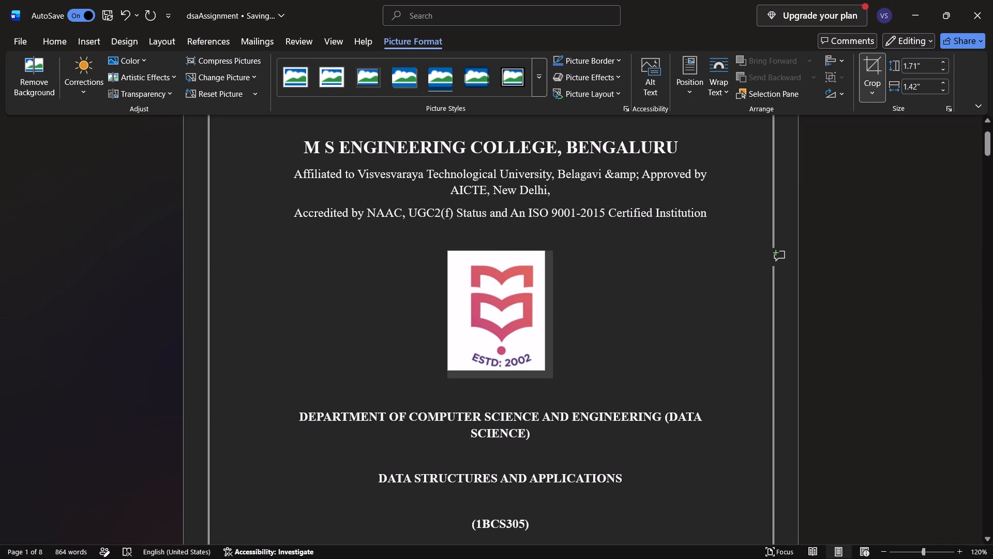
drag(545, 370, 543, 367)
drag(453, 260, 453, 262)
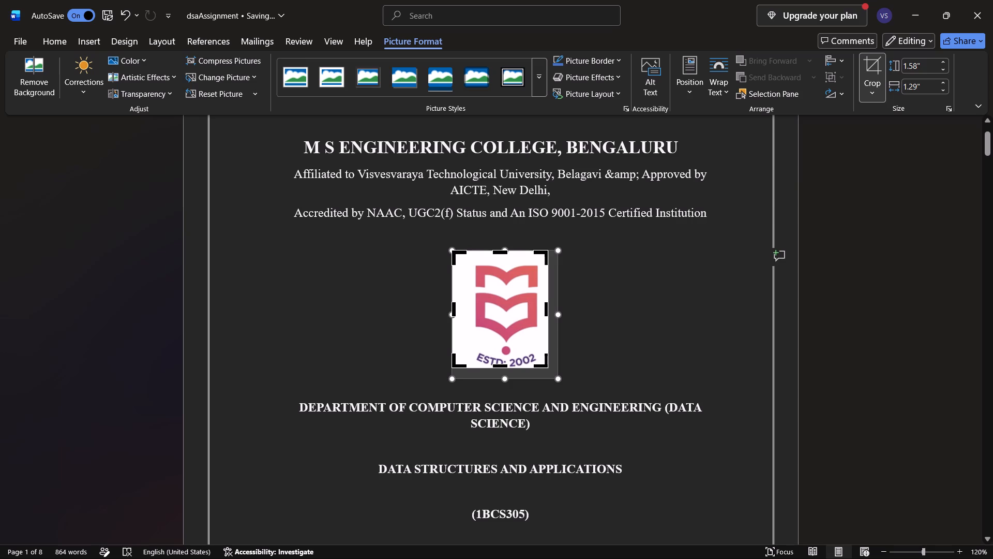
drag(453, 262, 468, 261)
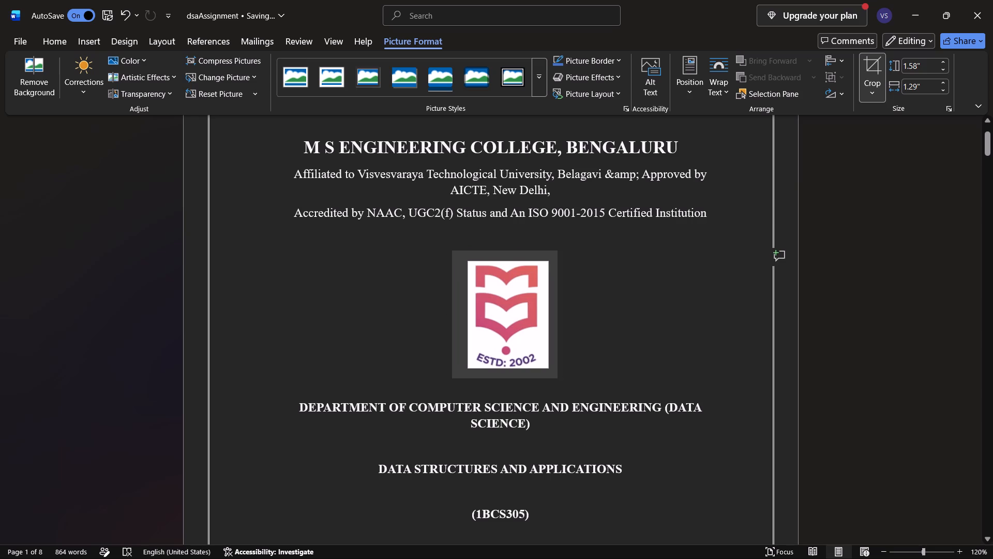
drag(468, 261, 466, 260)
drag(466, 260, 466, 260)
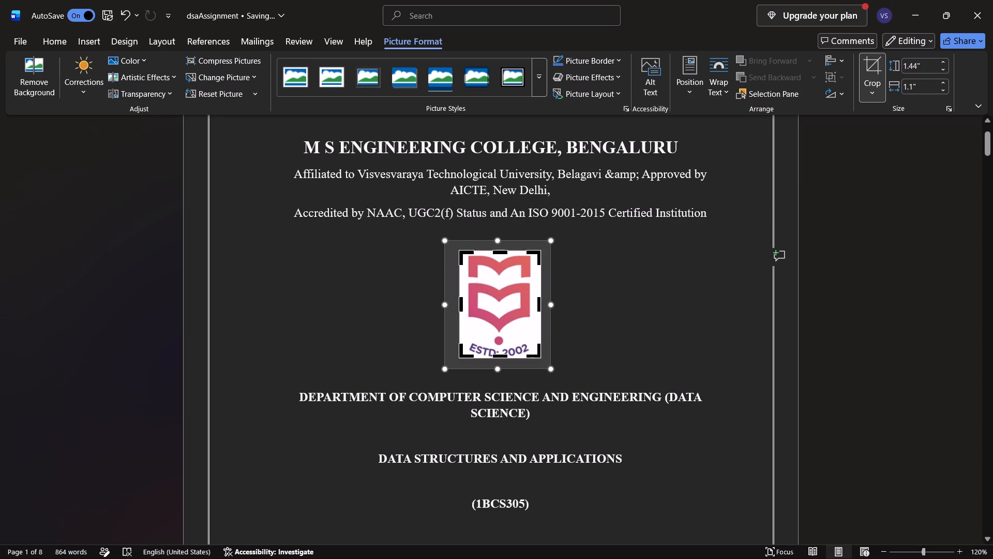
click(586, 293)
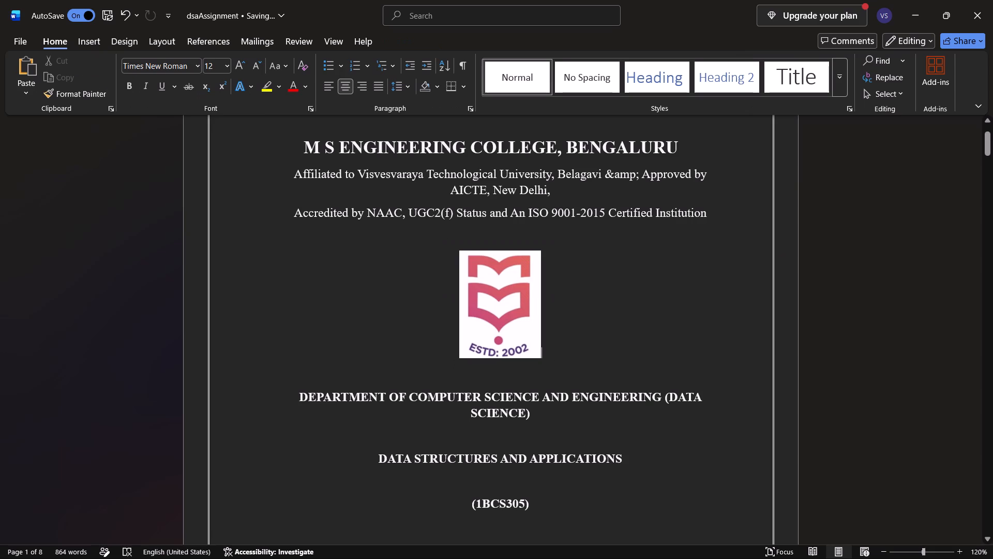
Delete the blank lines above the "1. Problem Statement" heading at the start of page 2.
scroll(586, 293, down, 2)
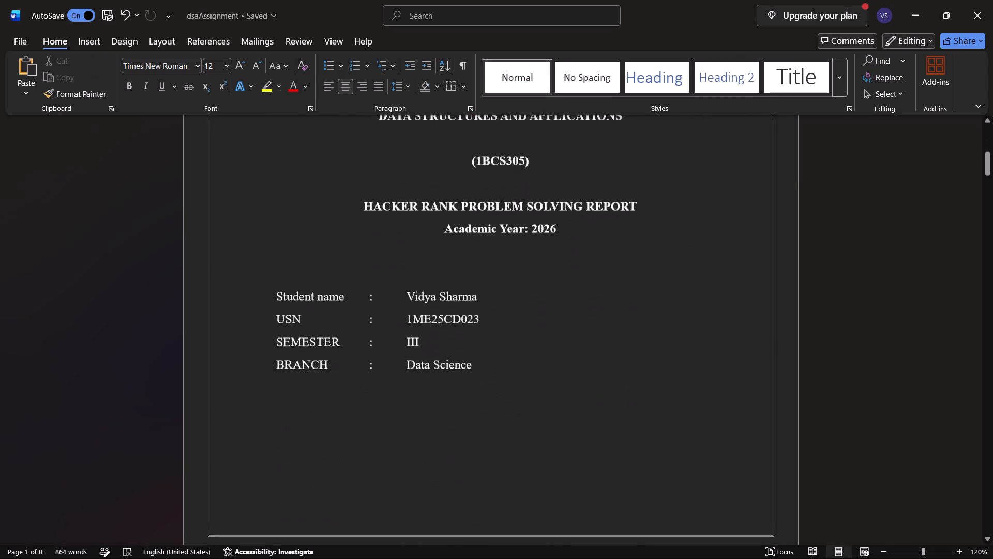
scroll(586, 293, down, 4)
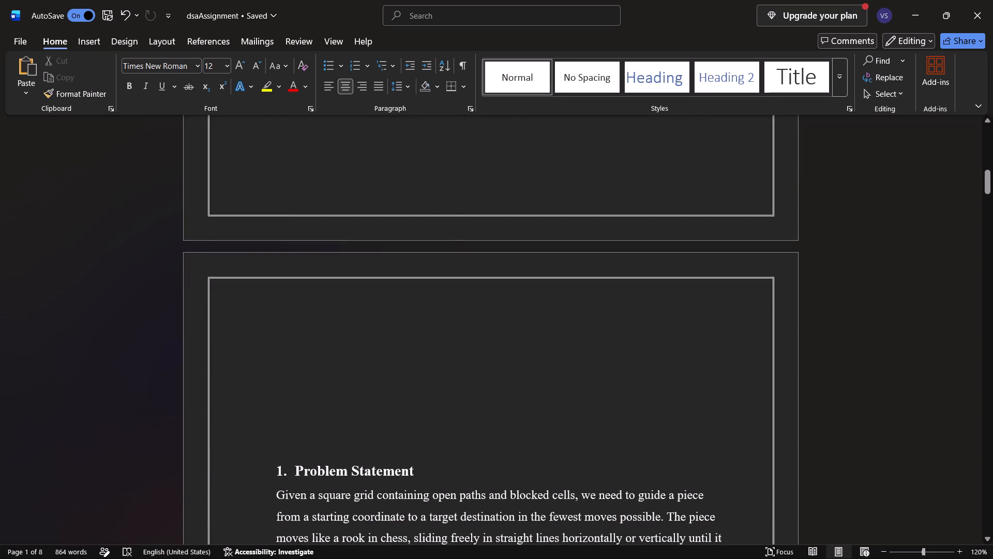
click(462, 388)
key(Down)
key(Down)
key(Down)
key(BackSpace)
key(BackSpace)
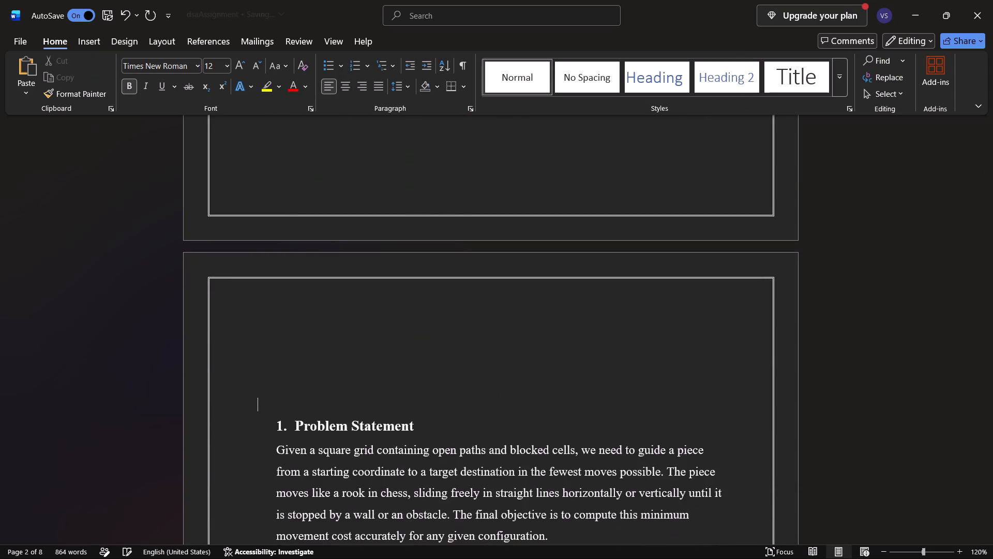
key(BackSpace)
key(BackSpace)
key(BackSpace)
key(BackSpace)
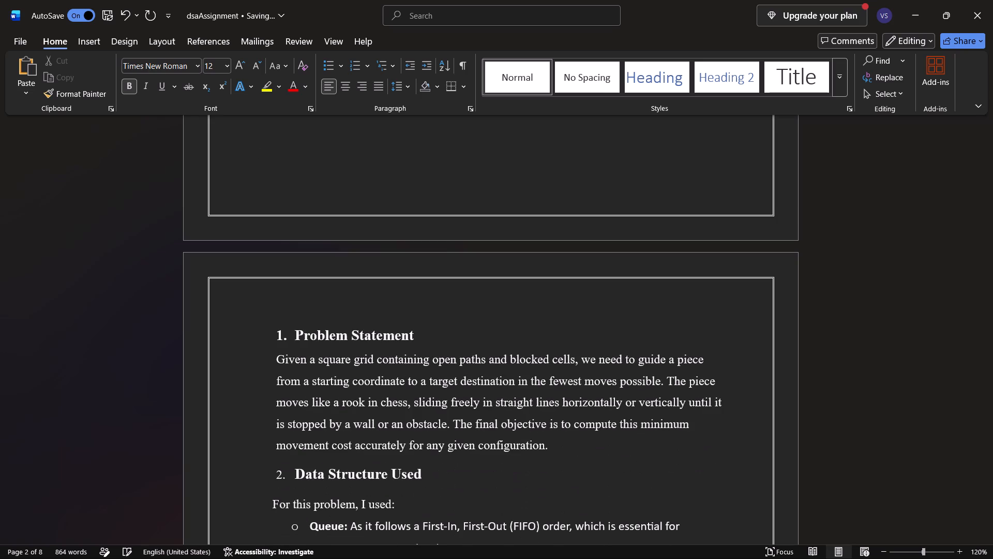
Shift the emblem slightly within its crop frame on the cover page so that it sits centred between the side margins.
scroll(462, 388, down, 10)
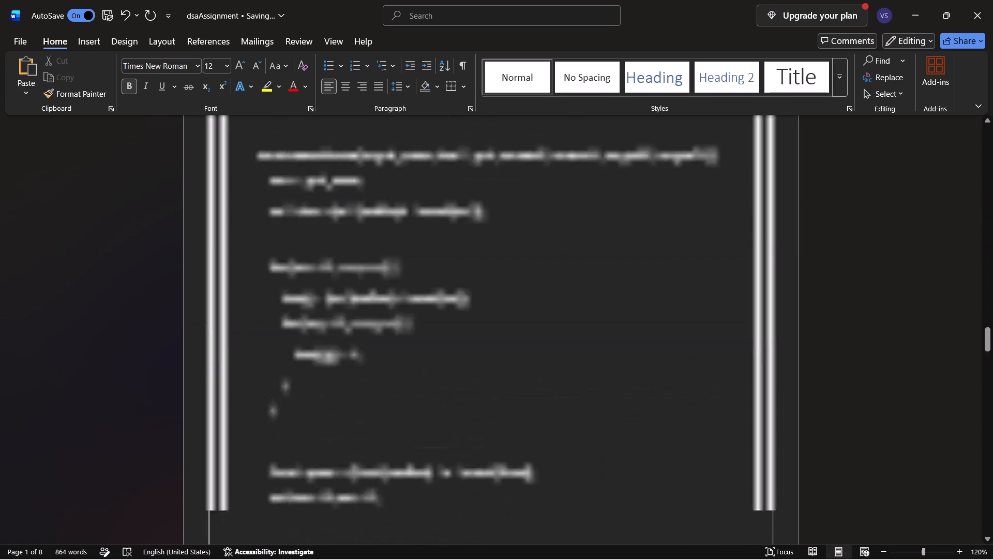
scroll(462, 388, down, 4)
scroll(462, 388, up, 14)
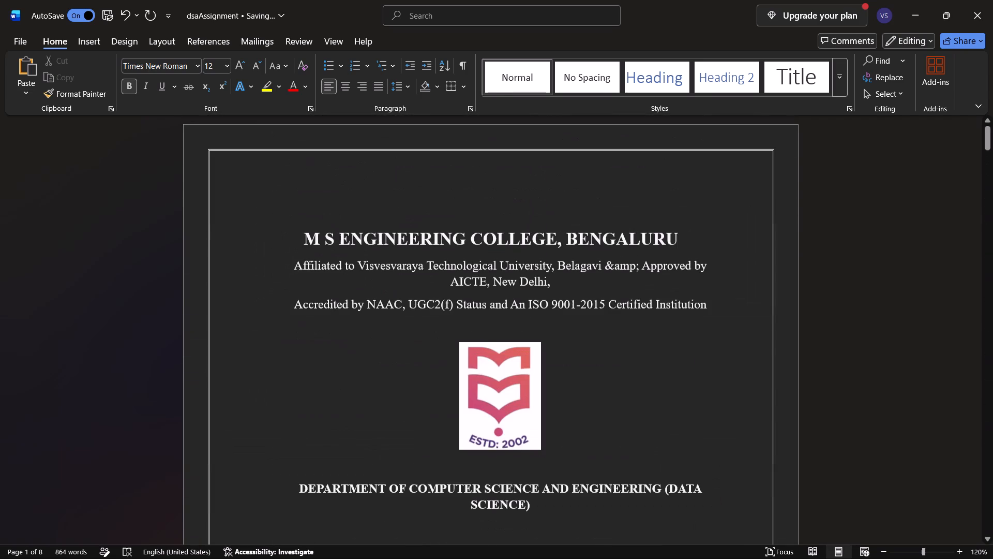
scroll(462, 388, up, 1)
scroll(462, 369, down, 1)
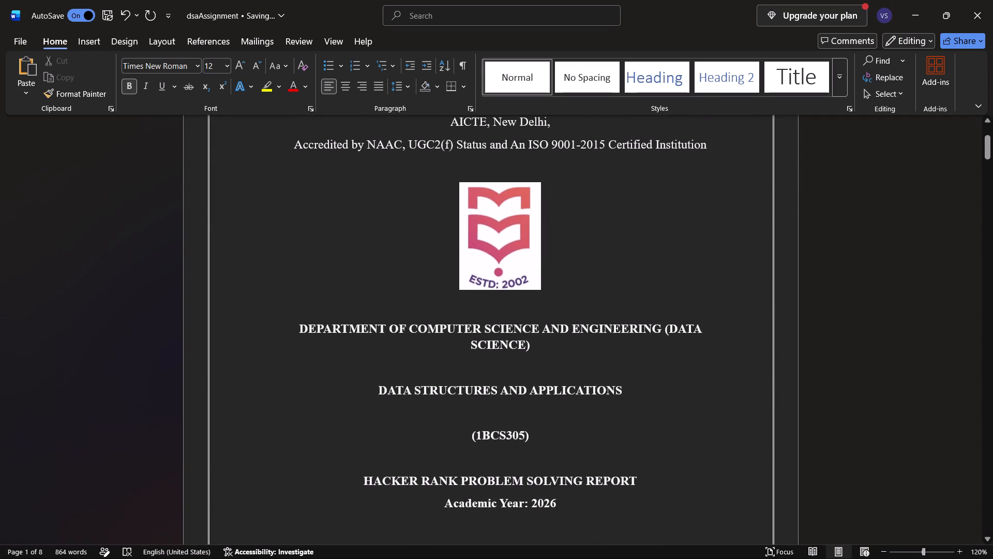
click(511, 238)
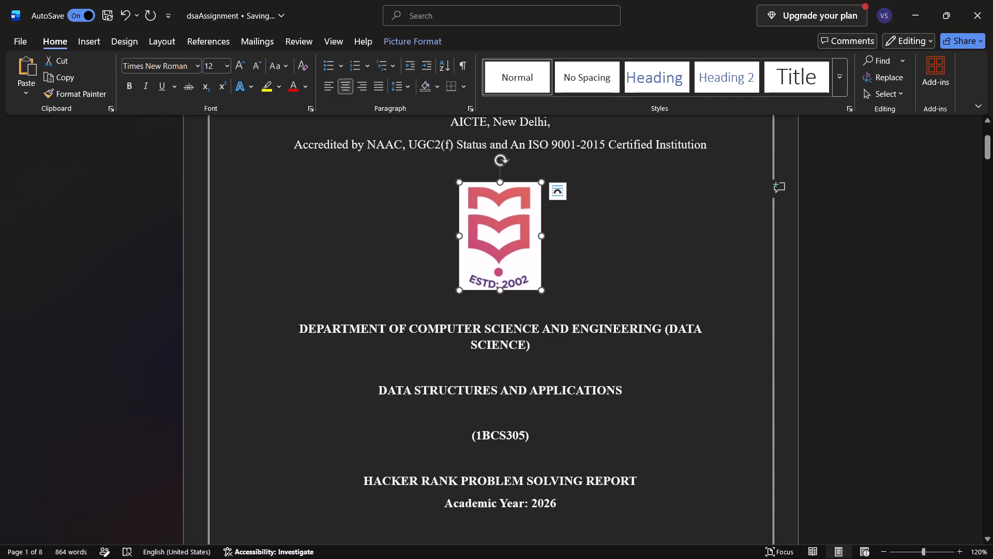
click(398, 45)
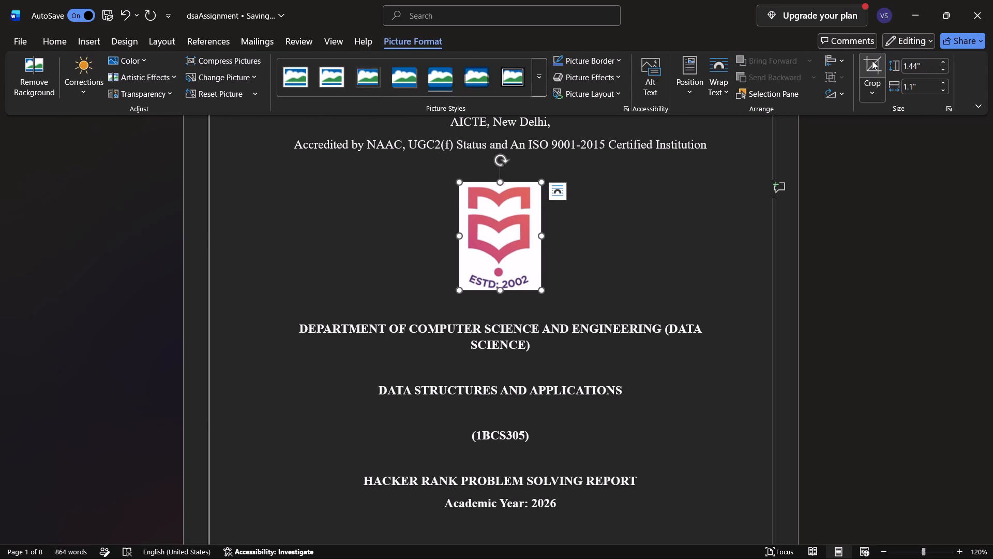
click(872, 61)
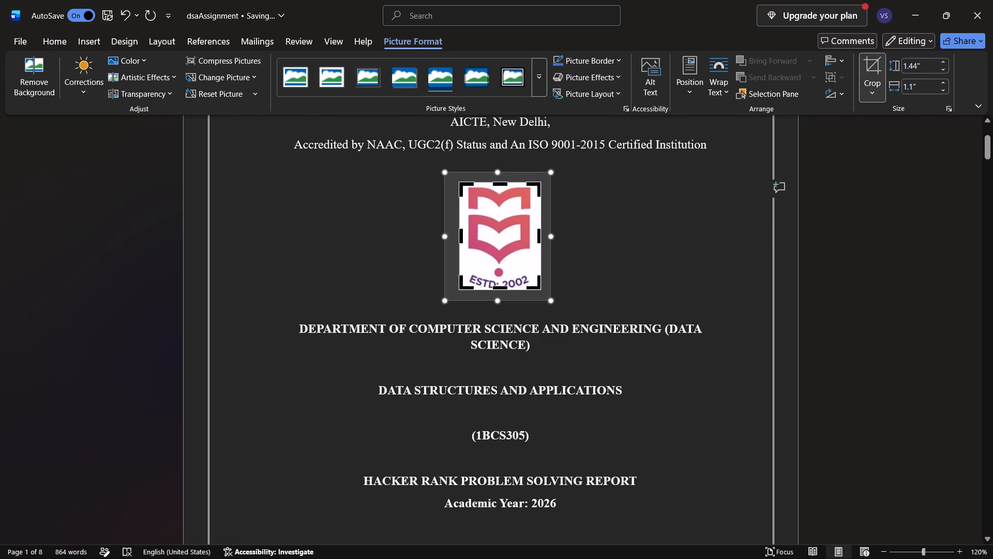
click(541, 232)
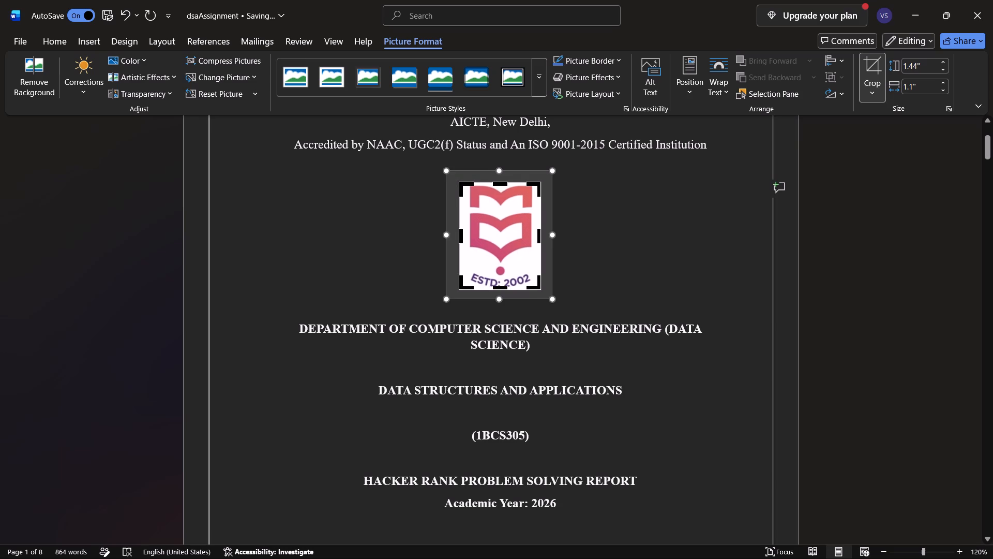
click(574, 237)
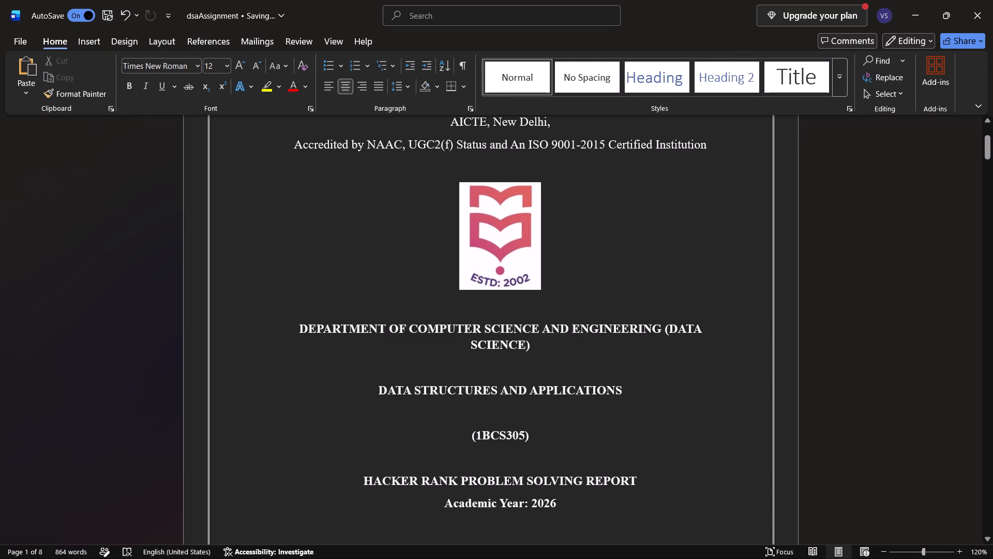
Save the dsaAssignment document.
scroll(574, 237, down, 19)
scroll(574, 237, up, 20)
scroll(574, 237, up, 9)
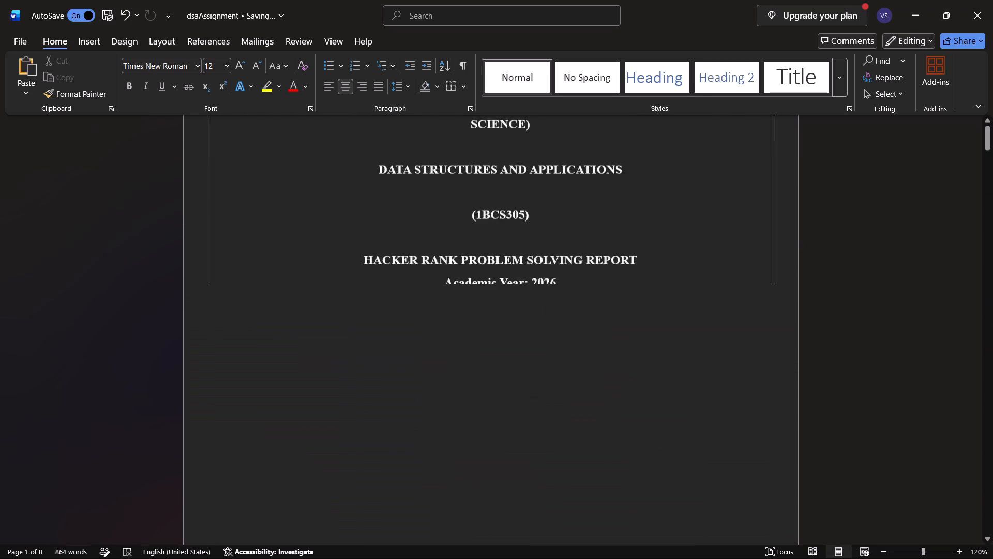
key(ctrl+s)
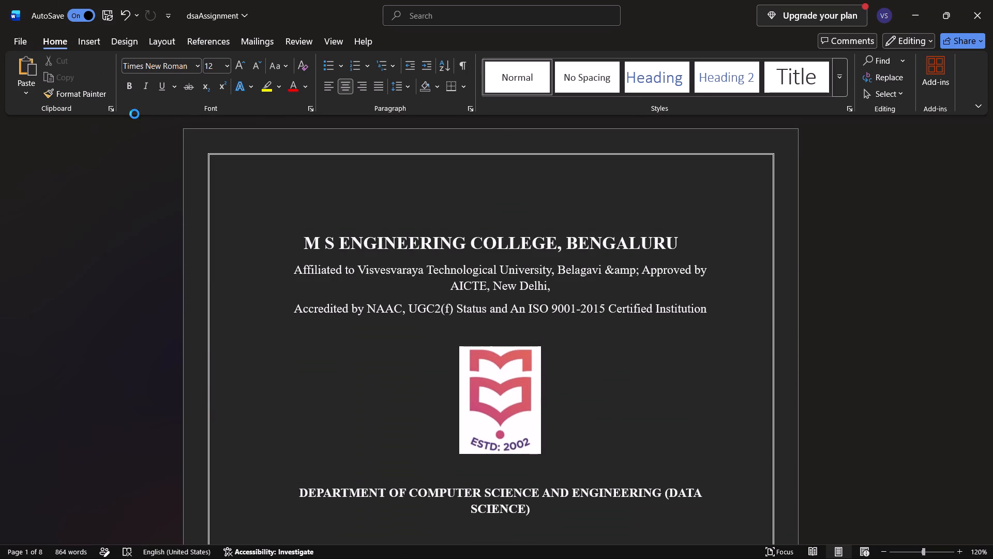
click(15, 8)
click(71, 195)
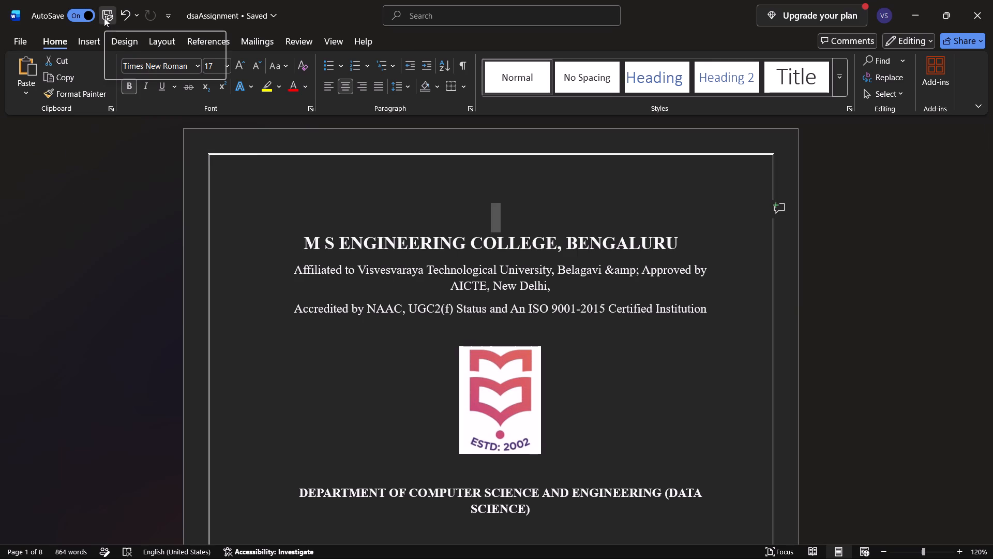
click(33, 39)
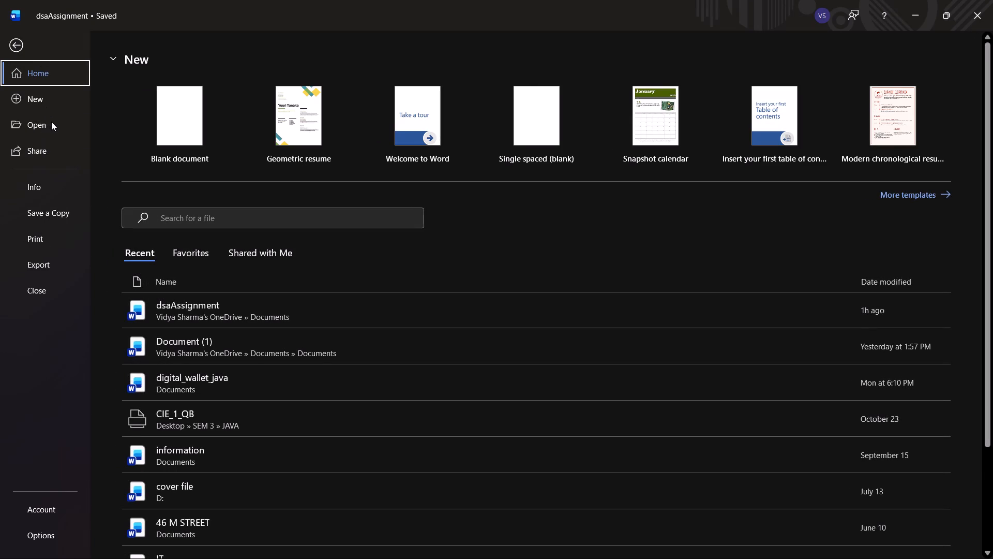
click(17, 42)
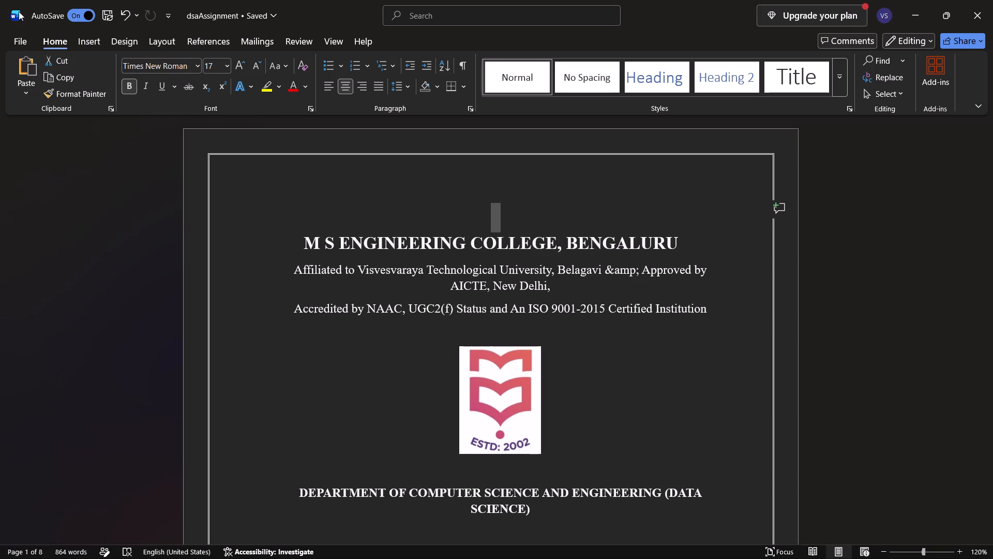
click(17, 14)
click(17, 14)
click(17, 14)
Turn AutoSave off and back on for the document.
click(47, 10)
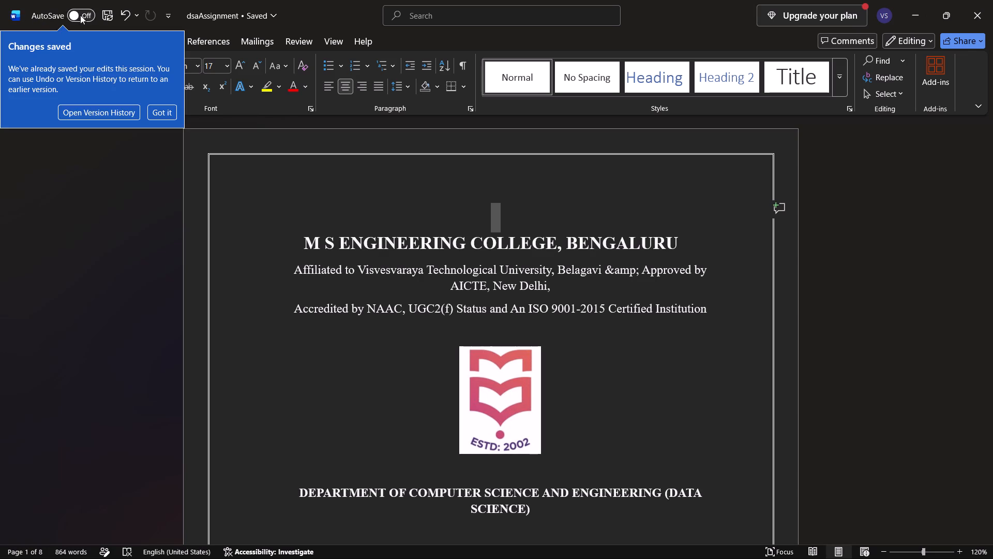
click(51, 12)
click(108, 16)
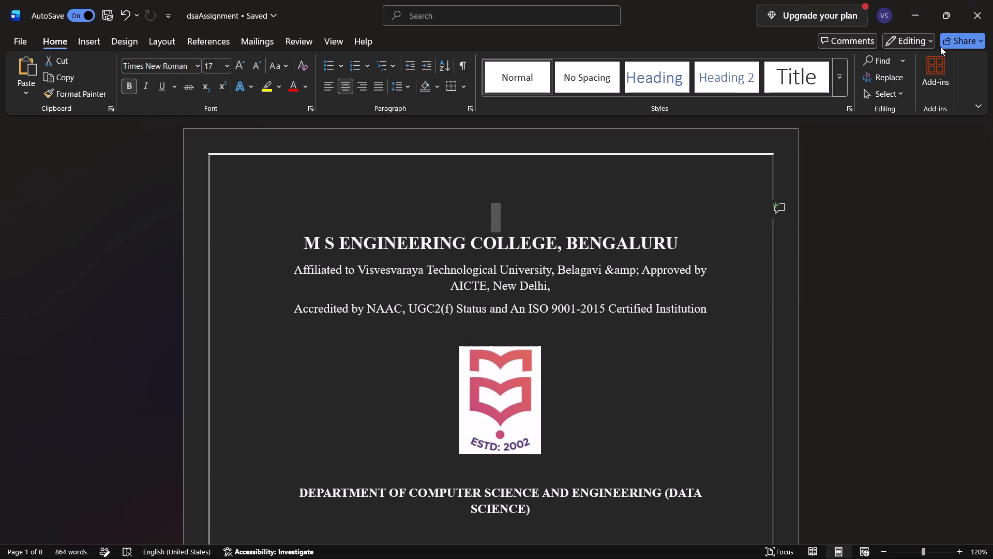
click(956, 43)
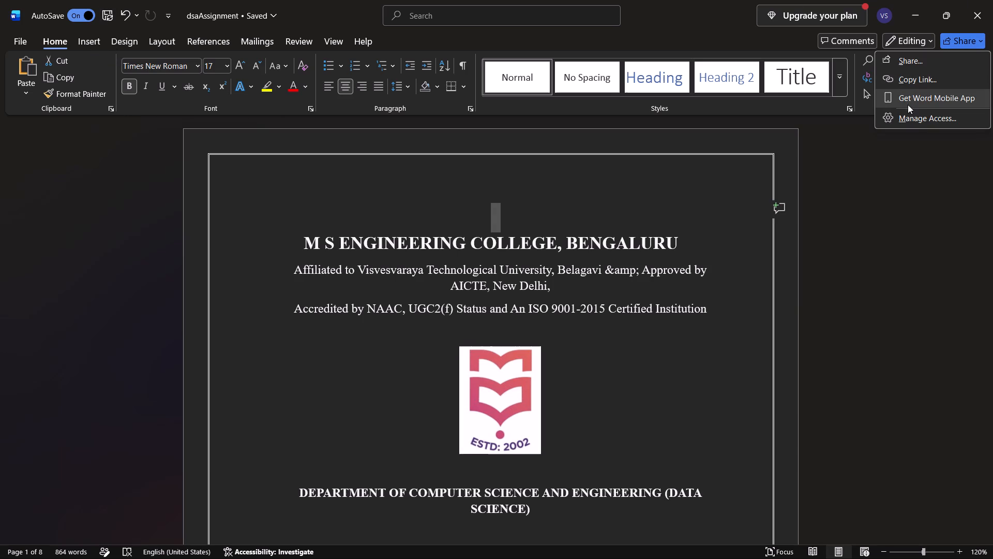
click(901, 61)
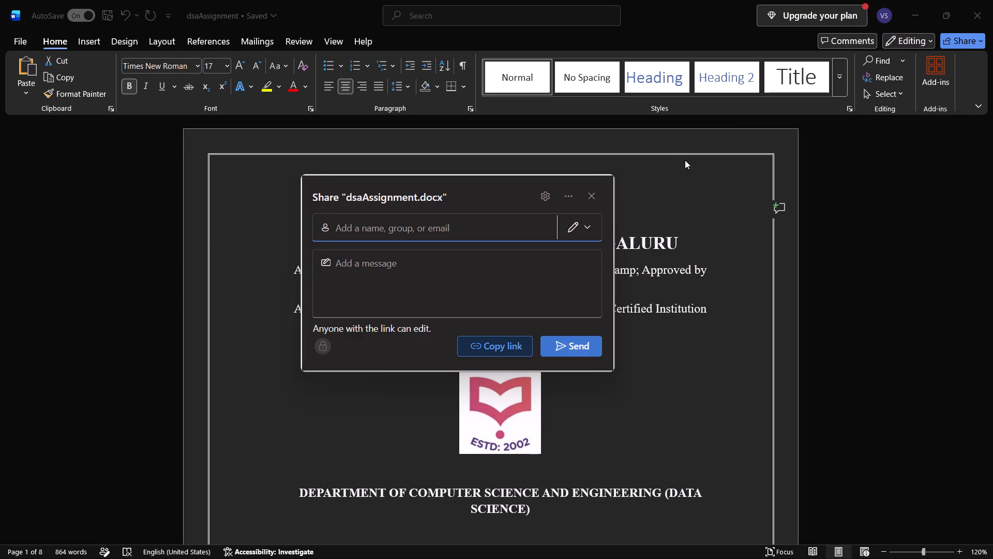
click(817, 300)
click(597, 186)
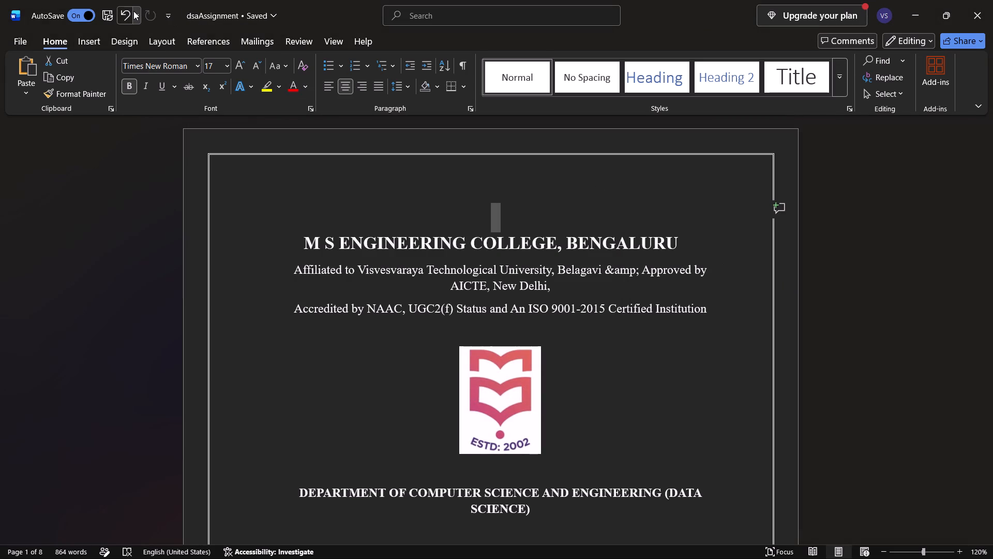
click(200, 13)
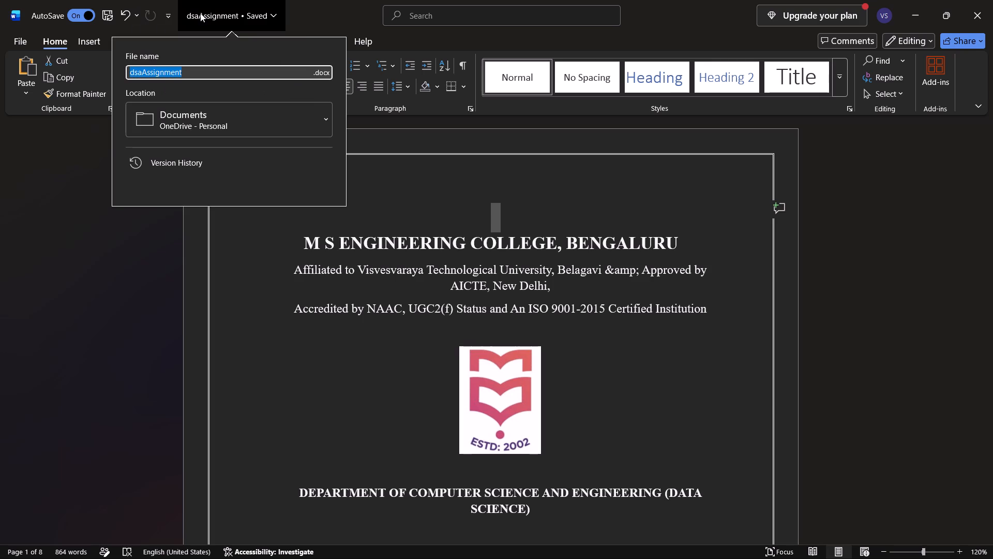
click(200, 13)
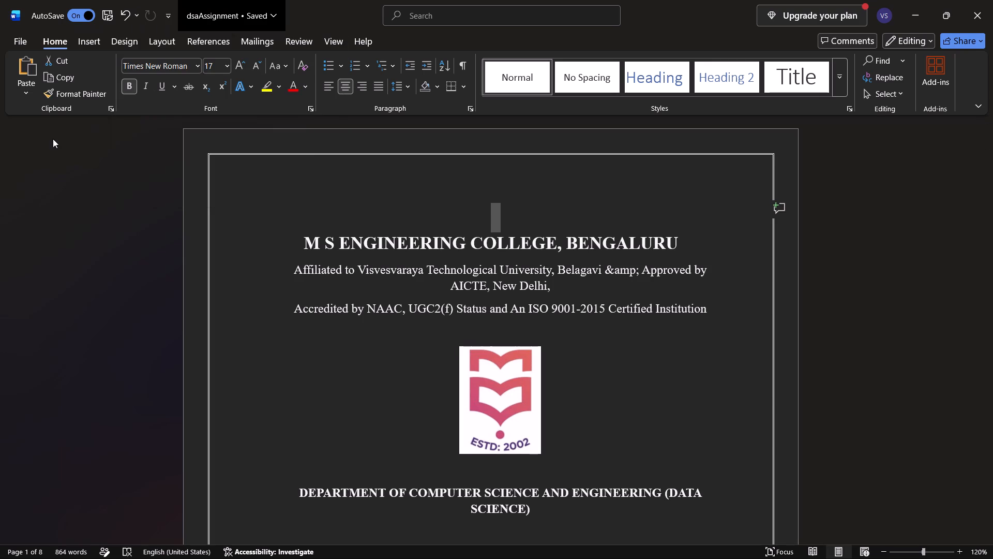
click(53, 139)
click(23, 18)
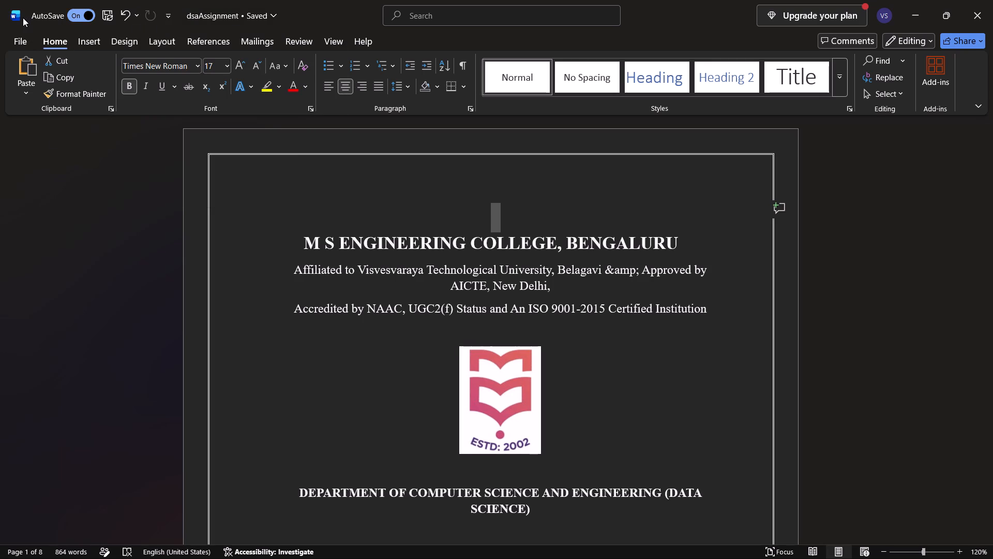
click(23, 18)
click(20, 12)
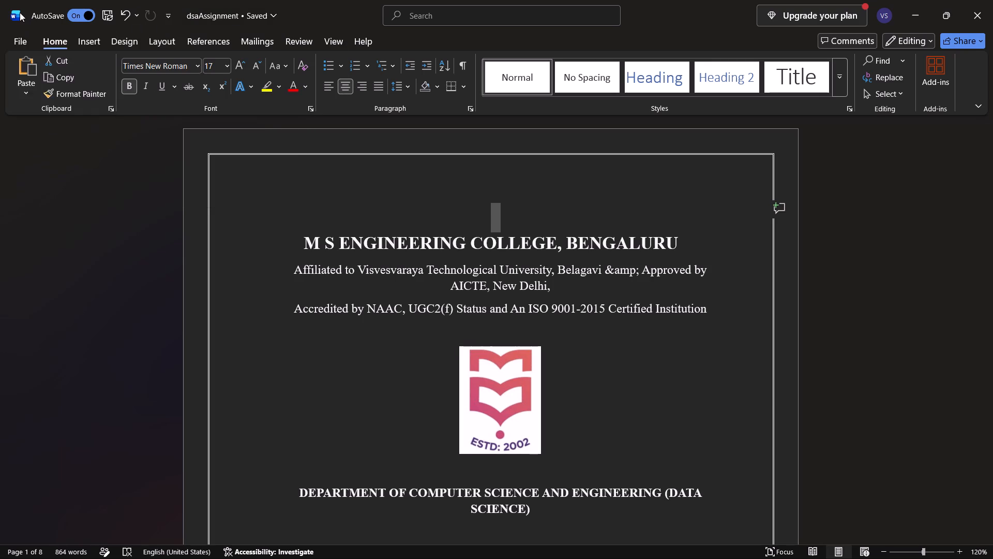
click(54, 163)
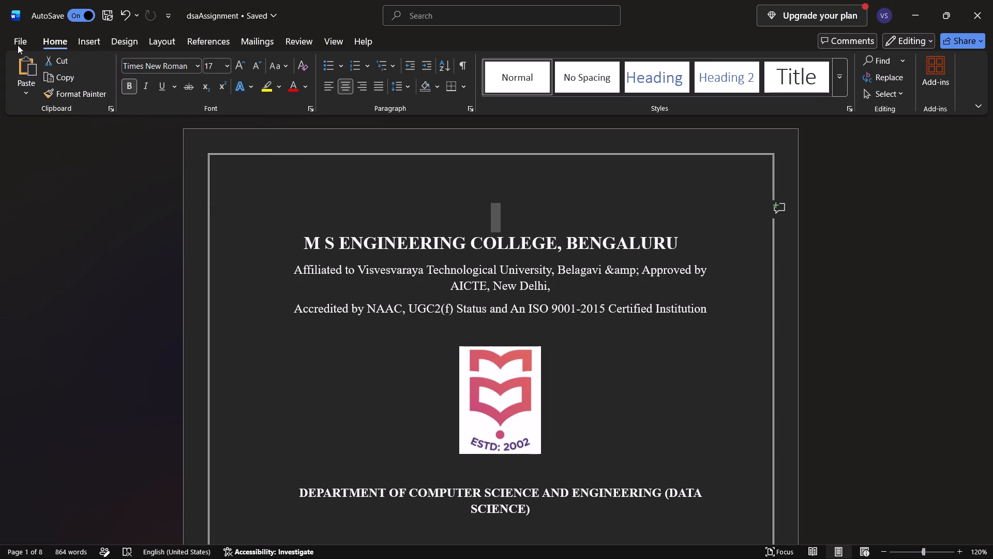
Open the print preview of the dsaAssignment document and look through its pages to check the layout.
click(18, 45)
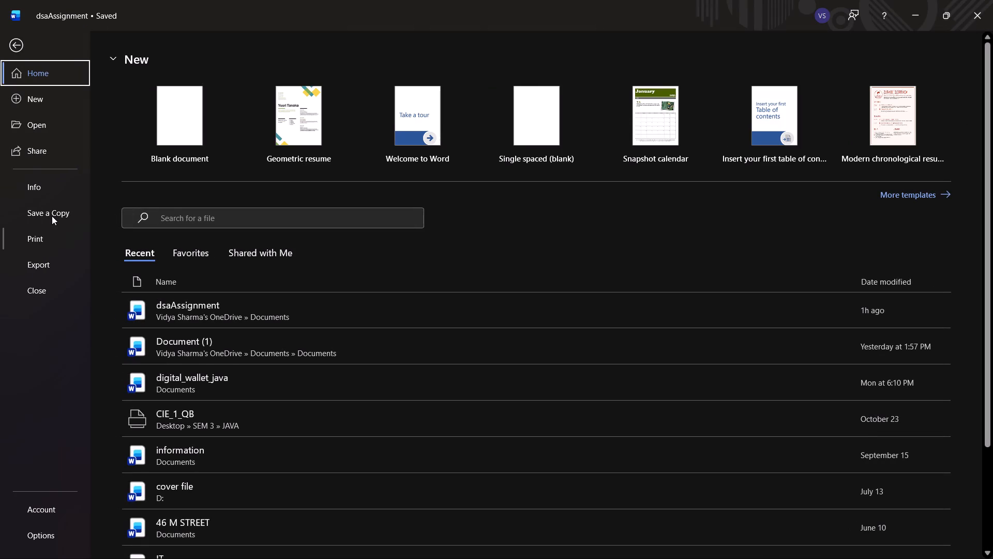
click(43, 239)
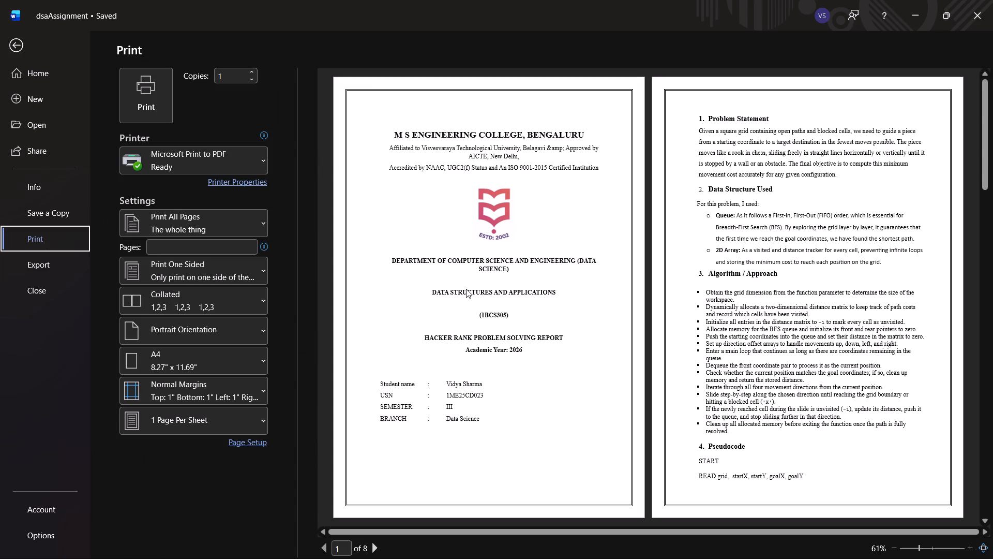
scroll(611, 235, down, 2)
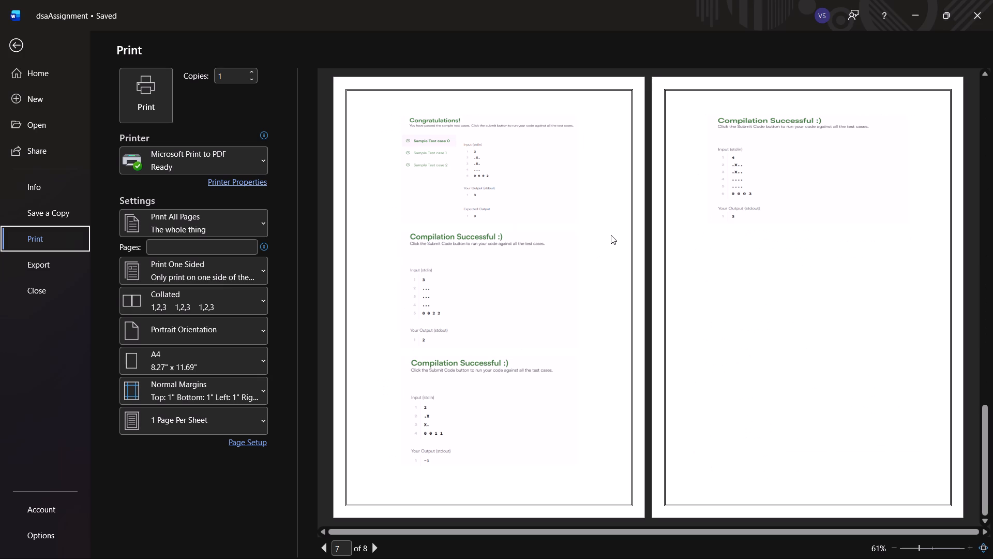
scroll(611, 235, down, 3)
scroll(611, 235, up, 2)
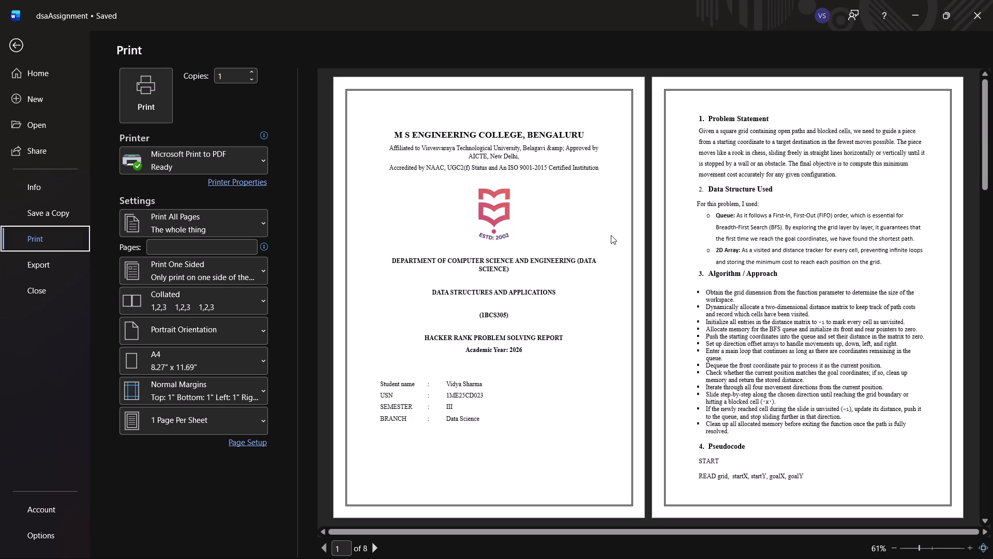
key(Right)
key(Right)
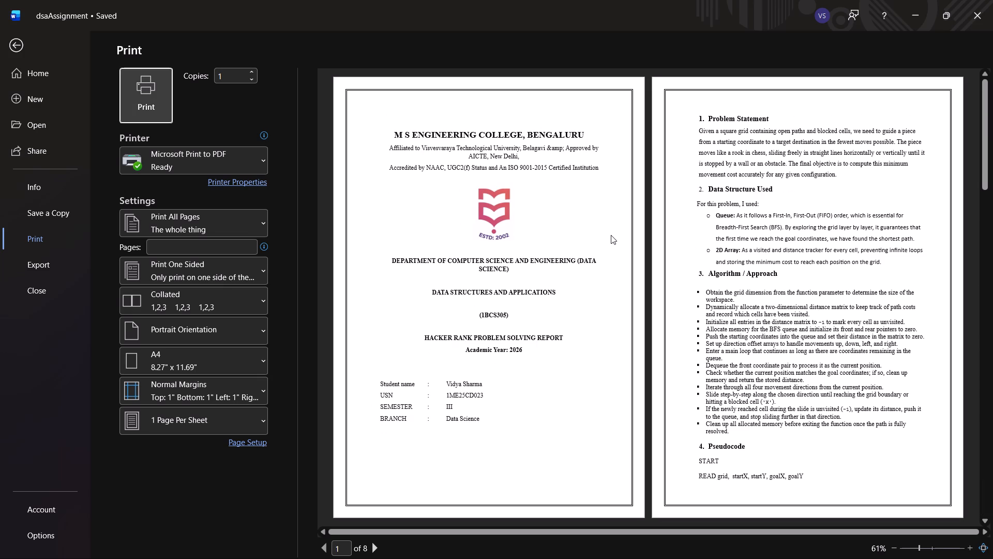
key(Right)
key(Right)
key(Right)
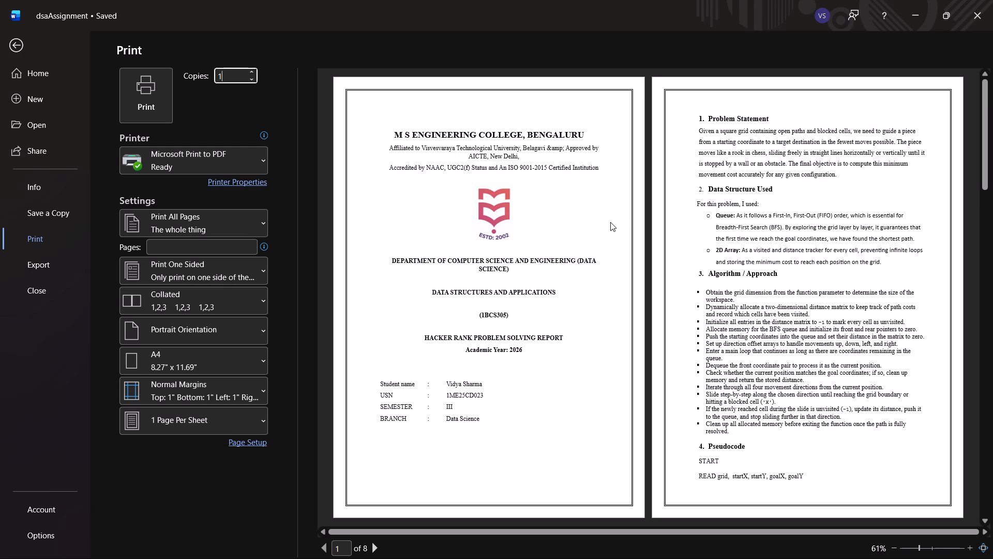
scroll(610, 222, down, 2)
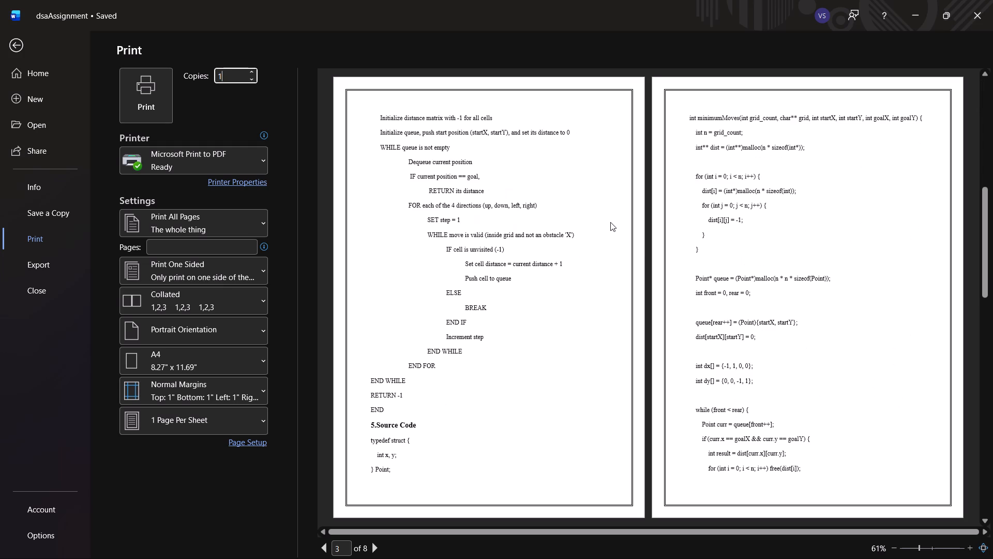
scroll(610, 222, down, 2)
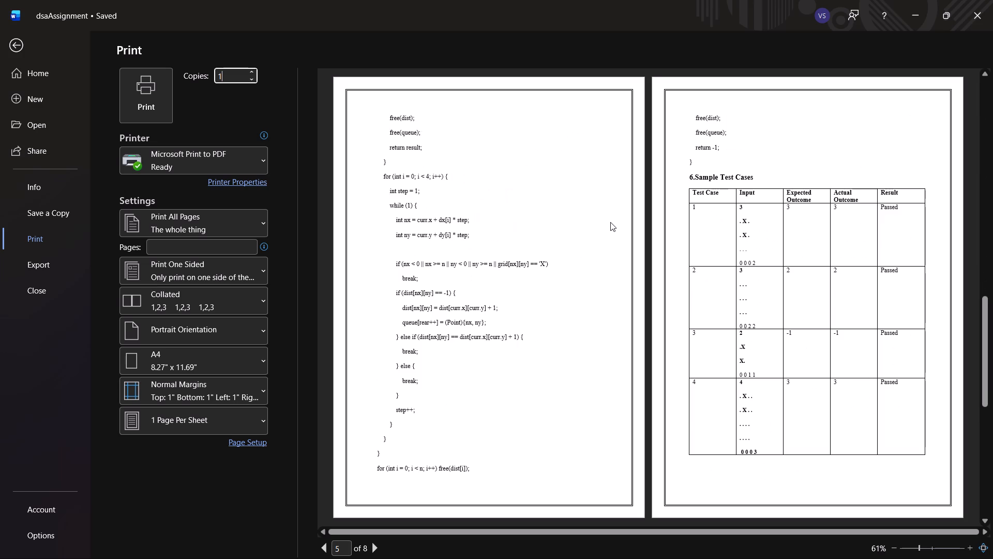
scroll(610, 222, down, 1)
scroll(548, 307, down, 1)
scroll(548, 307, up, 2)
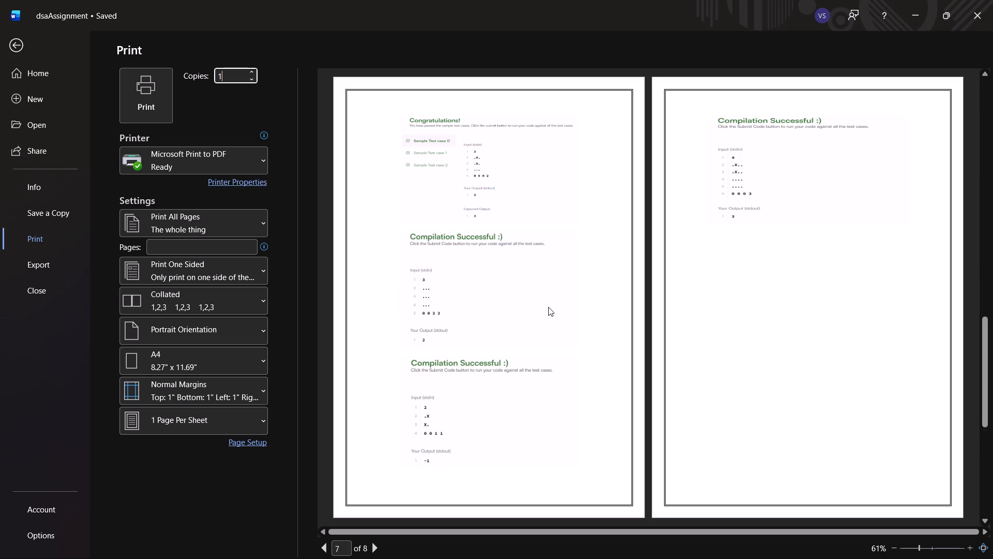
scroll(548, 307, up, 6)
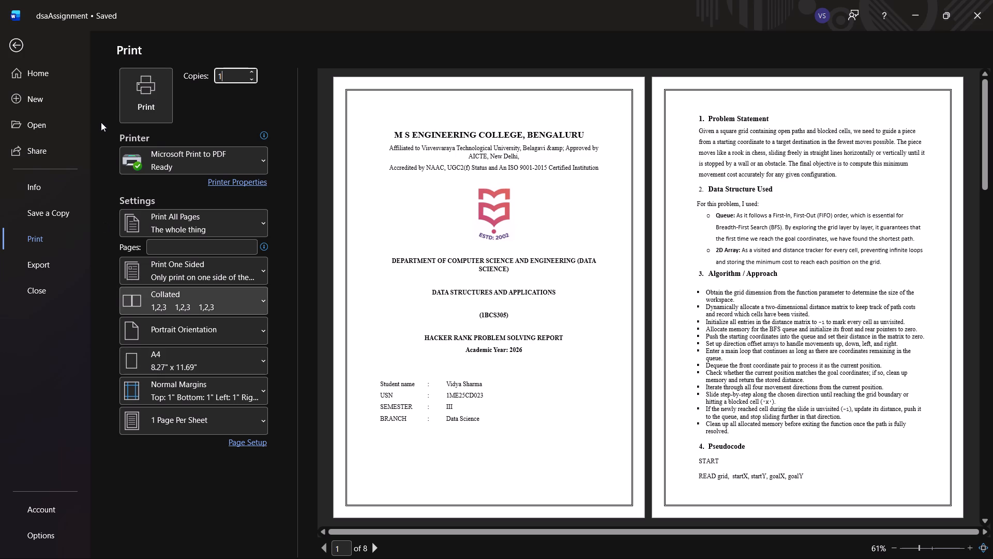
Print the whole document with Microsoft Print to PDF, saving the output as DSA in the Documents folder.
click(205, 160)
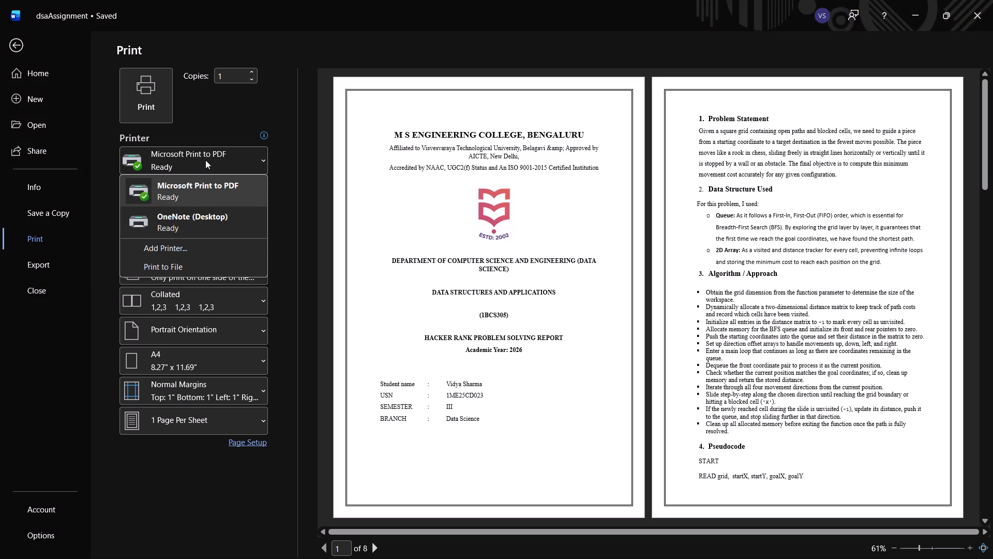
click(205, 160)
click(163, 115)
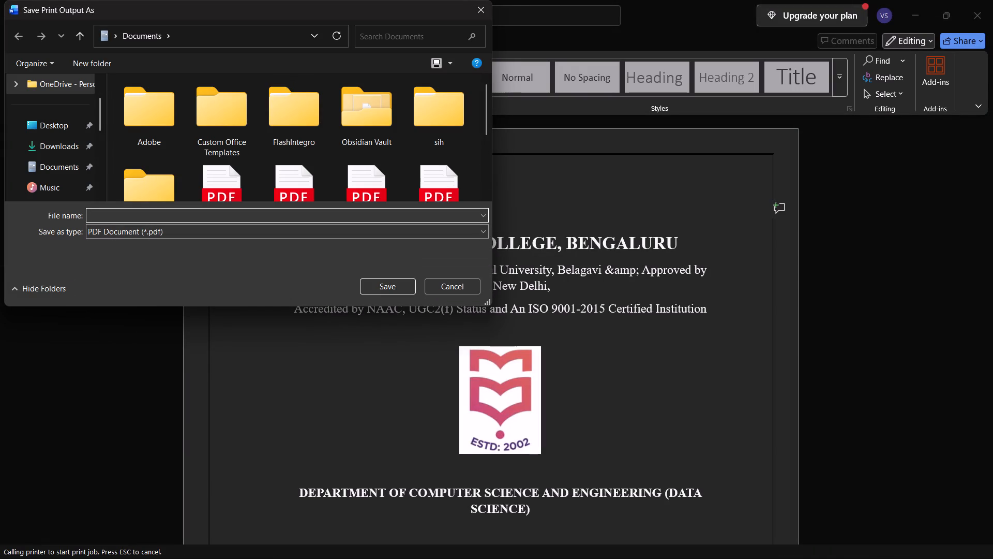
text(dsa)
key(BackSpace)
key(BackSpace)
text(DSA)
click(54, 145)
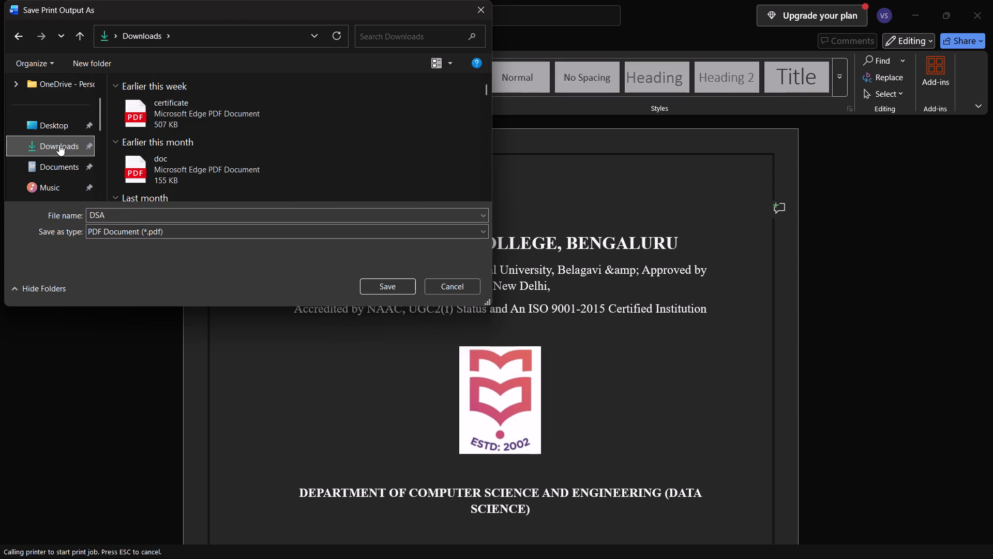
click(54, 165)
scroll(229, 139, down, 1)
click(285, 132)
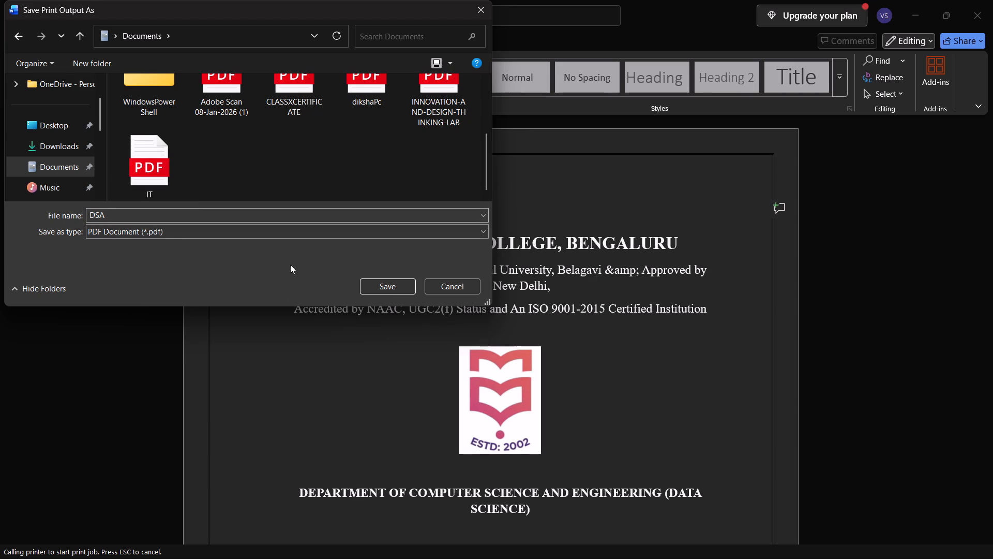
click(394, 292)
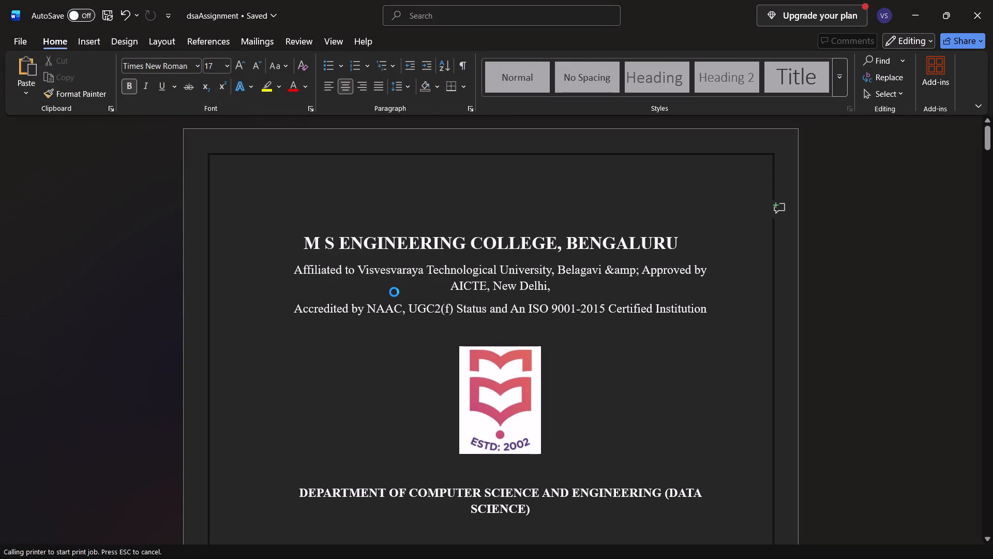
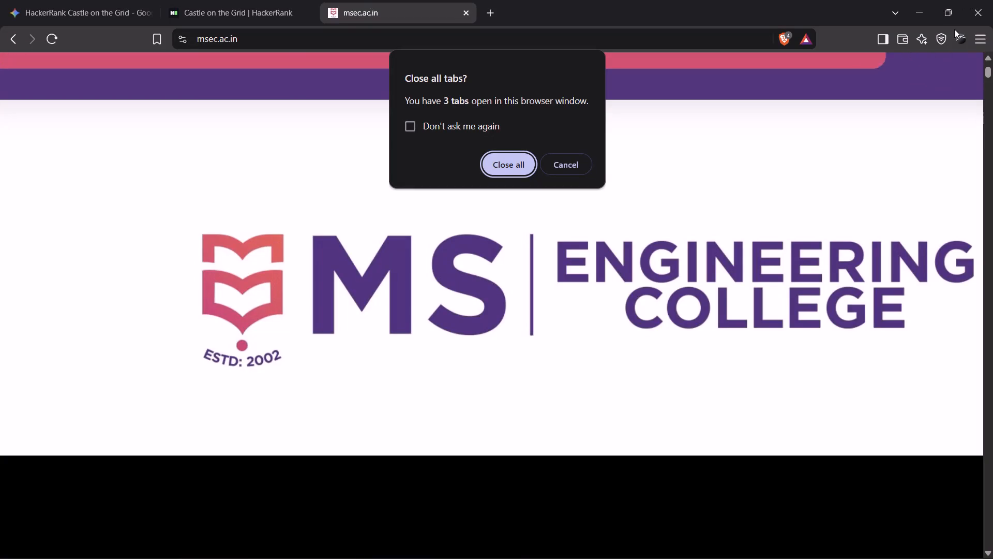
Close all open windows: the Brave browser with all its tabs, the Comet browser showing the sample report, and File Explorer.
click(503, 171)
click(972, 0)
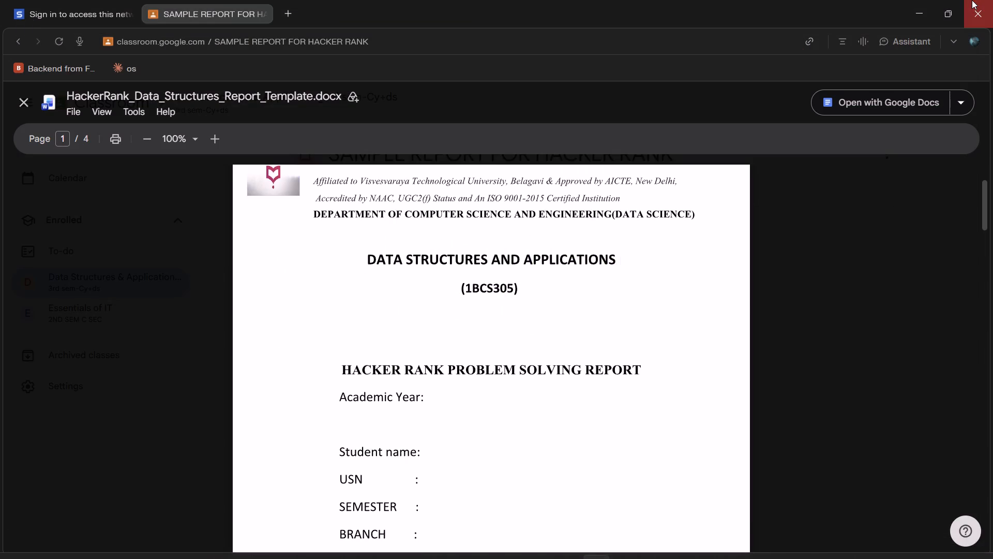
click(992, 0)
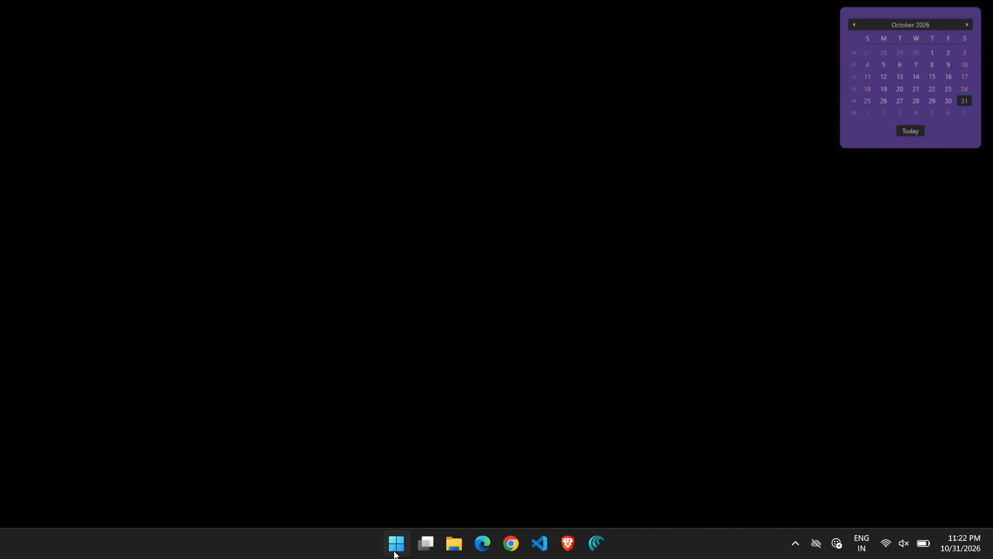
Put the computer to sleep.
click(394, 551)
click(580, 501)
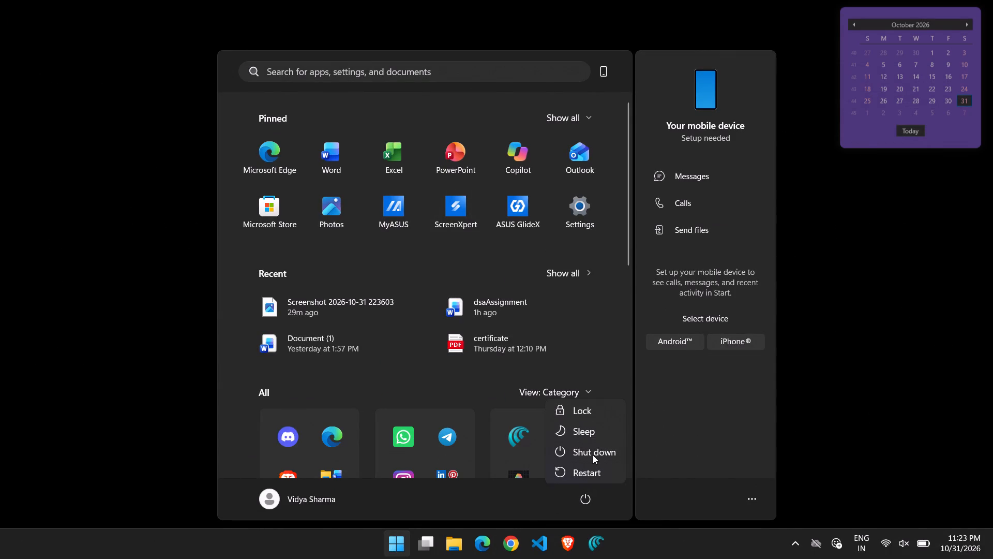
click(580, 430)
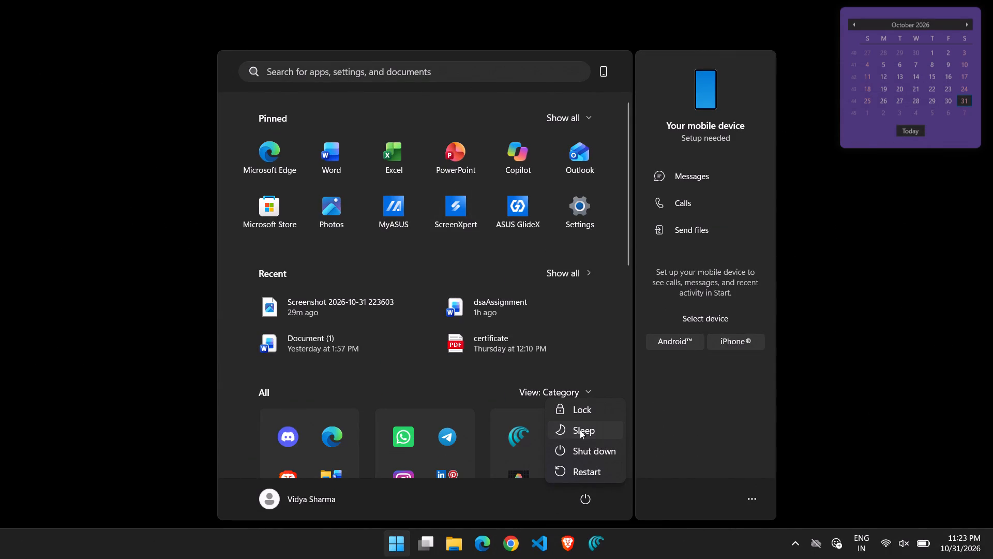
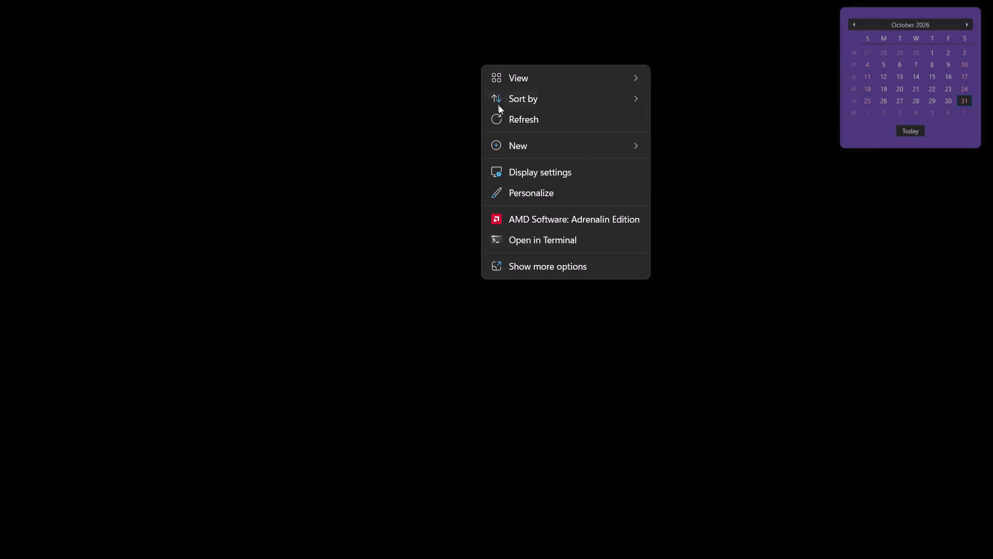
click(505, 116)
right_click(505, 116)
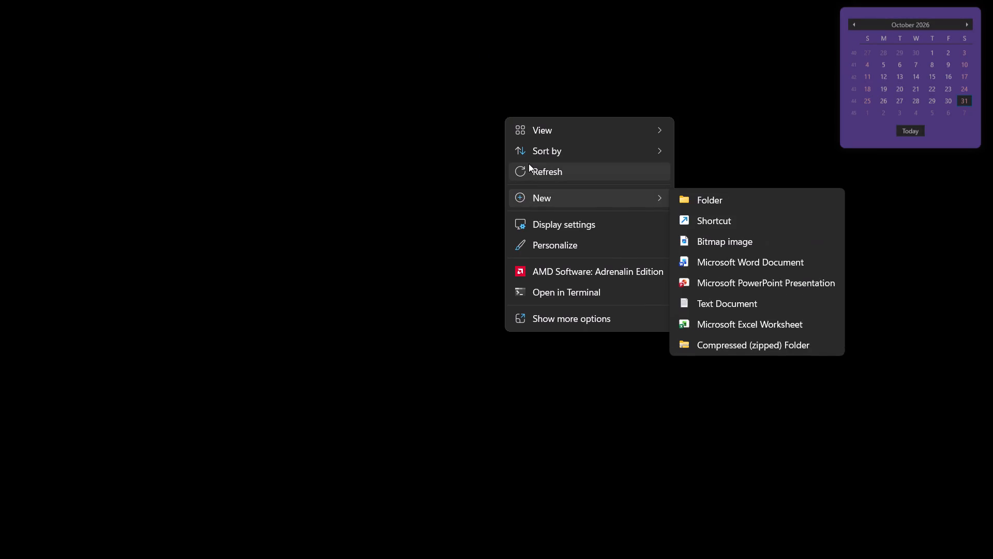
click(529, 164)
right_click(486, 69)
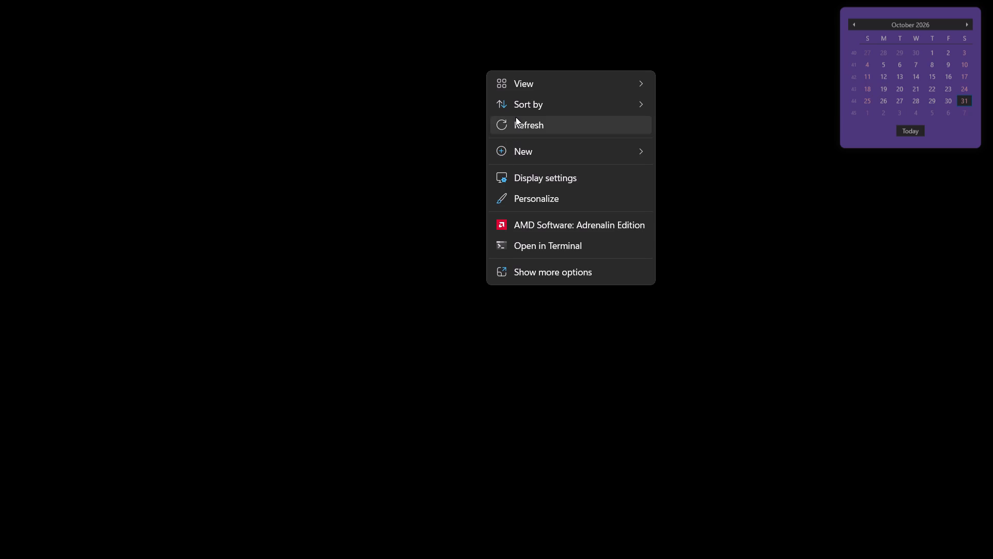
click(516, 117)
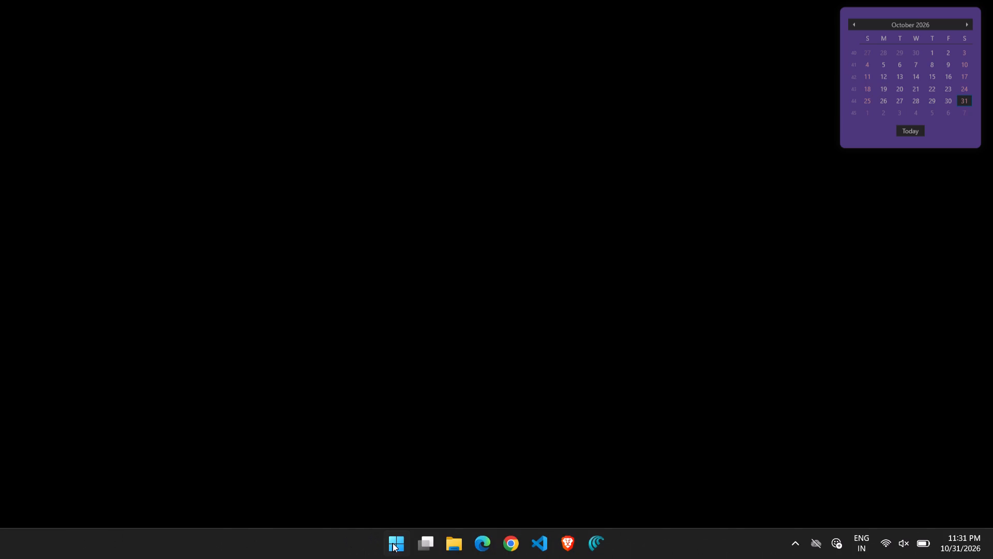
Restart the computer.
click(393, 543)
click(577, 509)
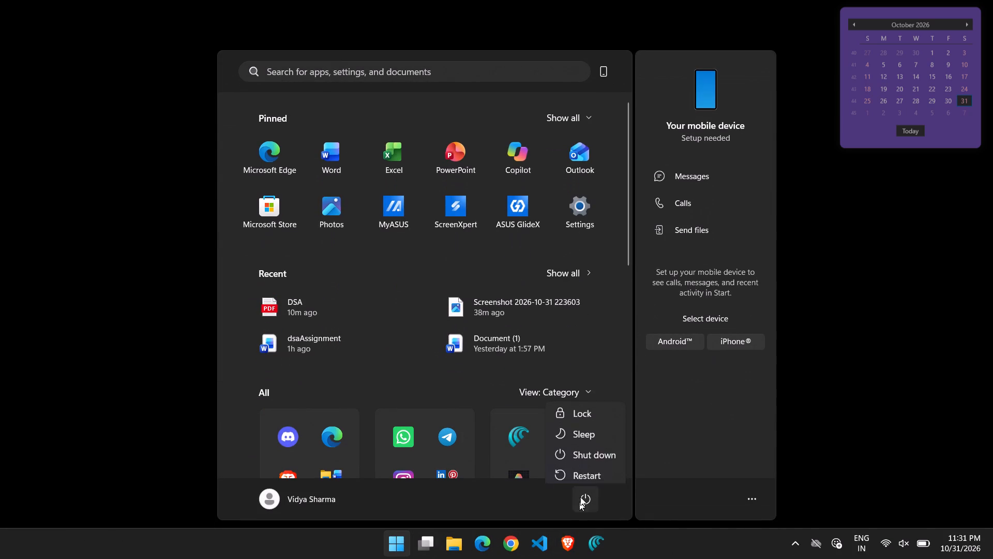
click(586, 479)
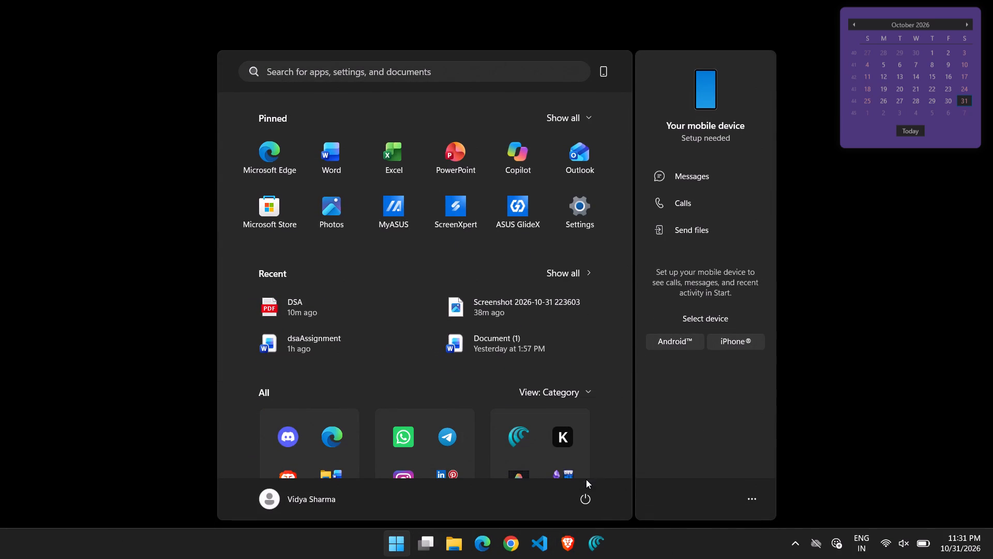